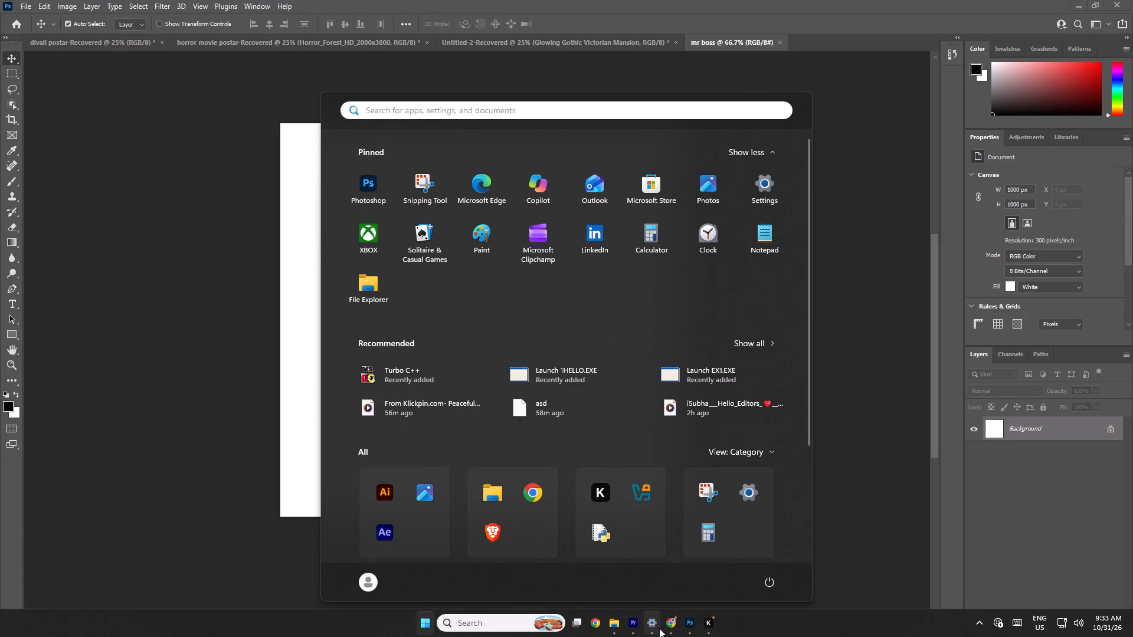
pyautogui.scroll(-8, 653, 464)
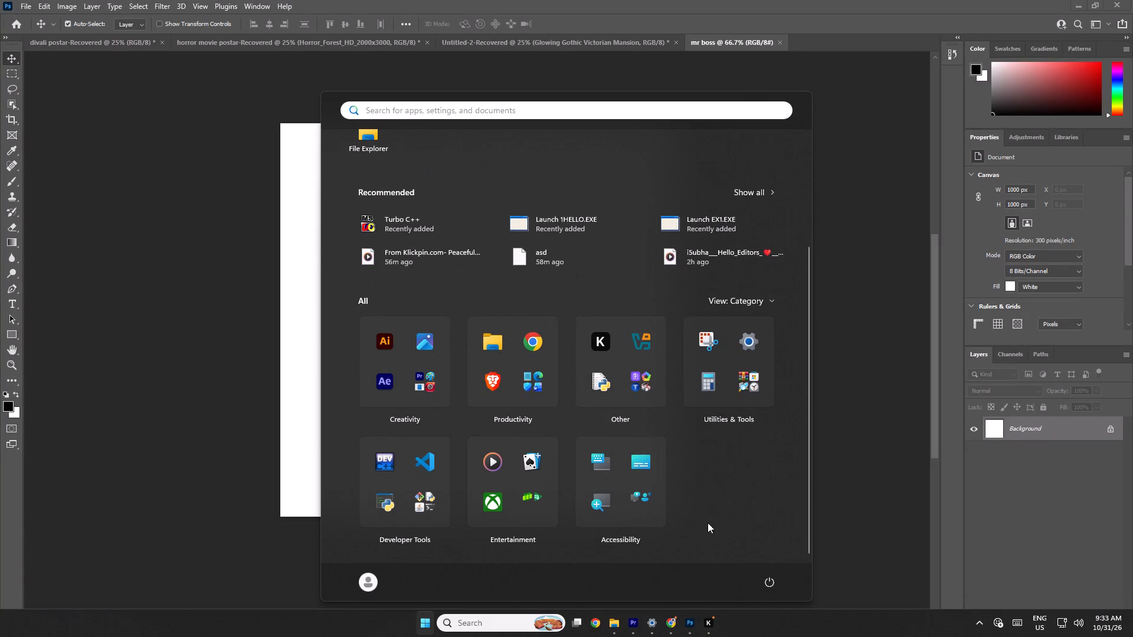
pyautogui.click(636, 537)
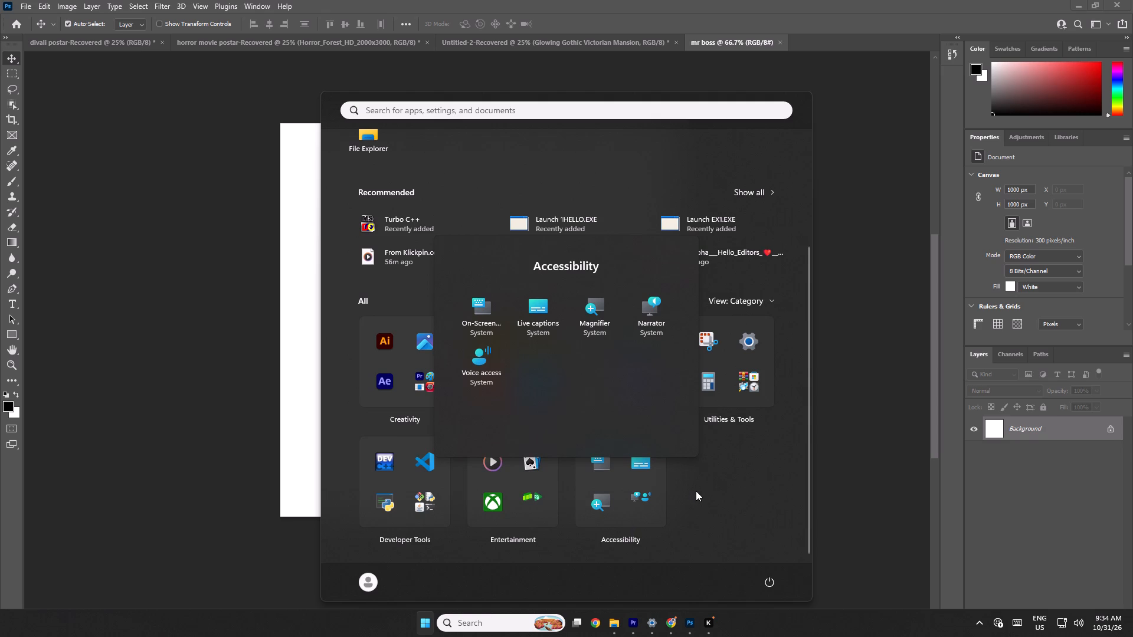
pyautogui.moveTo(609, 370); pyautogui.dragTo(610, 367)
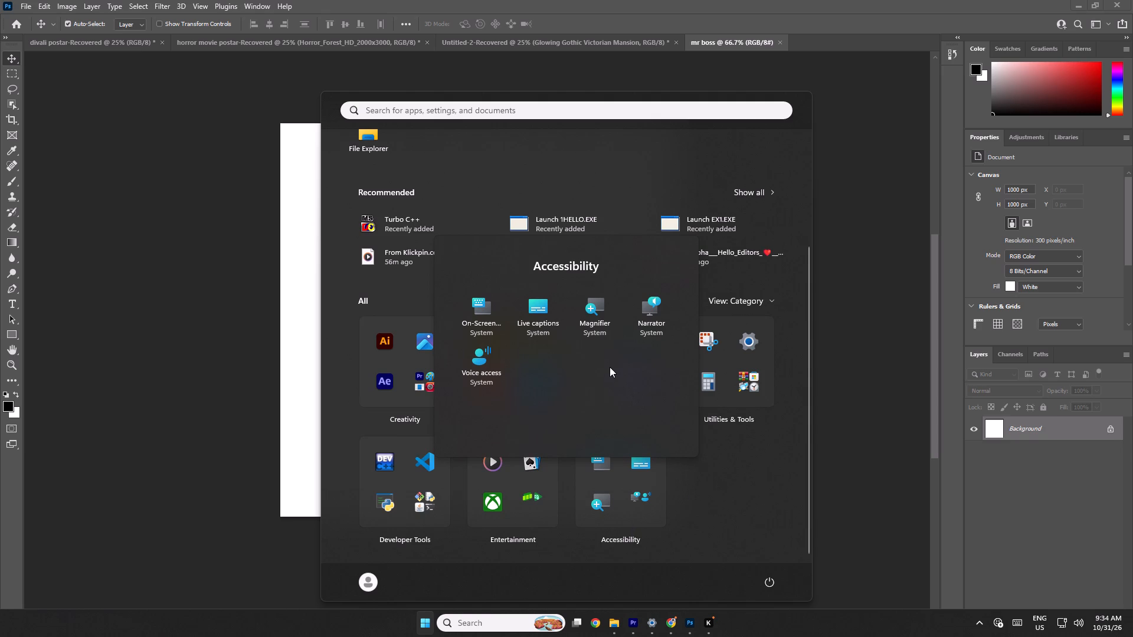
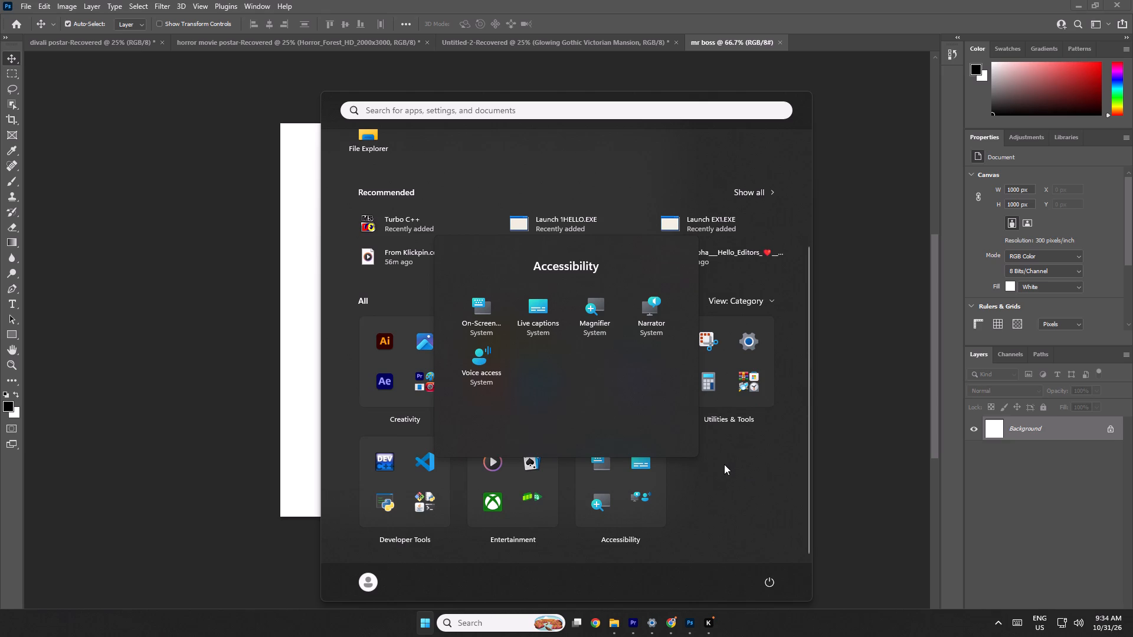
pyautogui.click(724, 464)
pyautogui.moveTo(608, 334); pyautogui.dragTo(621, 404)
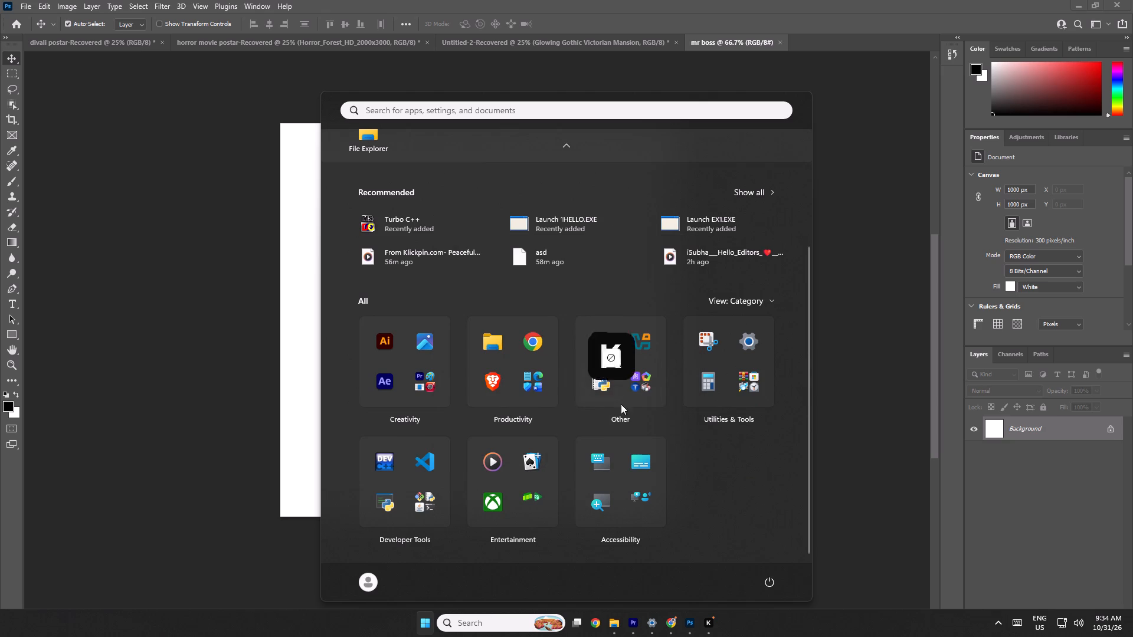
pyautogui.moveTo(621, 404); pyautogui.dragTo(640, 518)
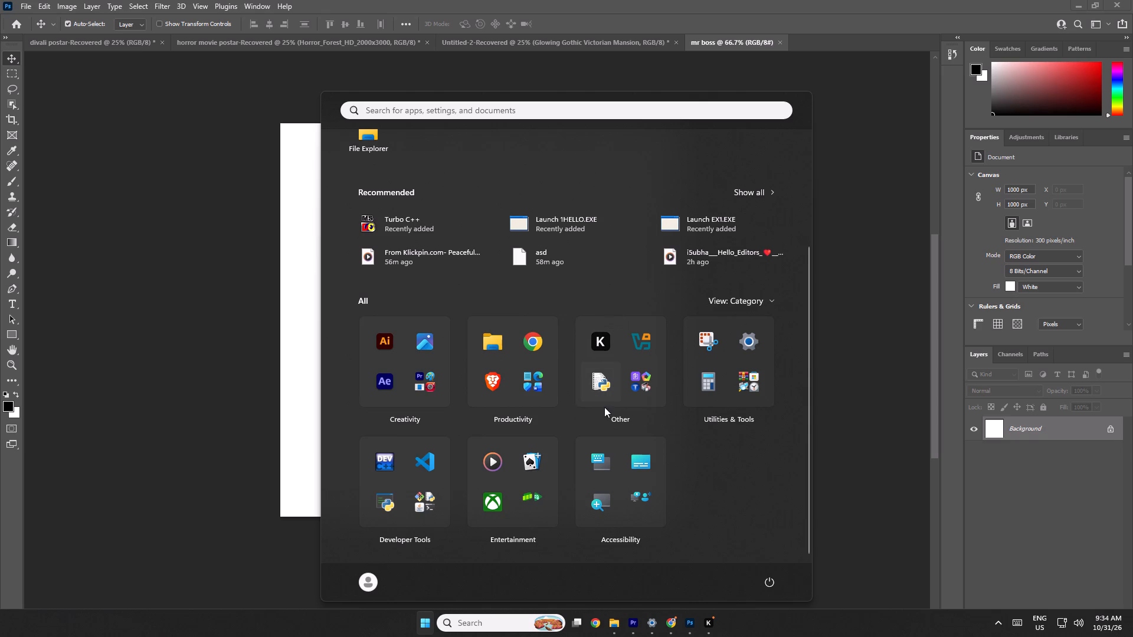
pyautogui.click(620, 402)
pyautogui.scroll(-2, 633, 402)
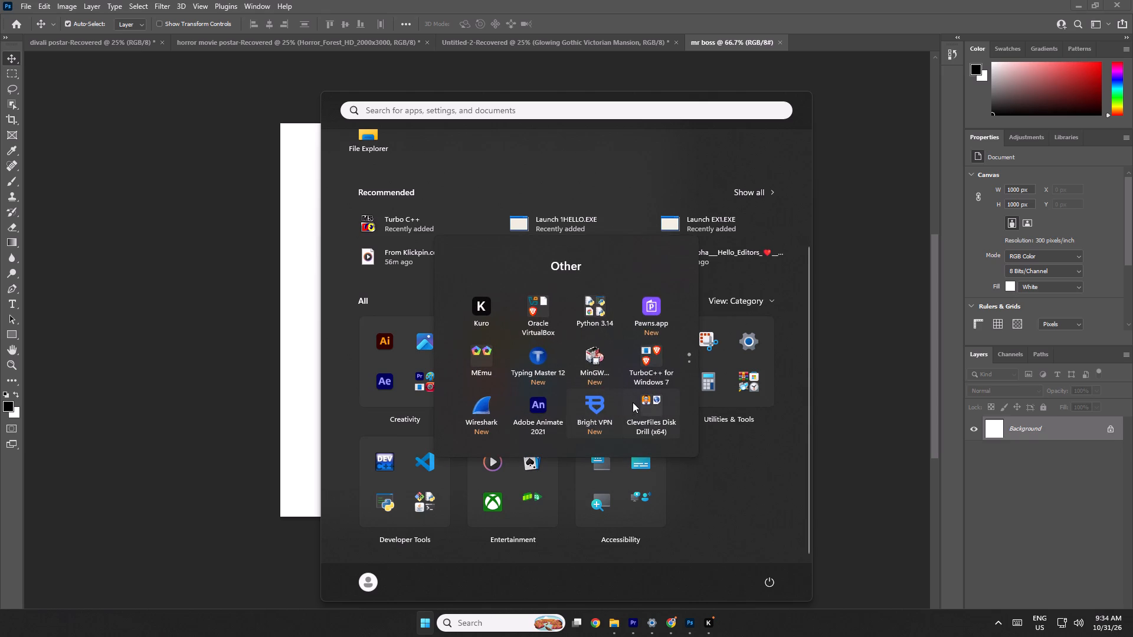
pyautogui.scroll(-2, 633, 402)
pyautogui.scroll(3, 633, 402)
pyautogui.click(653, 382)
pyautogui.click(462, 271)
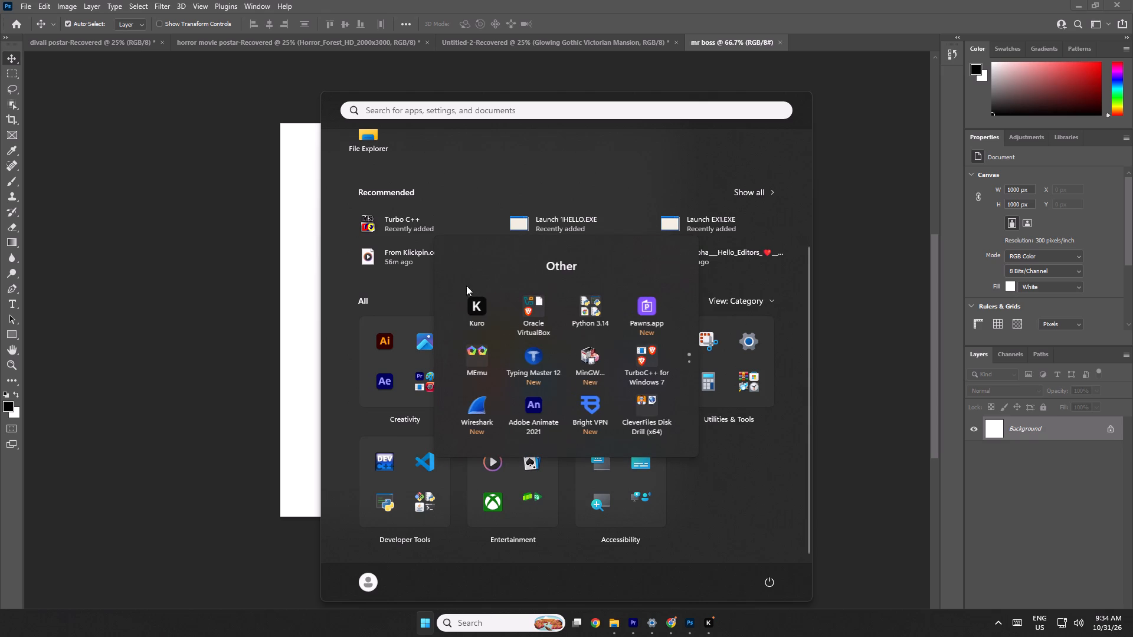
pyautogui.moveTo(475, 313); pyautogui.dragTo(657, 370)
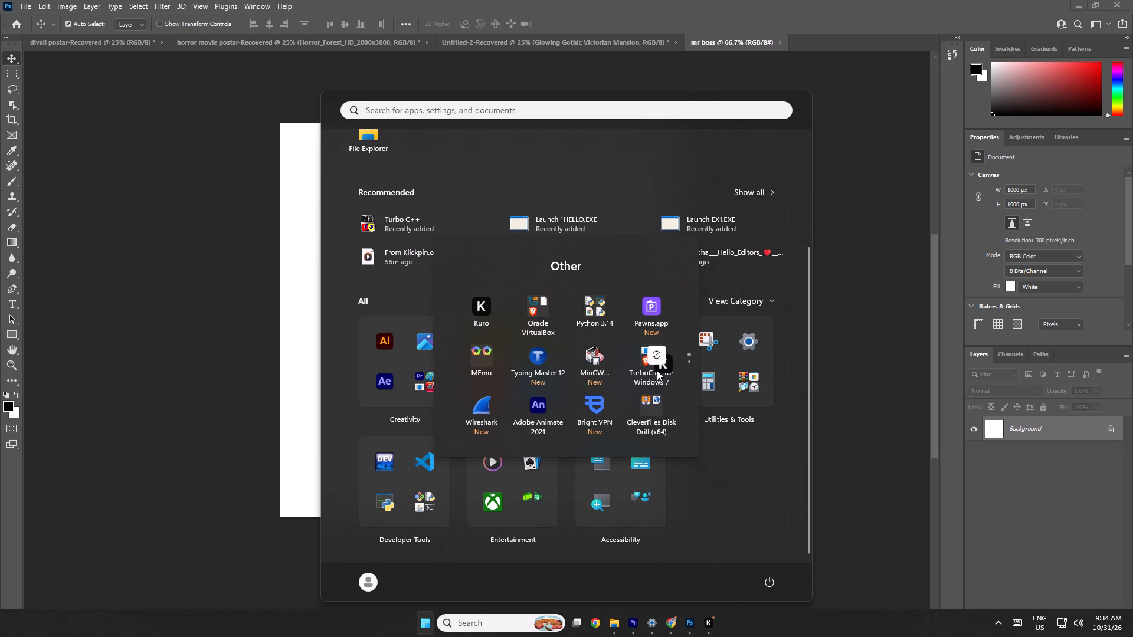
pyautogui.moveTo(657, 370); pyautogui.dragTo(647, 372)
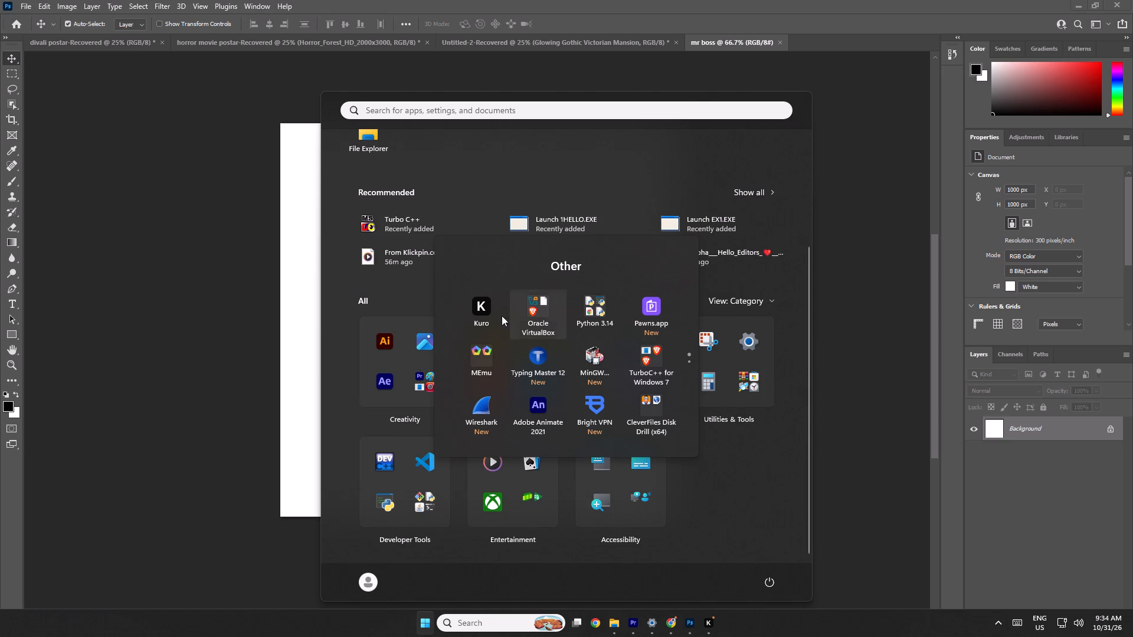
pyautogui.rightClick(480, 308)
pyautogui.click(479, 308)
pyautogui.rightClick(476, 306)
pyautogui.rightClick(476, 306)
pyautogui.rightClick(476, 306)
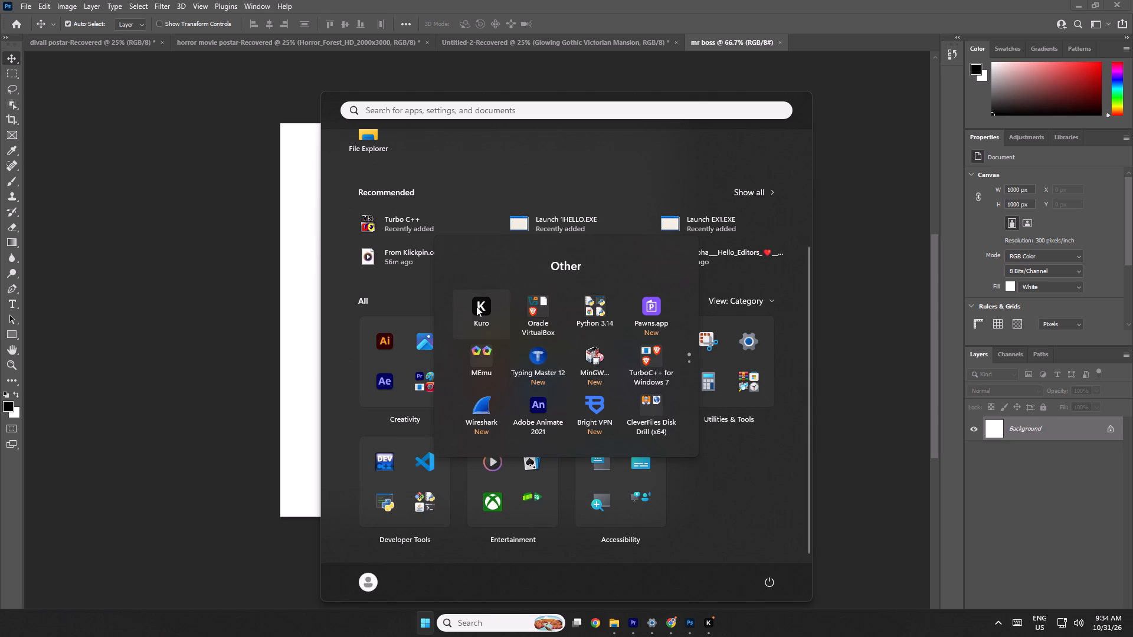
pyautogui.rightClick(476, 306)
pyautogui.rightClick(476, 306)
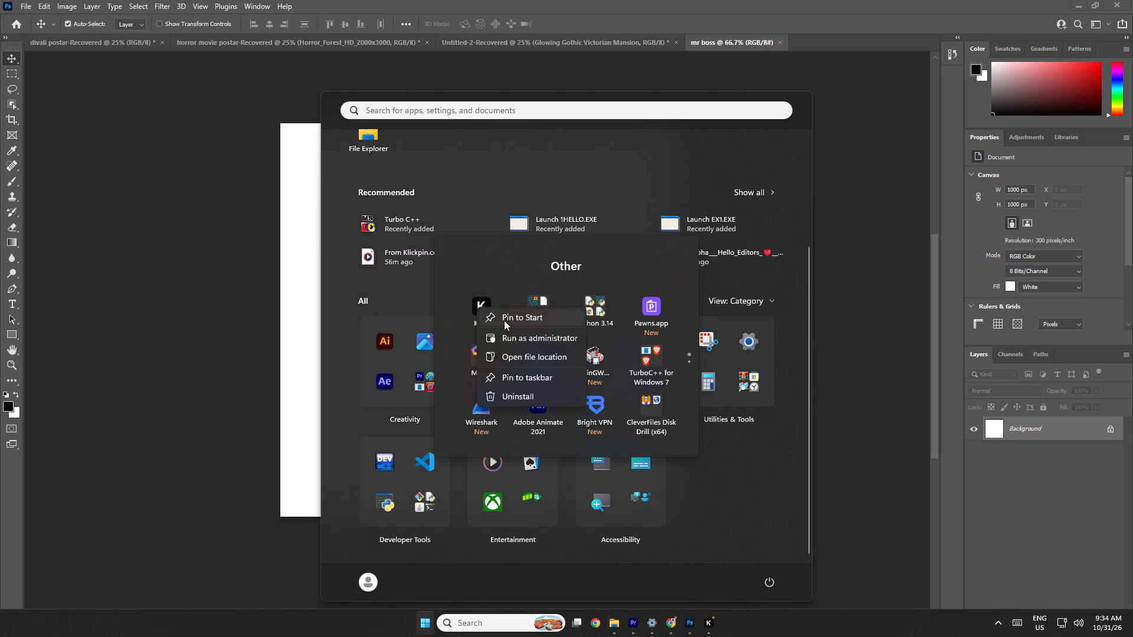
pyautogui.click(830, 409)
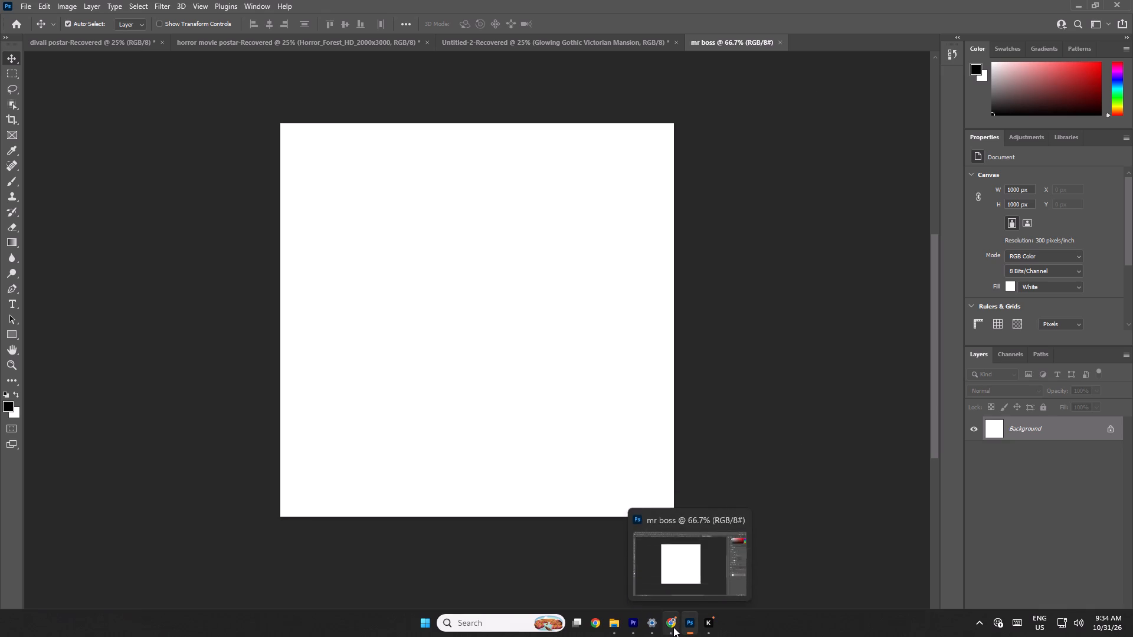
# Switch to Chrome and run a Google image search for "girl image" in a new tab.
pyautogui.click(672, 626)
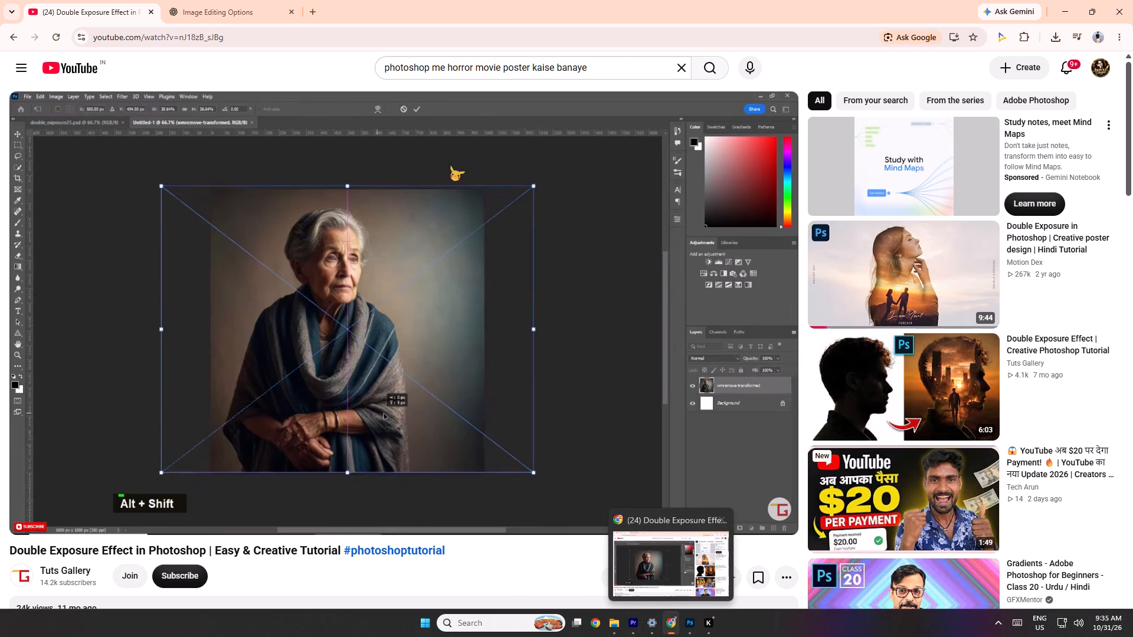
pyautogui.click(307, 12)
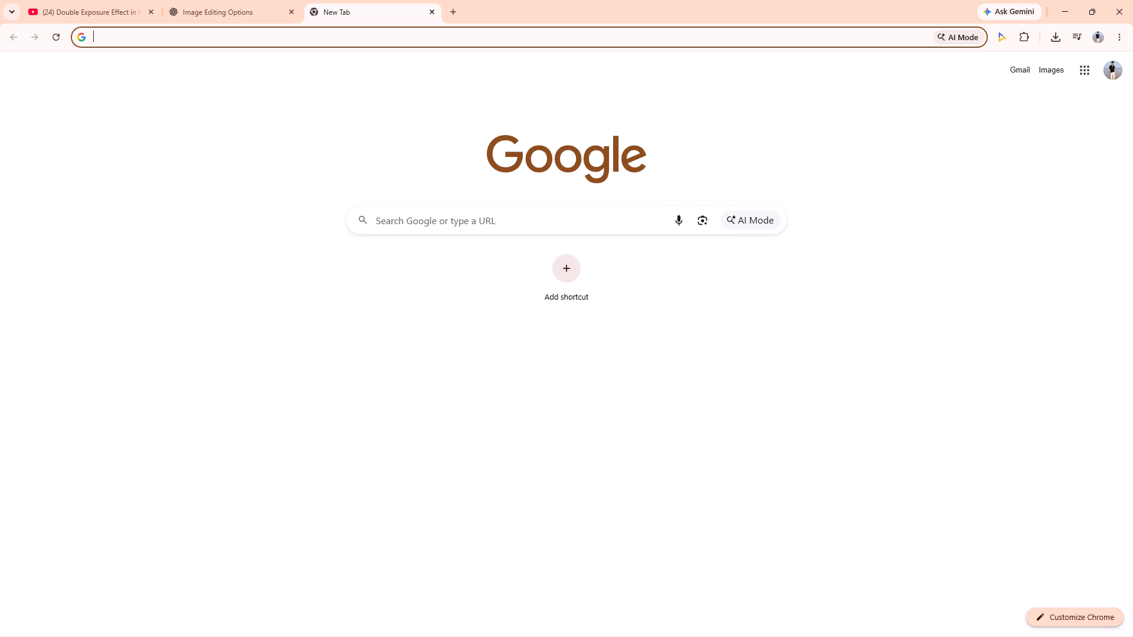
pyautogui.write('girl')
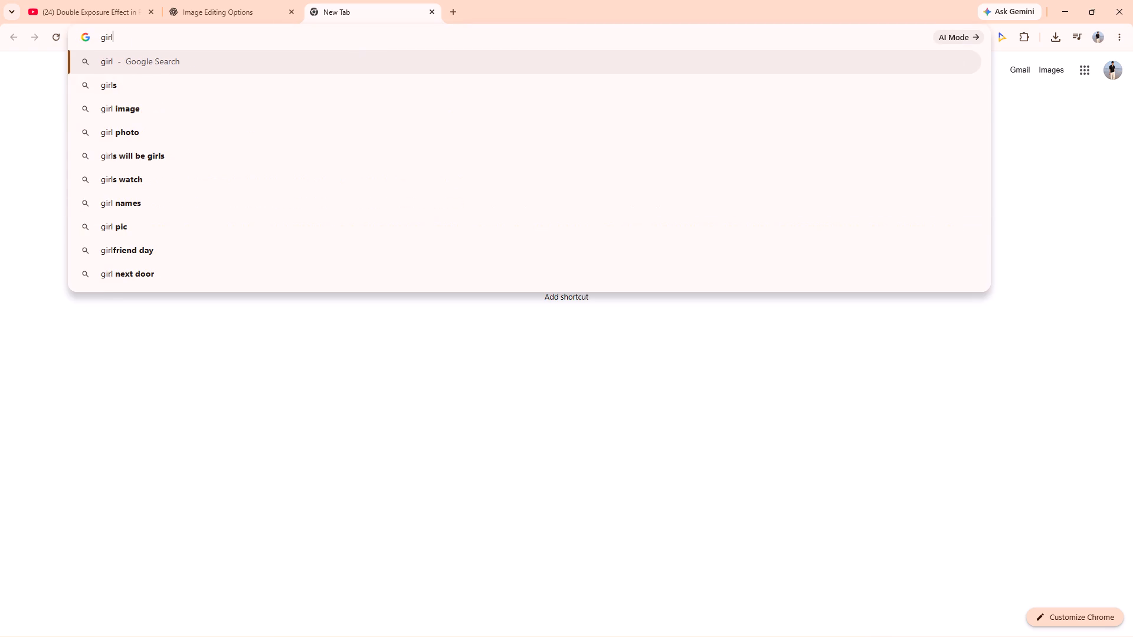
pyautogui.press('Down')
pyautogui.press('Down')
pyautogui.press('Return')
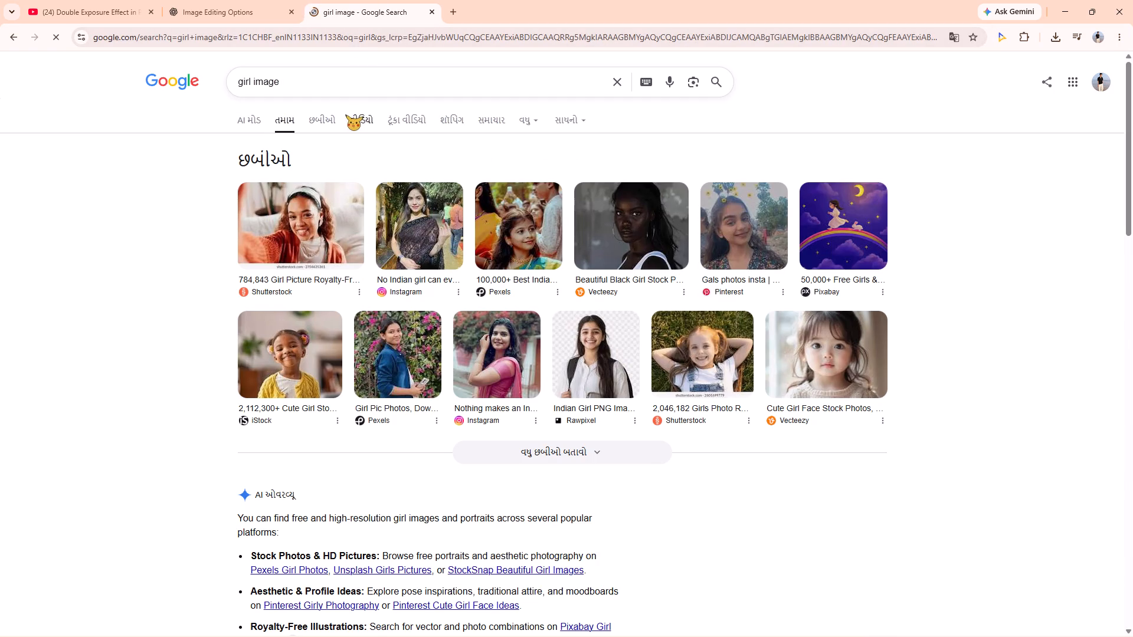
pyautogui.click(324, 119)
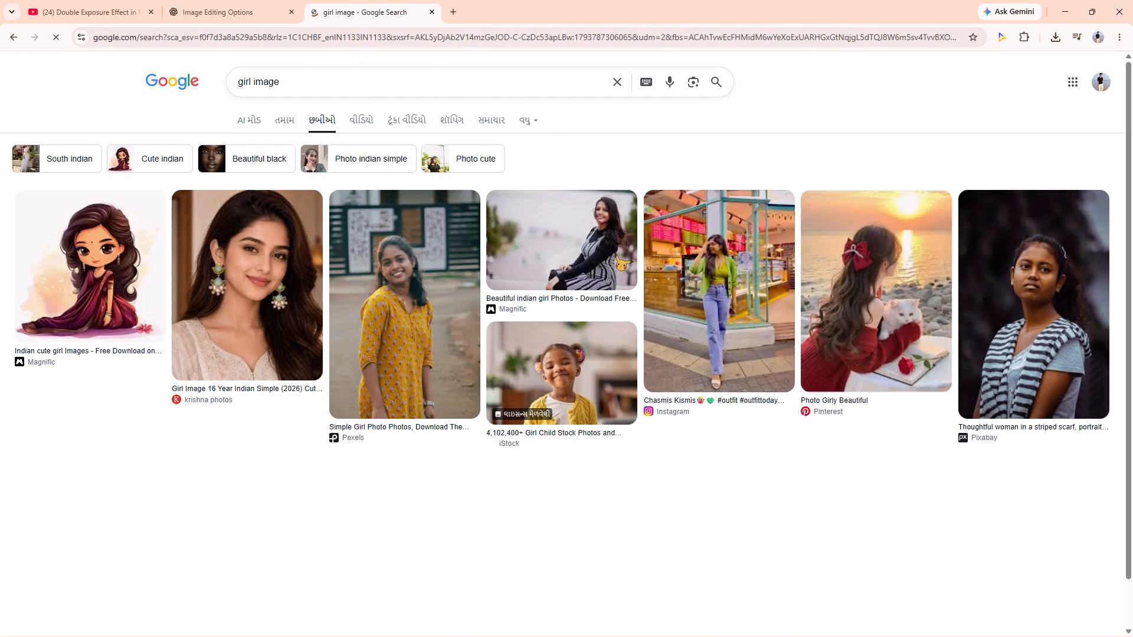
# Look through the girl image results for a suitable portrait photo.
pyautogui.scroll(-4, 612, 257)
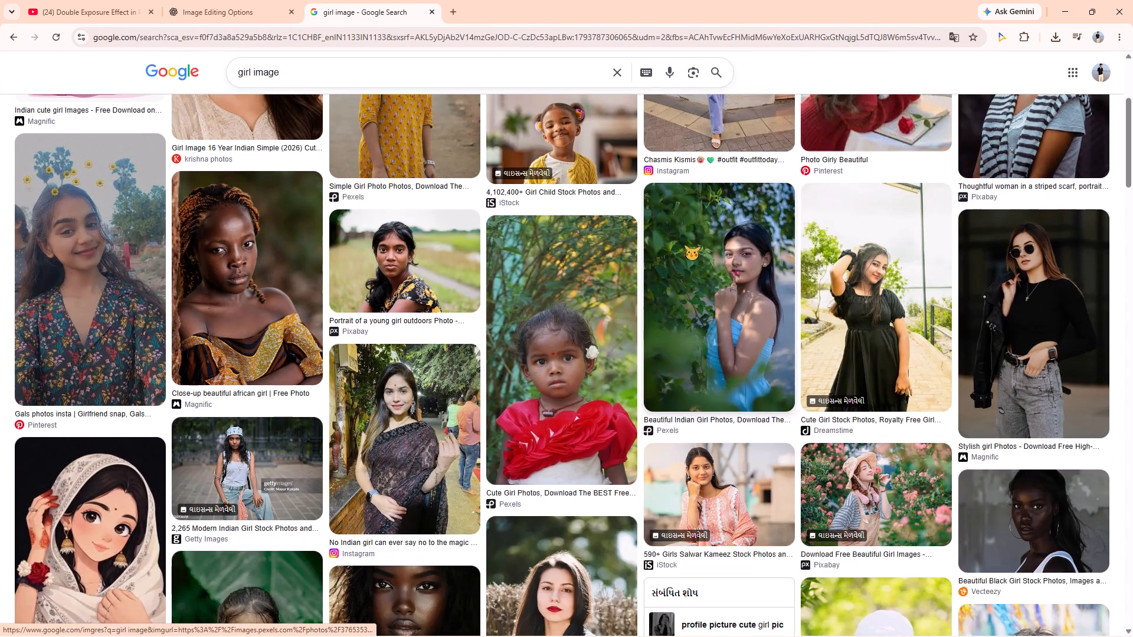
pyautogui.scroll(-13, 684, 245)
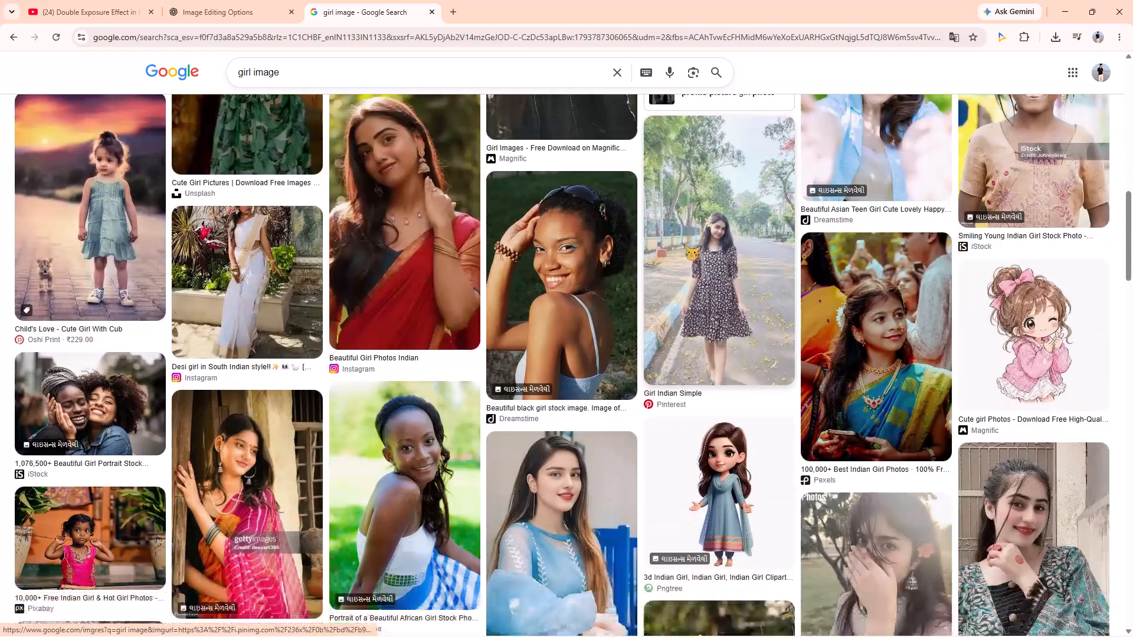
pyautogui.scroll(-11, 684, 245)
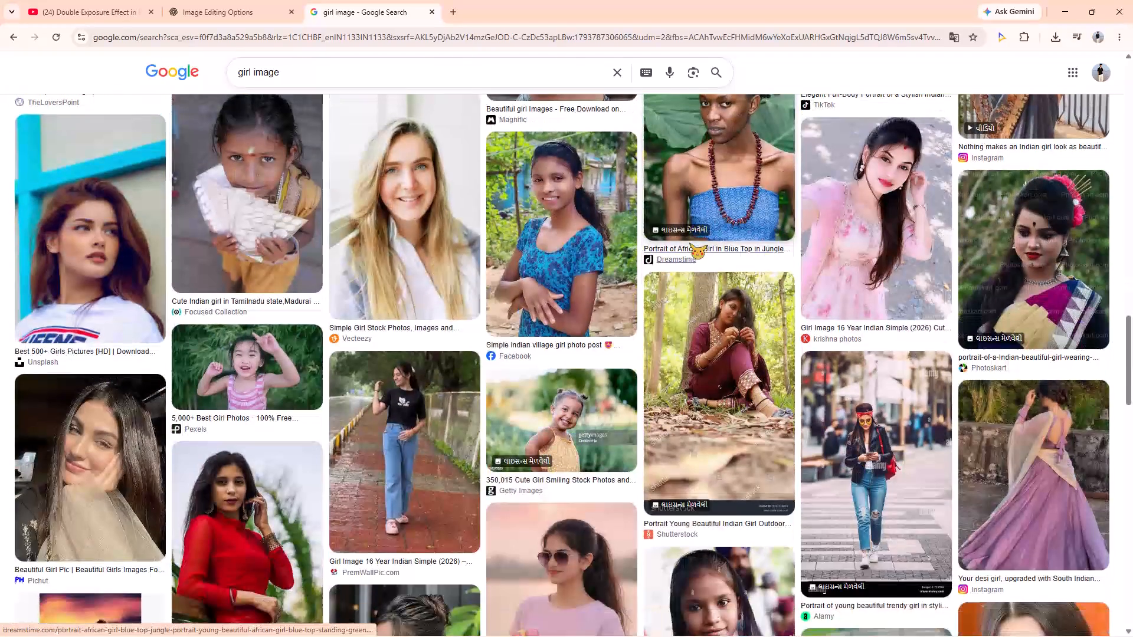
pyautogui.scroll(-16, 690, 244)
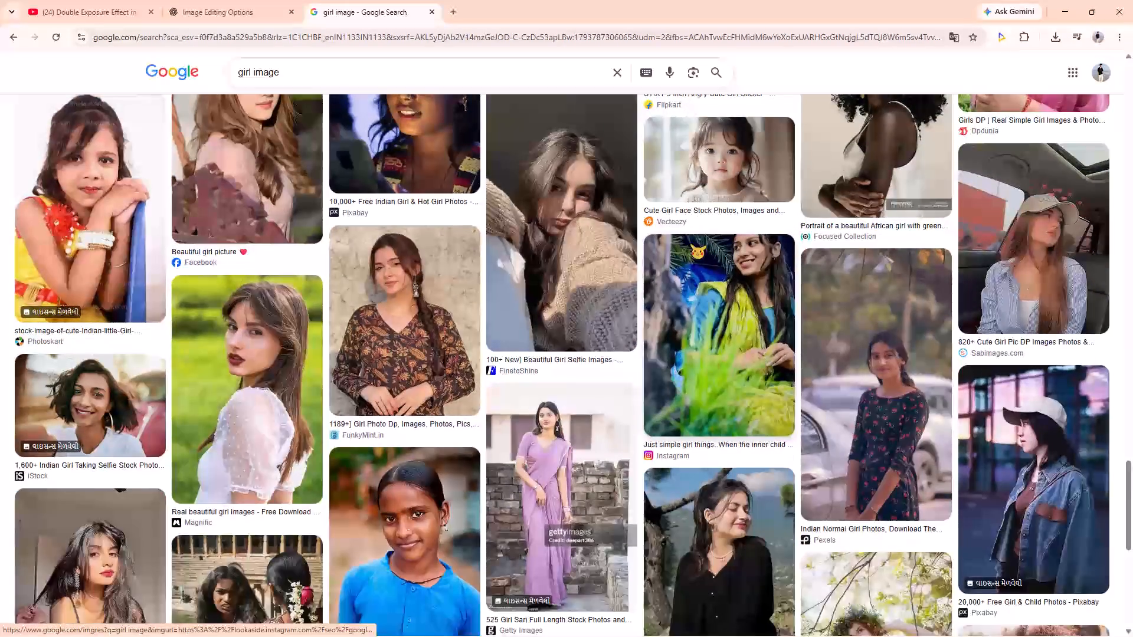
pyautogui.scroll(-9, 690, 244)
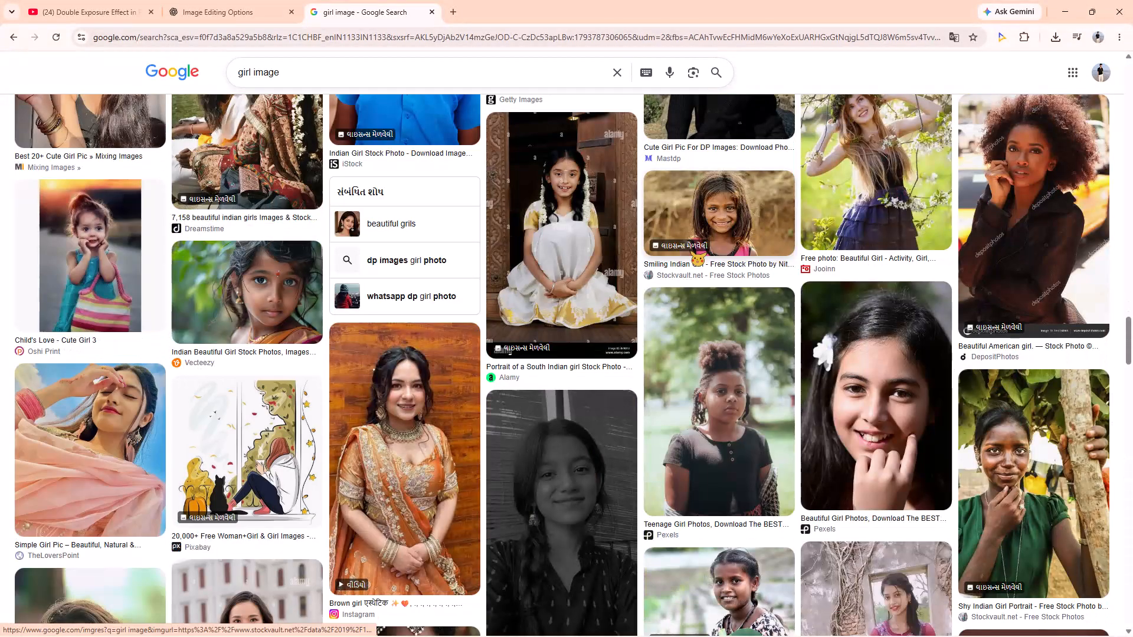
pyautogui.scroll(-18, 690, 251)
pyautogui.scroll(-5, 717, 262)
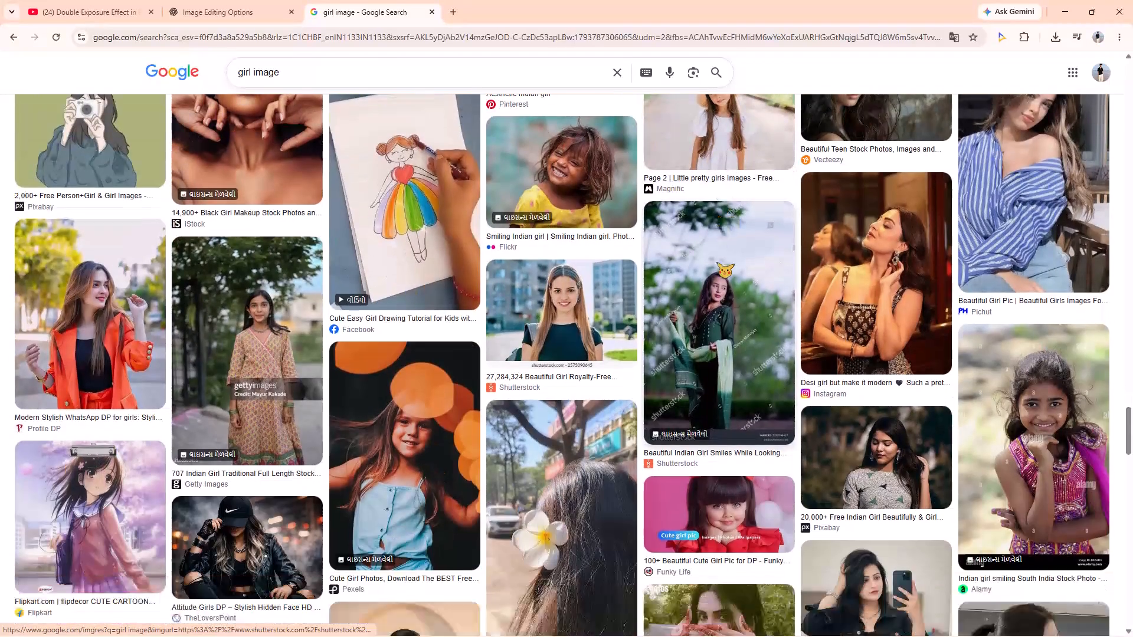
pyautogui.scroll(-5, 717, 262)
# Replace the image search query with "boy image" and run the search.
pyautogui.click(297, 78)
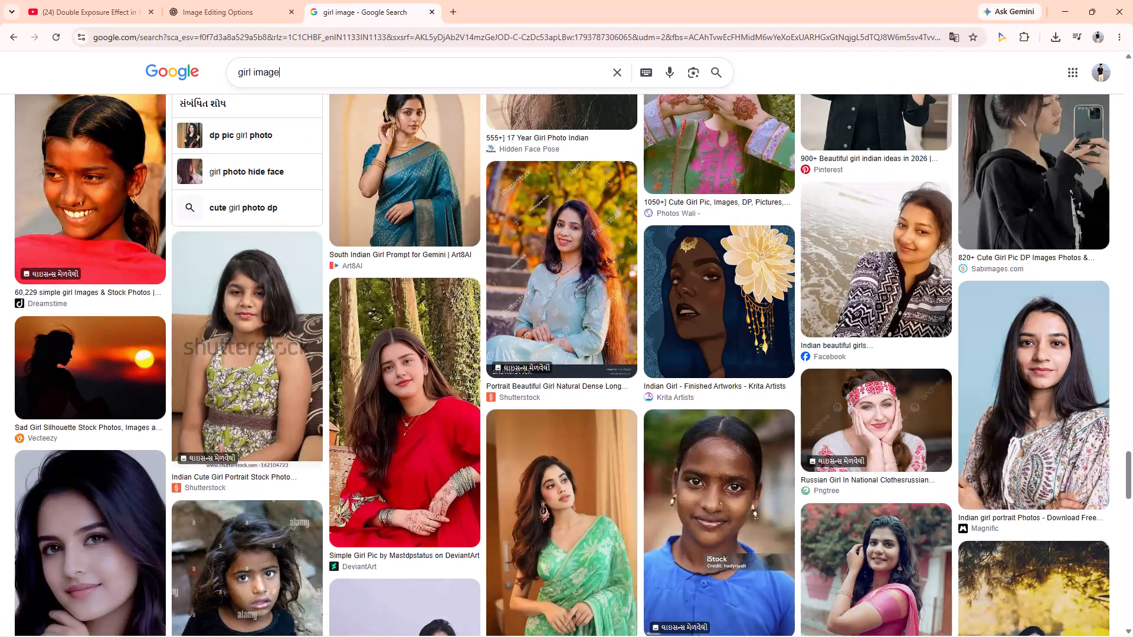
pyautogui.press('BackSpace')
pyautogui.press('BackSpace')
pyautogui.press('BackSpace')
pyautogui.press('BackSpace')
pyautogui.press('BackSpace')
pyautogui.press('BackSpace')
pyautogui.press('BackSpace')
pyautogui.press('BackSpace')
pyautogui.press('BackSpace')
pyautogui.press('BackSpace')
pyautogui.press('BackSpace')
pyautogui.press('BackSpace')
pyautogui.press('BackSpace')
pyautogui.press('BackSpace')
pyautogui.press('BackSpace')
pyautogui.press('BackSpace')
pyautogui.press('BackSpace')
pyautogui.press('BackSpace')
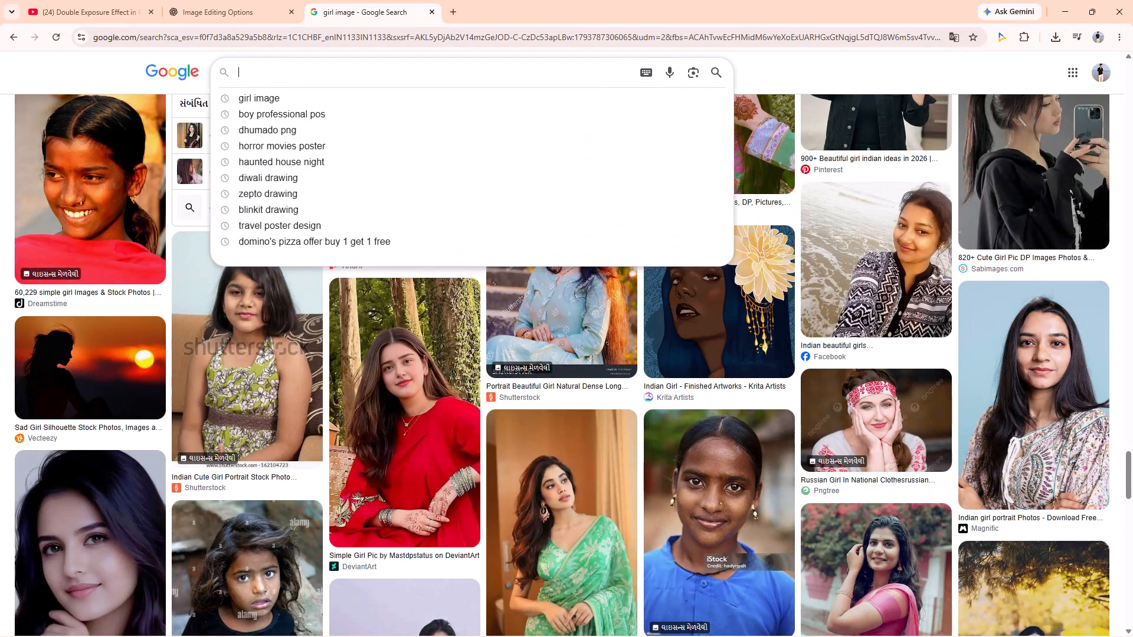
pyautogui.press('b')
pyautogui.write('oy')
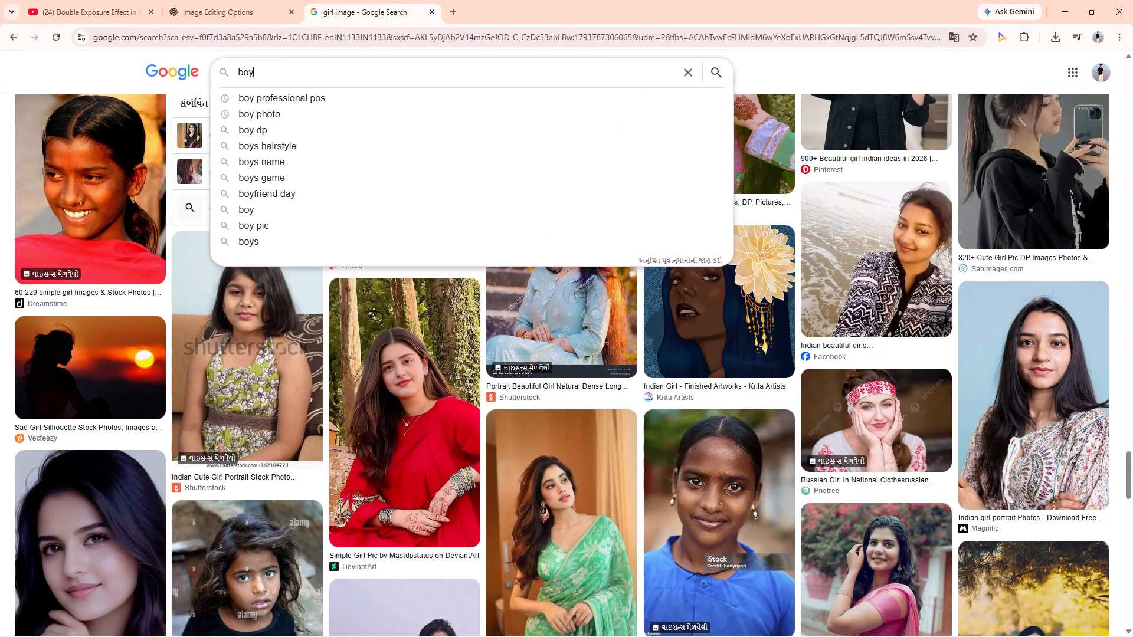
pyautogui.press('space')
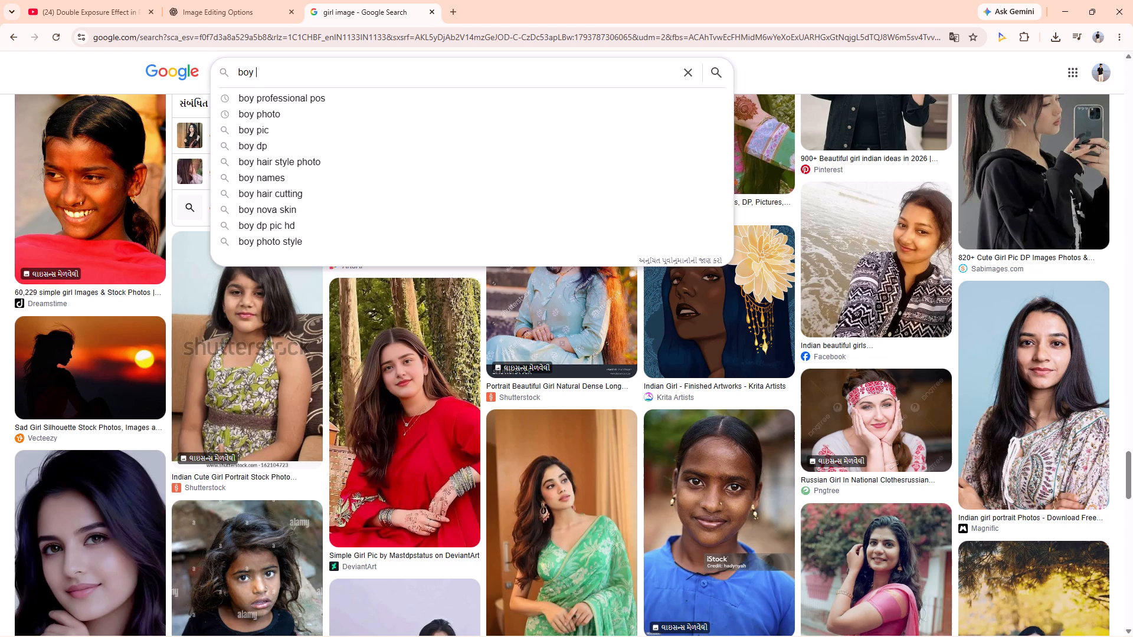
pyautogui.press('e')
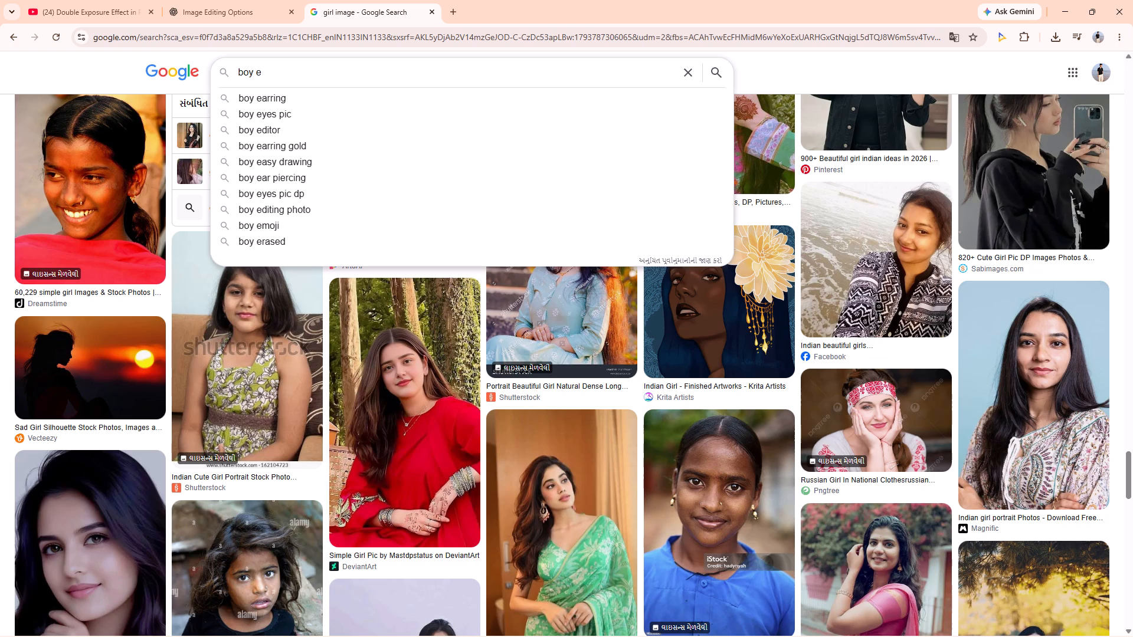
pyautogui.press(',')
pyautogui.press('BackSpace')
pyautogui.write('mn')
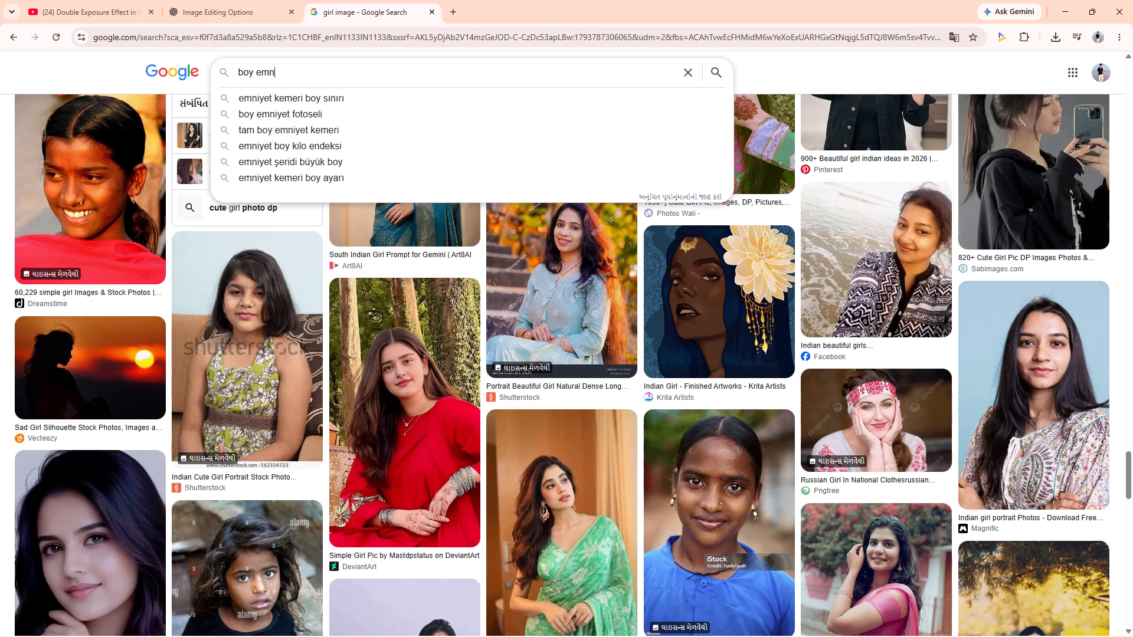
pyautogui.press('BackSpace')
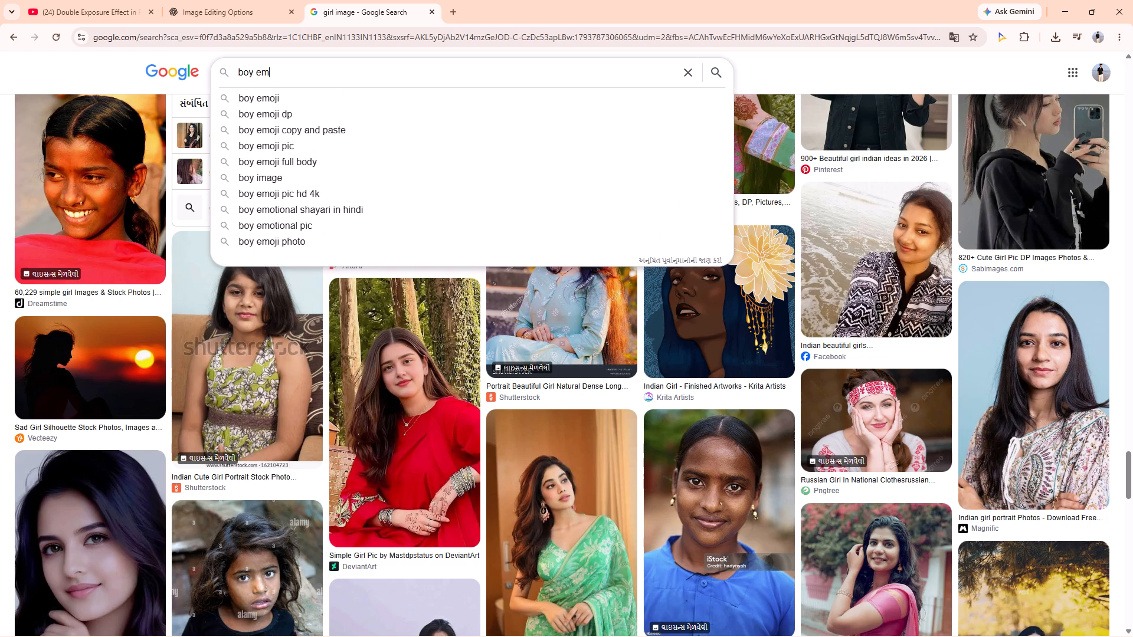
pyautogui.press('BackSpace')
pyautogui.press('BackSpace')
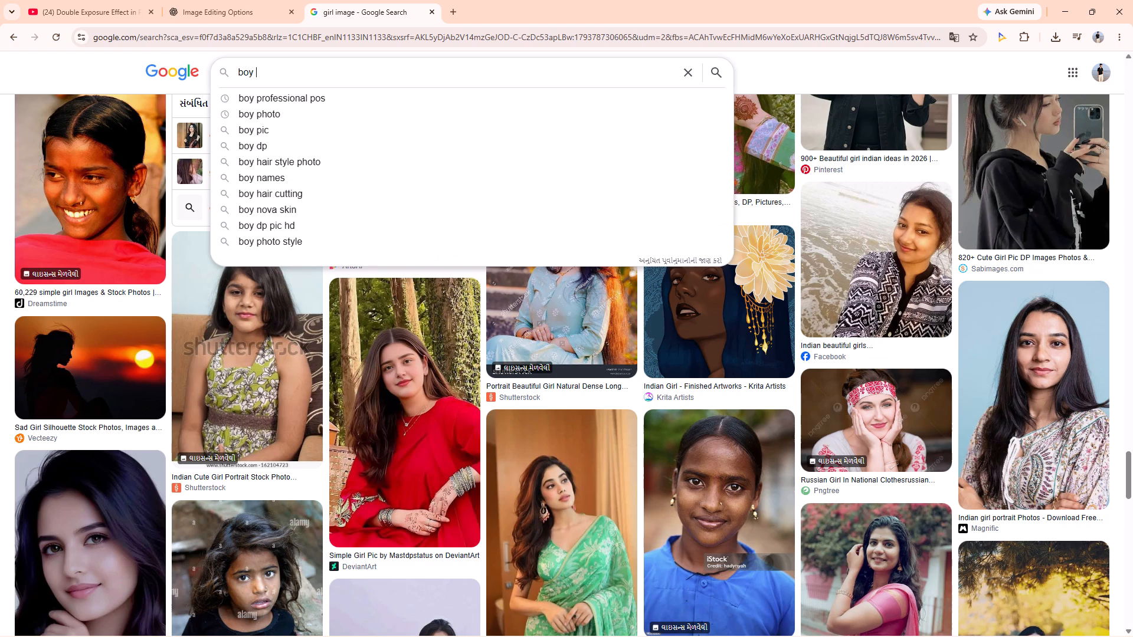
pyautogui.press('i')
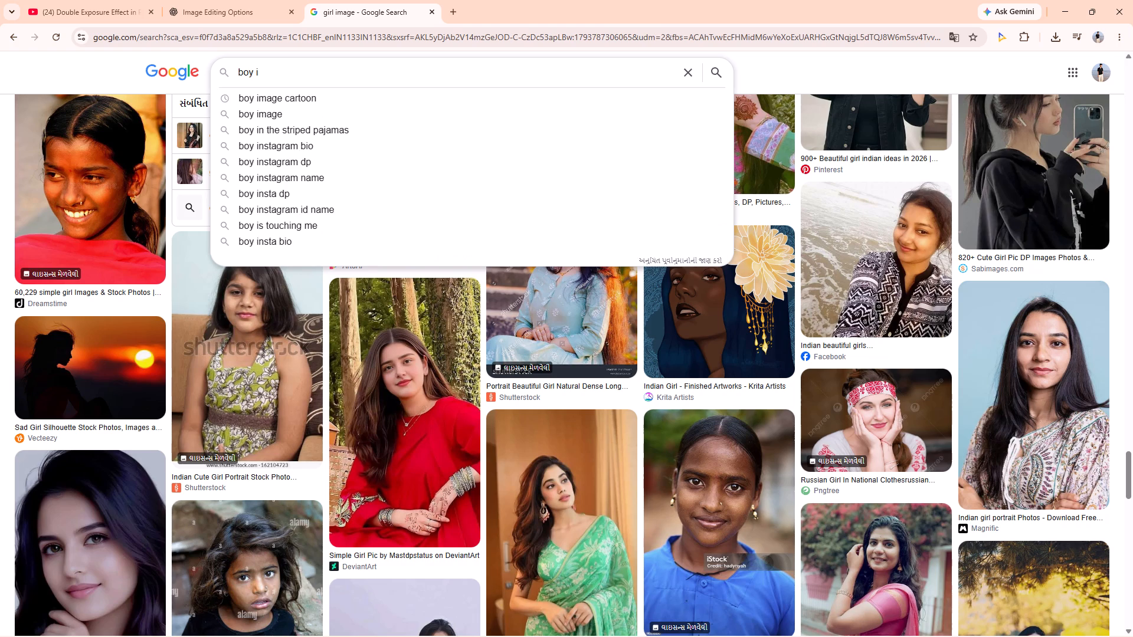
pyautogui.press('Down')
pyautogui.press('Down')
pyautogui.press('Return')
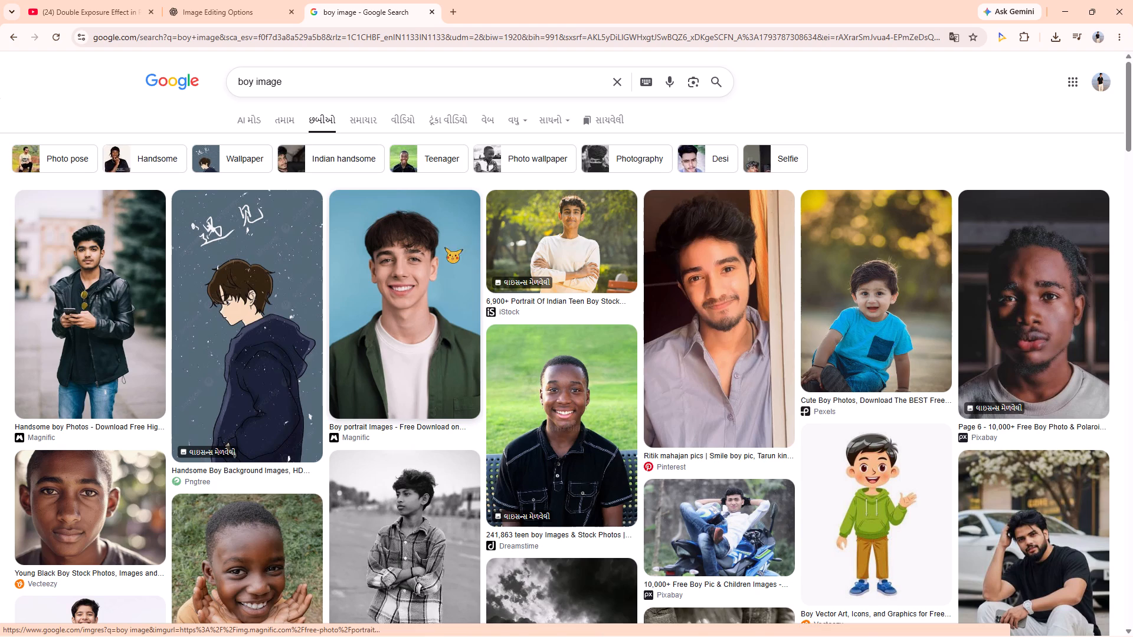
# Look through the boy image results for a portrait photo suitable for the double exposure effect.
pyautogui.scroll(-2, 628, 295)
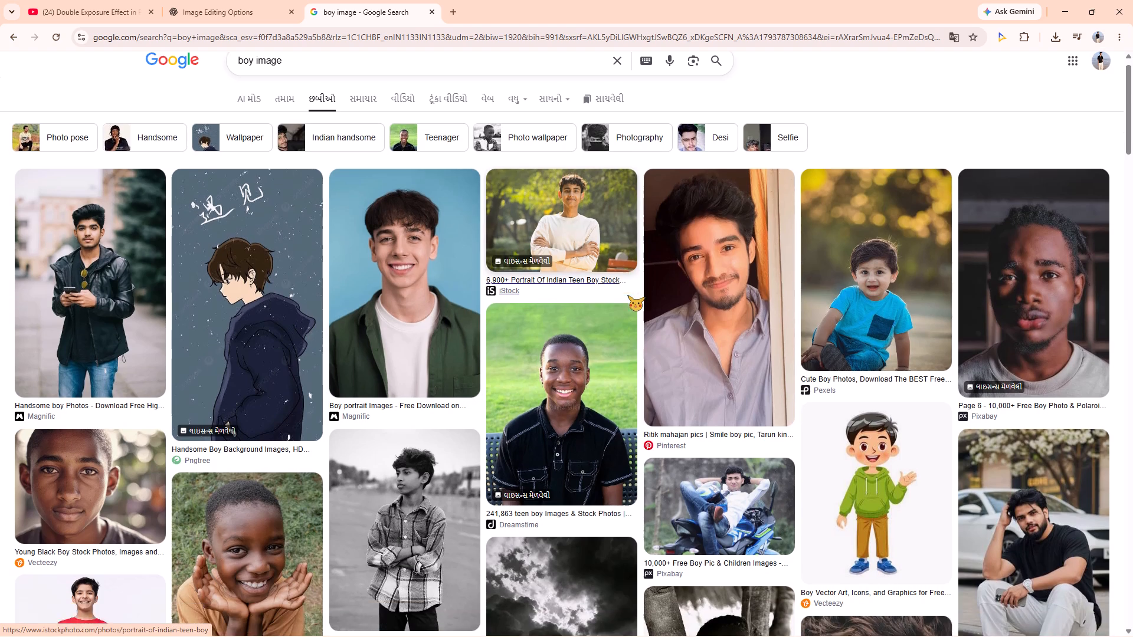
pyautogui.scroll(-7, 628, 295)
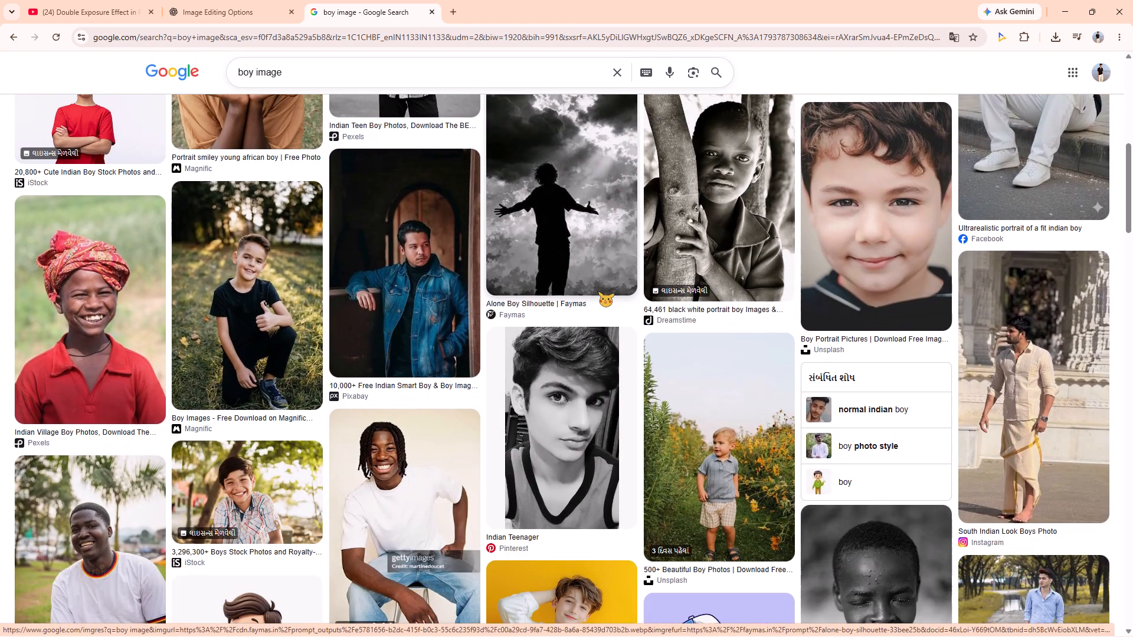
pyautogui.scroll(-6, 598, 291)
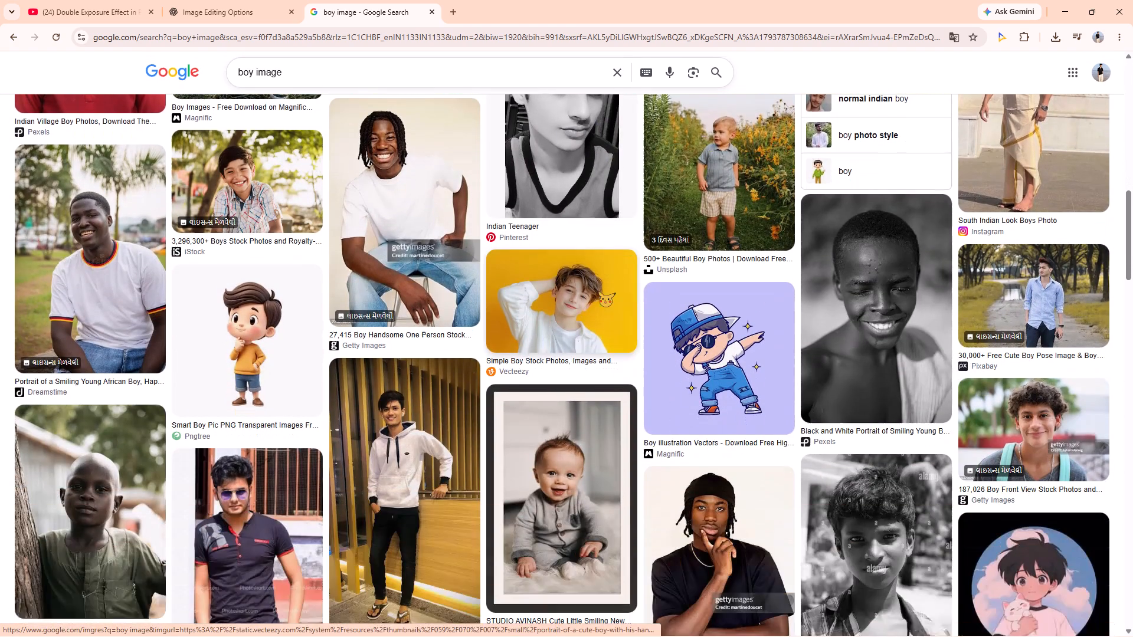
pyautogui.scroll(-3, 598, 291)
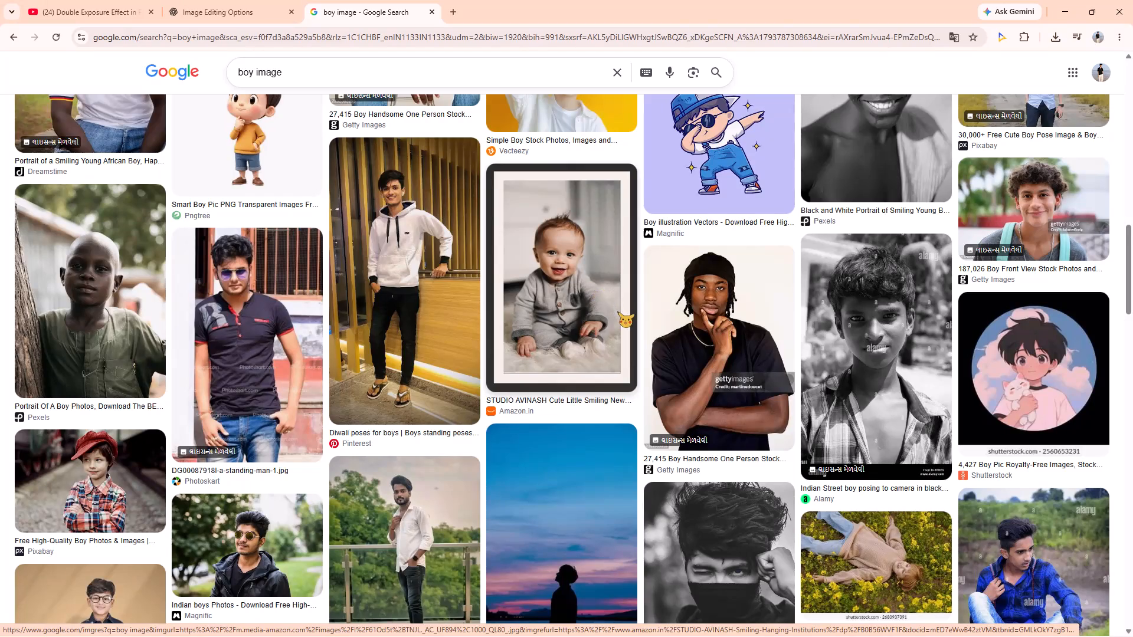
pyautogui.scroll(-2, 618, 313)
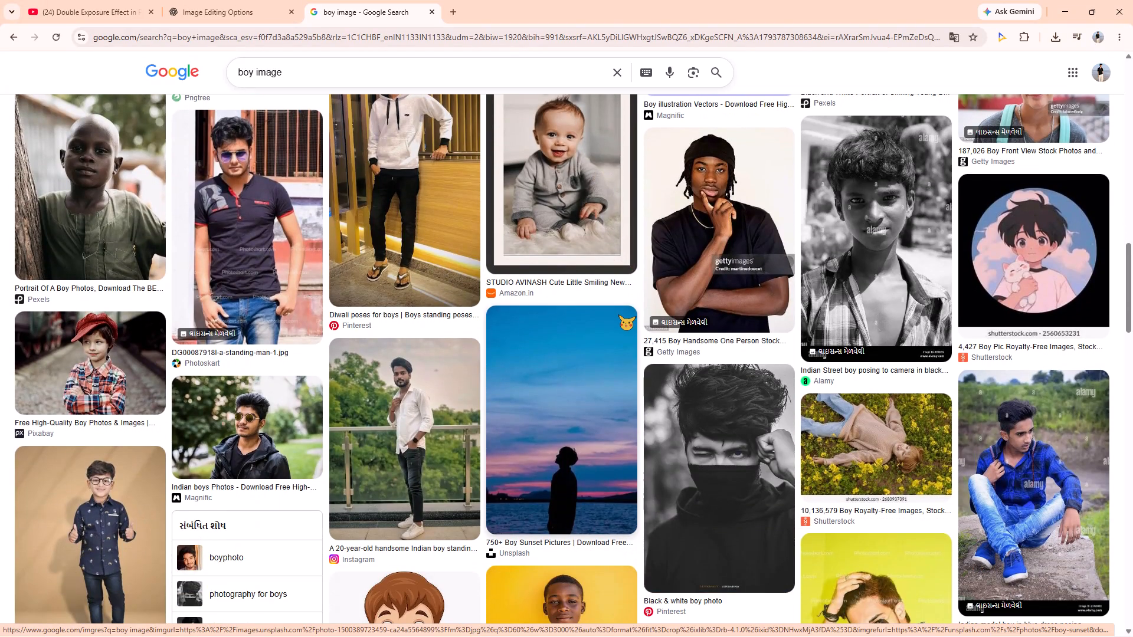
pyautogui.scroll(-7, 618, 315)
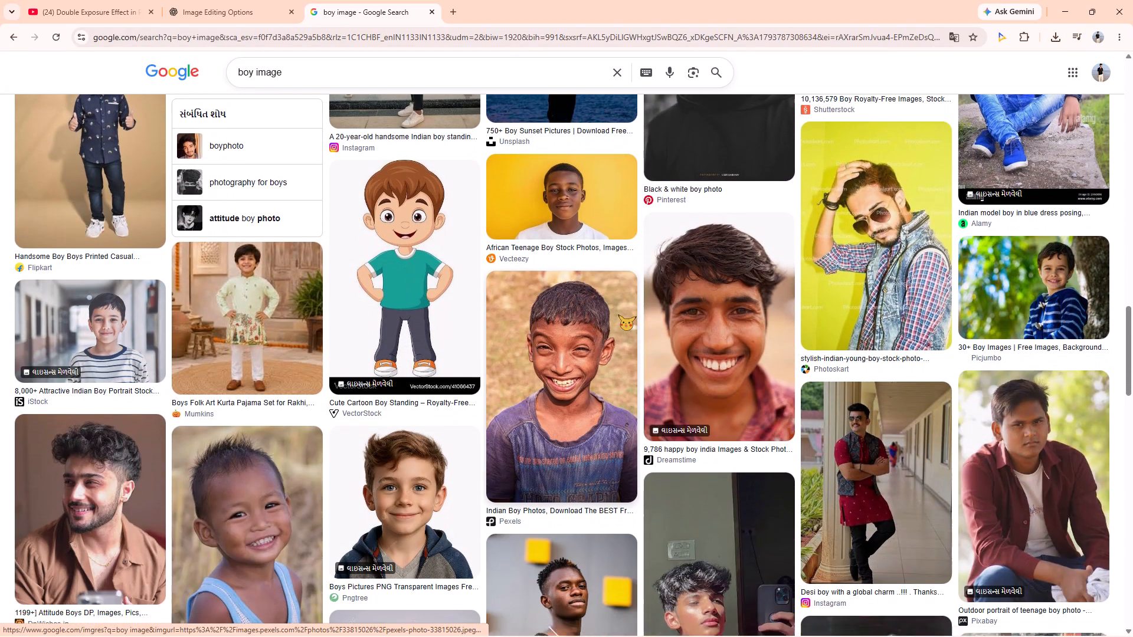
pyautogui.scroll(-12, 621, 323)
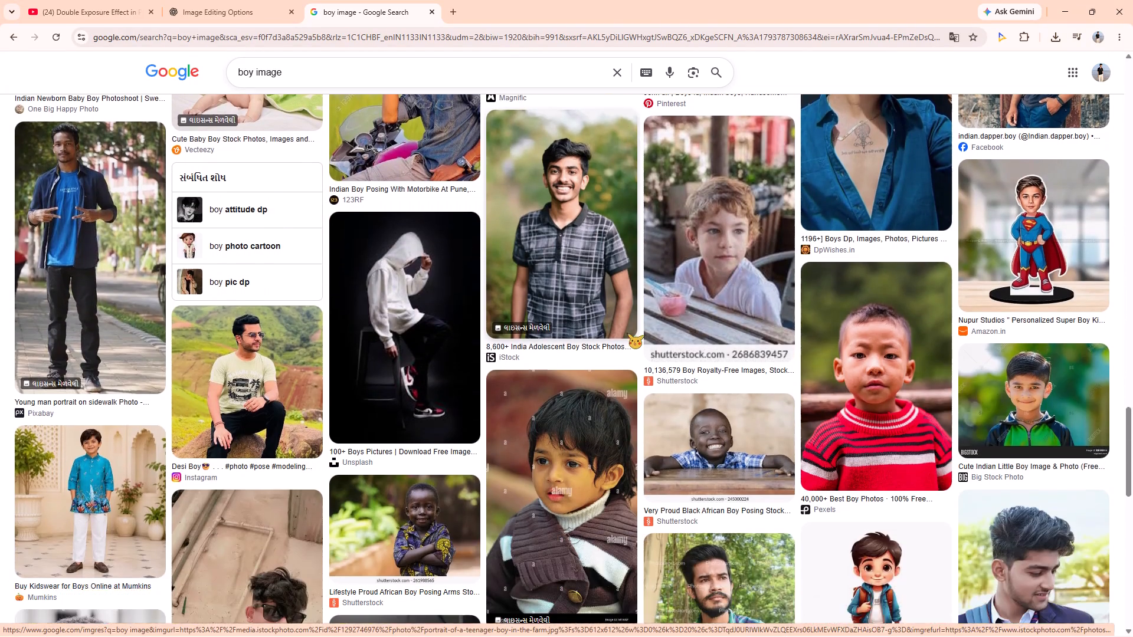
pyautogui.scroll(-11, 627, 333)
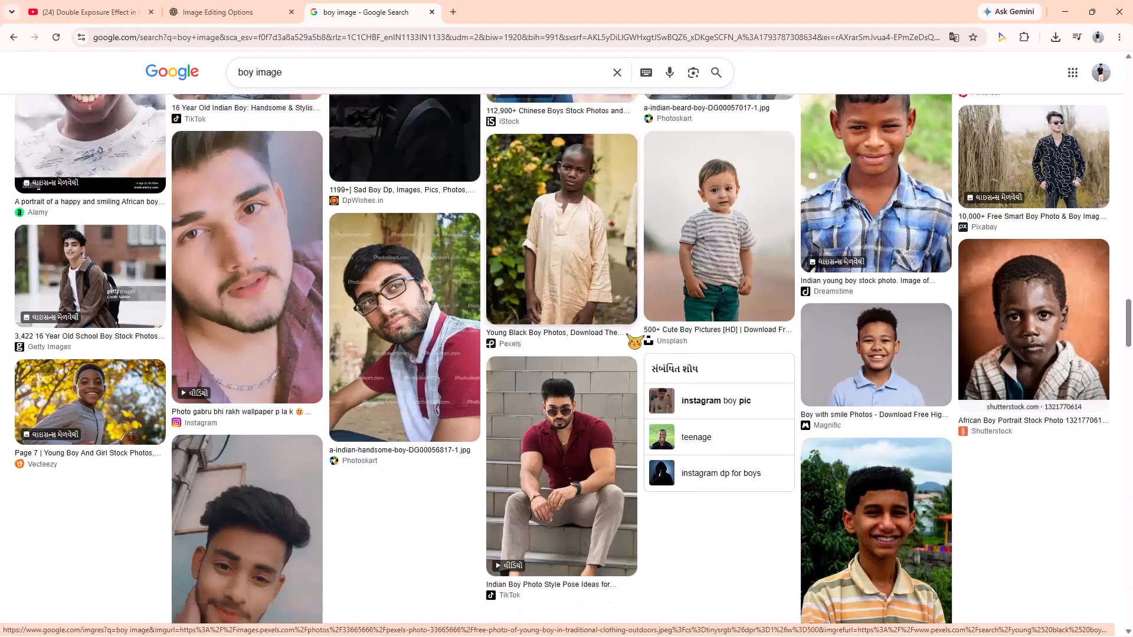
pyautogui.scroll(-5, 627, 334)
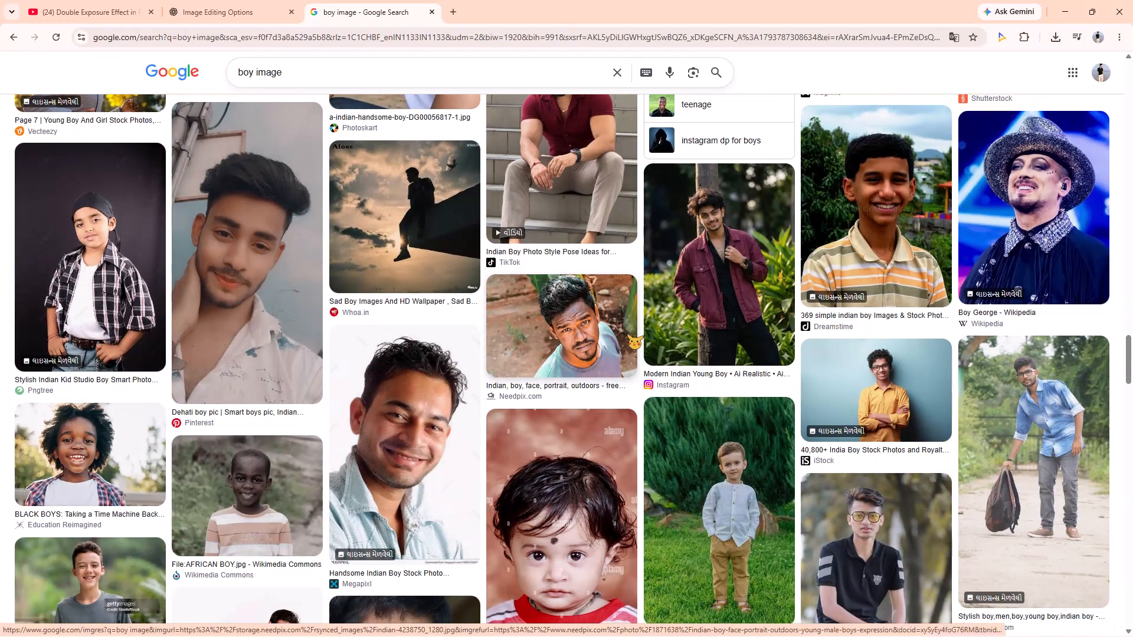
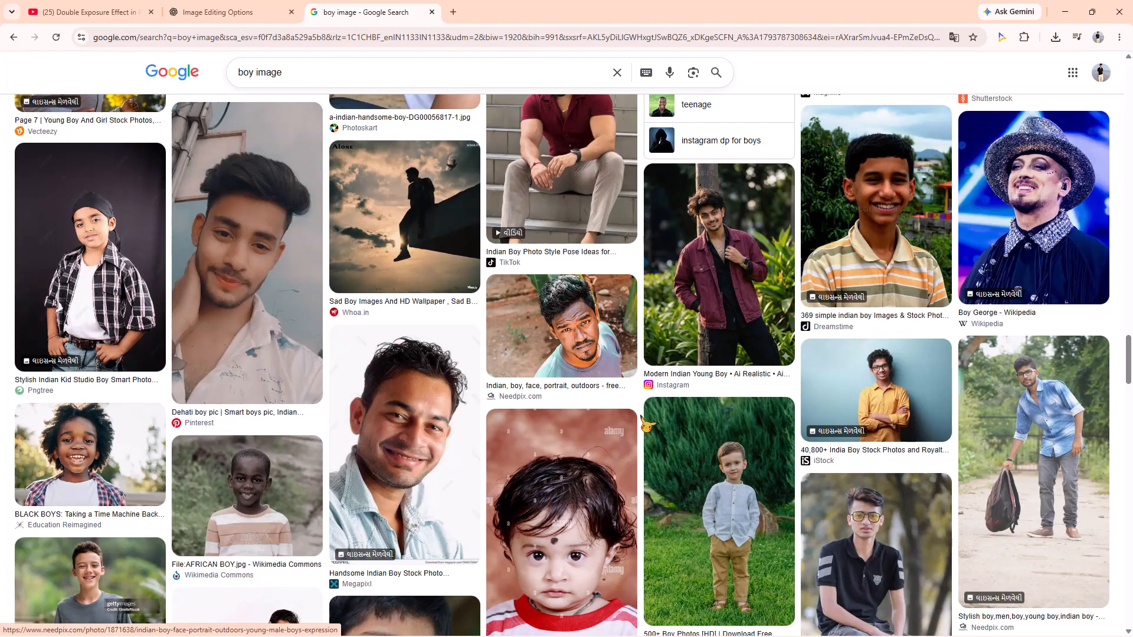
# Look further through the boy image results for a portrait photo suitable for the double exposure effect.
pyautogui.scroll(-5, 640, 416)
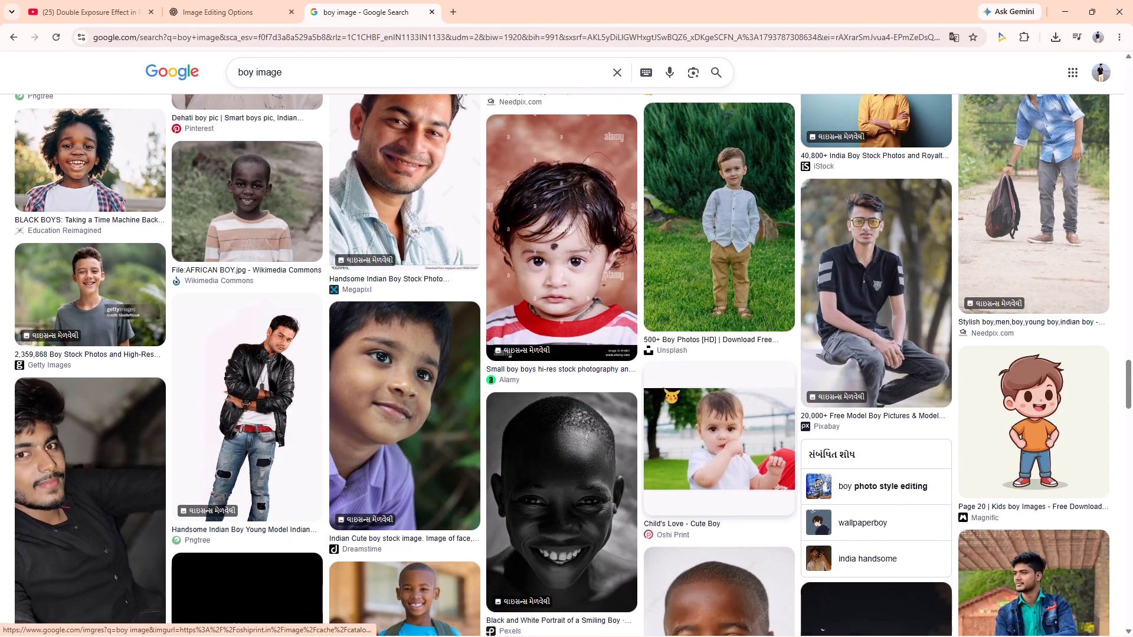
pyautogui.scroll(-9, 663, 388)
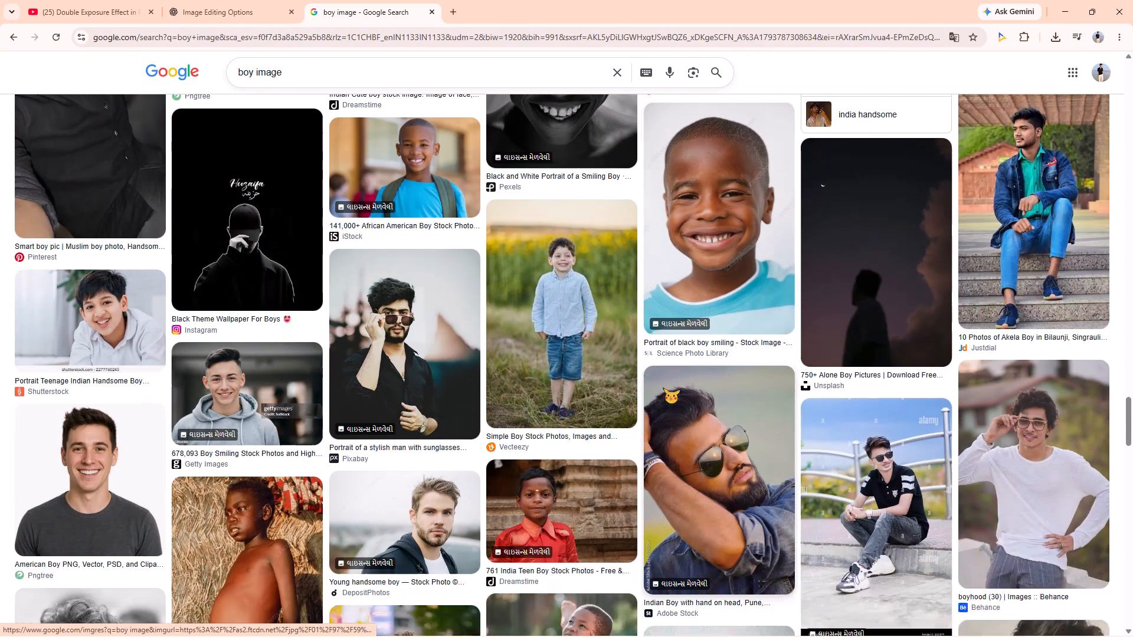
pyautogui.scroll(-5, 663, 388)
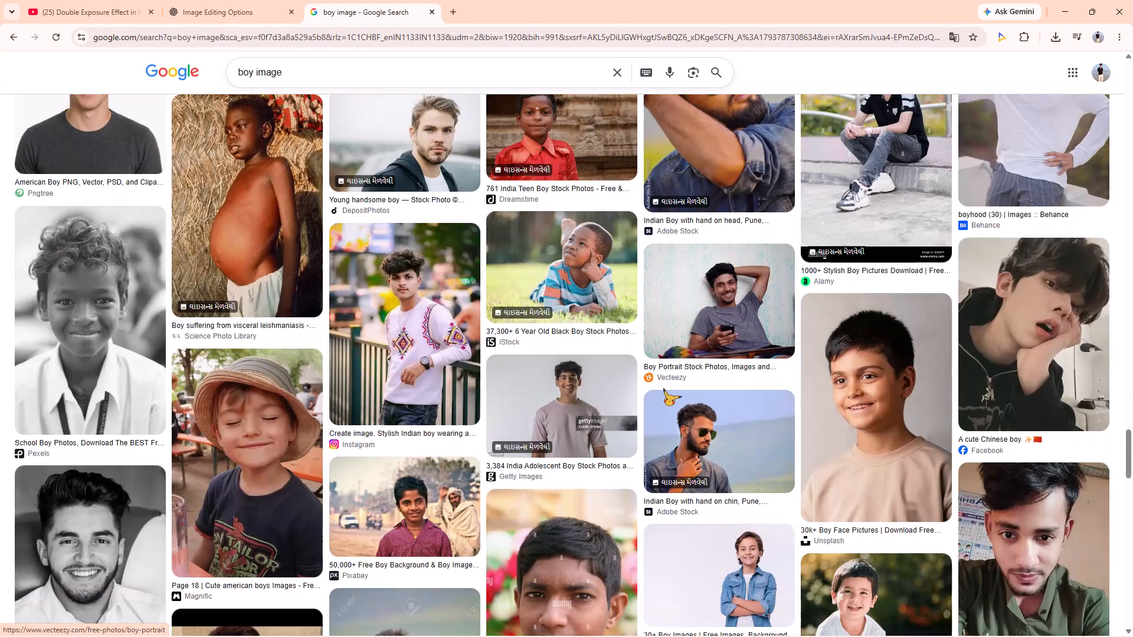
pyautogui.scroll(-9, 663, 388)
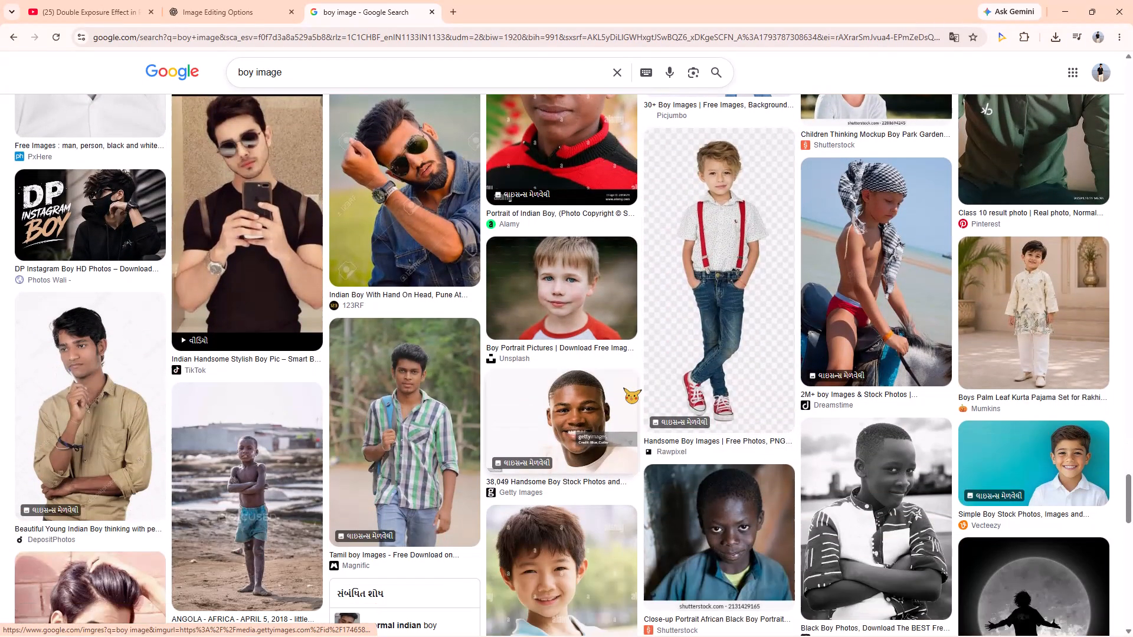
pyautogui.scroll(5, 624, 388)
# Open the "boy image" search query for editing.
pyautogui.click(304, 66)
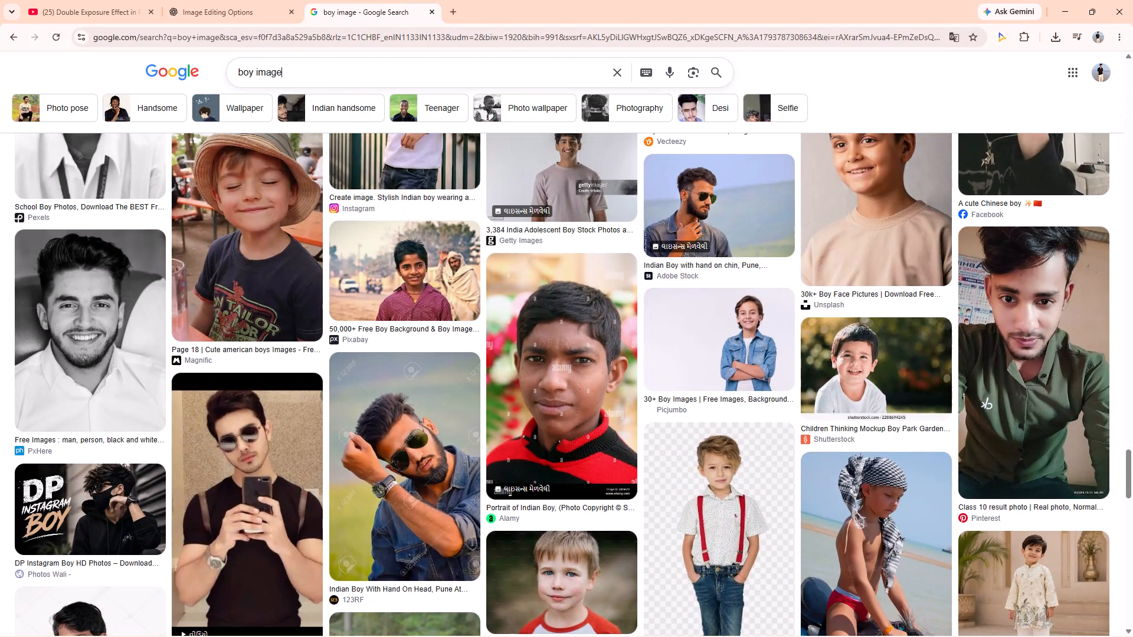
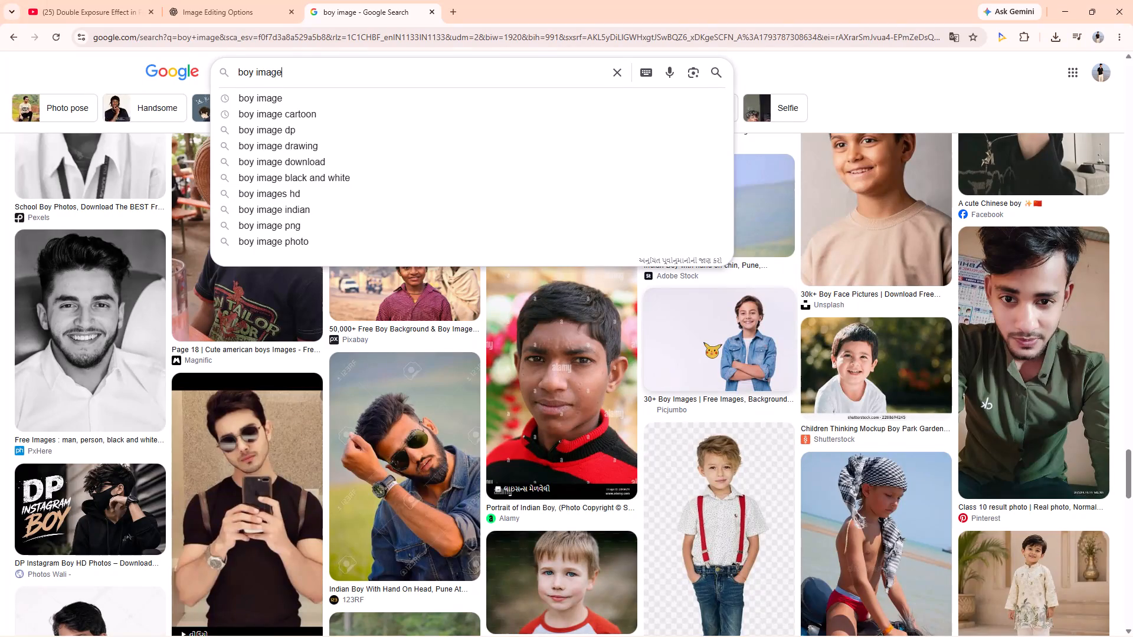
# Dismiss the search suggestions and look further through the boy image results for a portrait suitable for the double exposure effect.
pyautogui.click(833, 63)
pyautogui.scroll(-11, 617, 375)
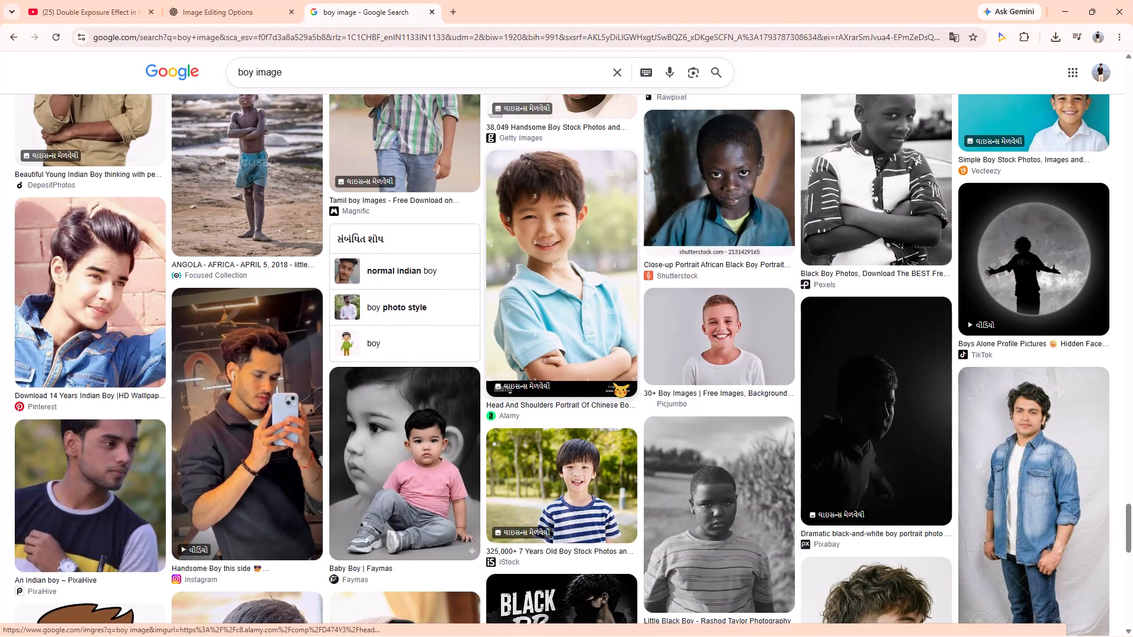
pyautogui.scroll(-6, 613, 382)
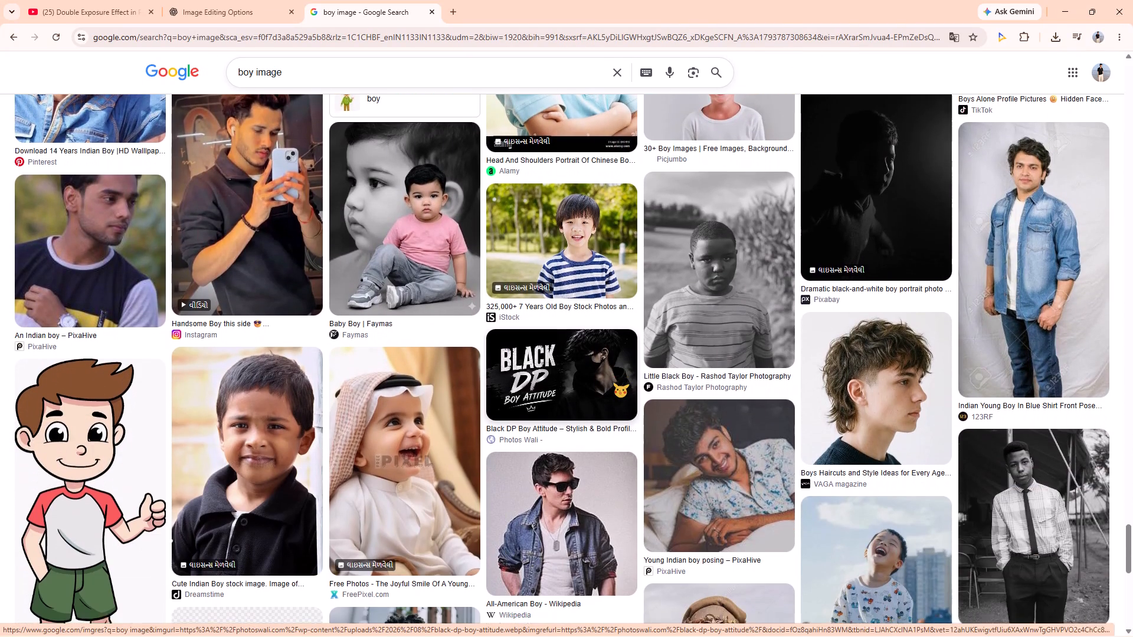
pyautogui.scroll(-11, 613, 382)
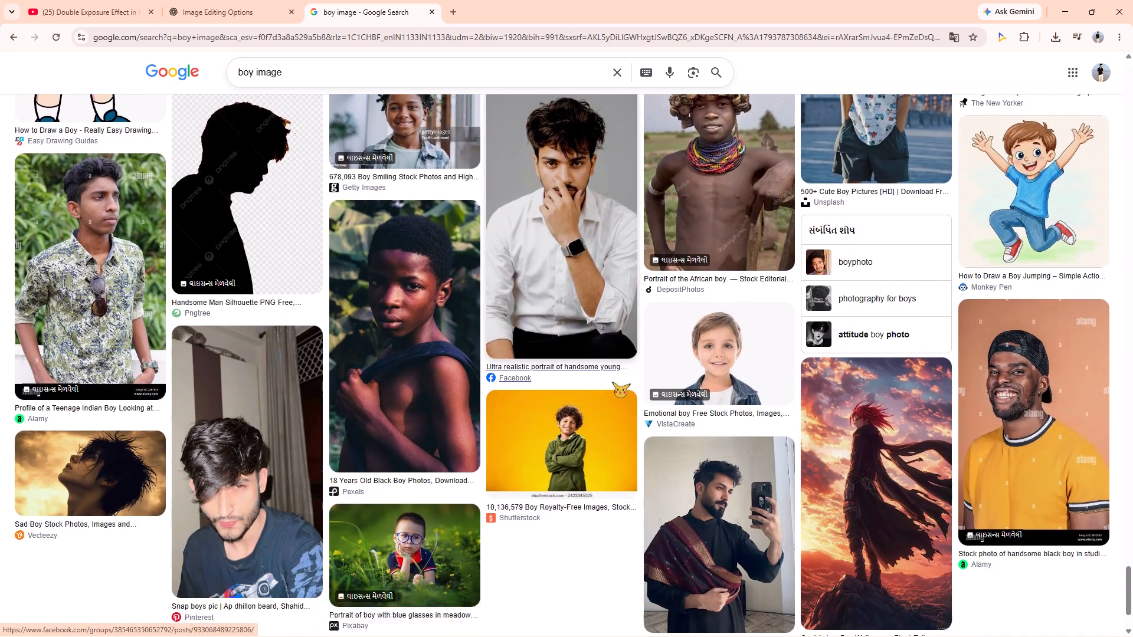
pyautogui.scroll(-8, 613, 382)
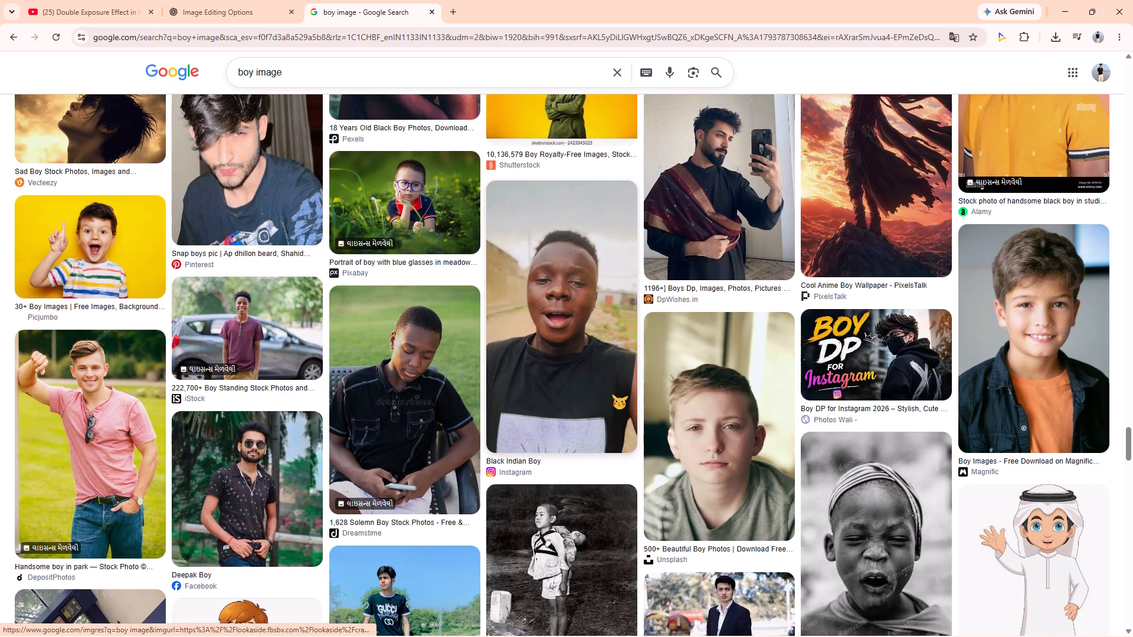
pyautogui.scroll(-2, 611, 394)
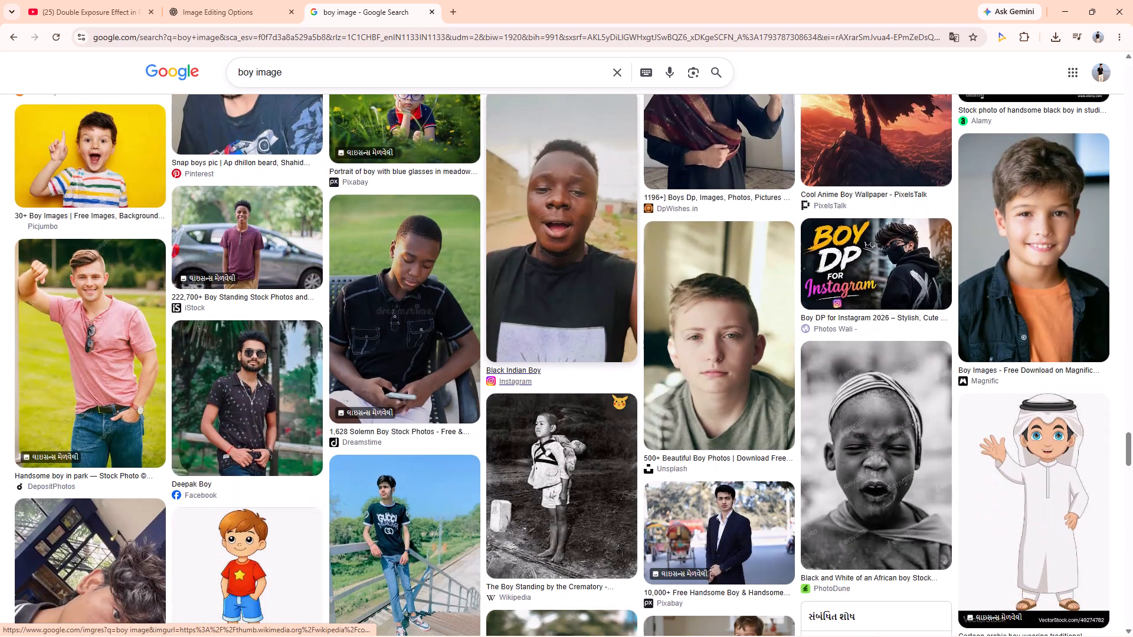
pyautogui.scroll(-7, 611, 394)
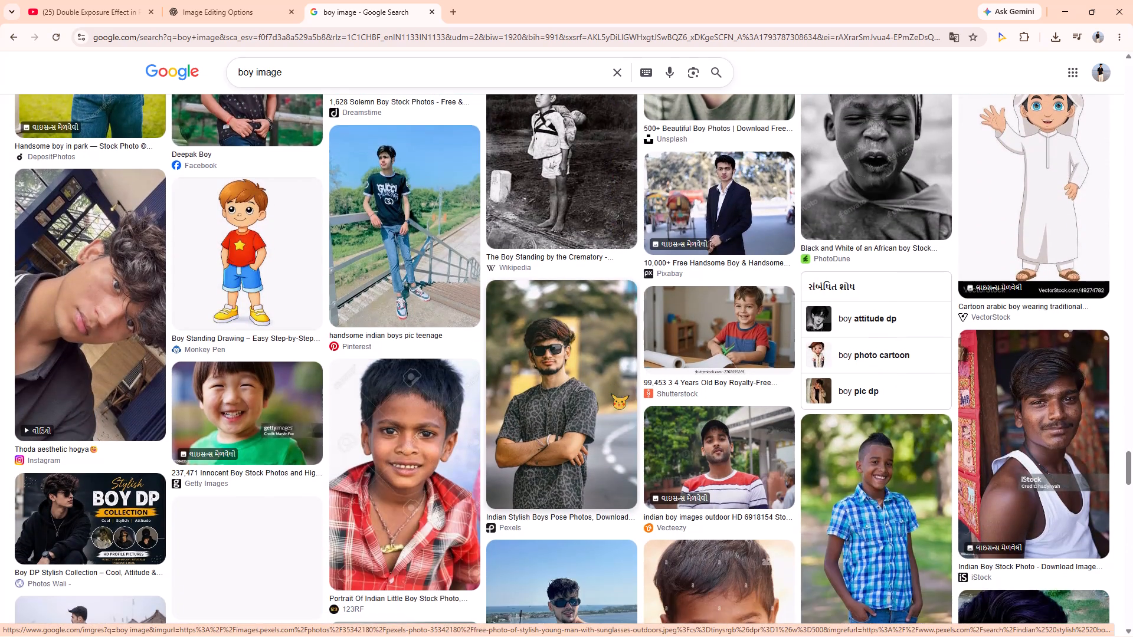
pyautogui.scroll(-9, 611, 394)
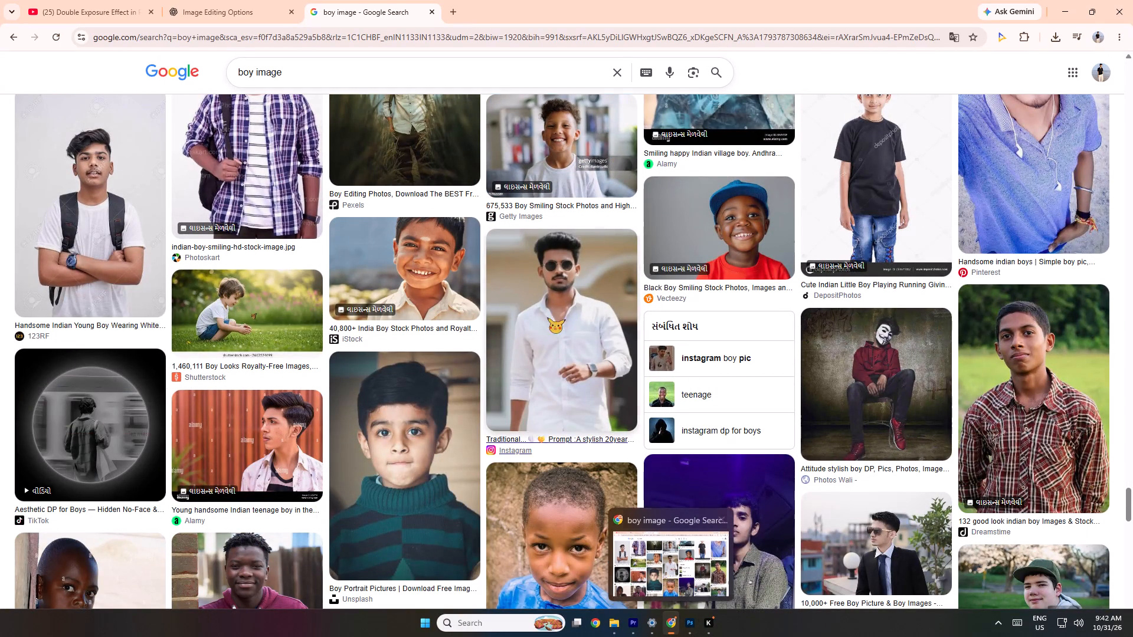
# Check the portrait used in the double exposure tutorial video, and return to the image results.
pyautogui.click(113, 7)
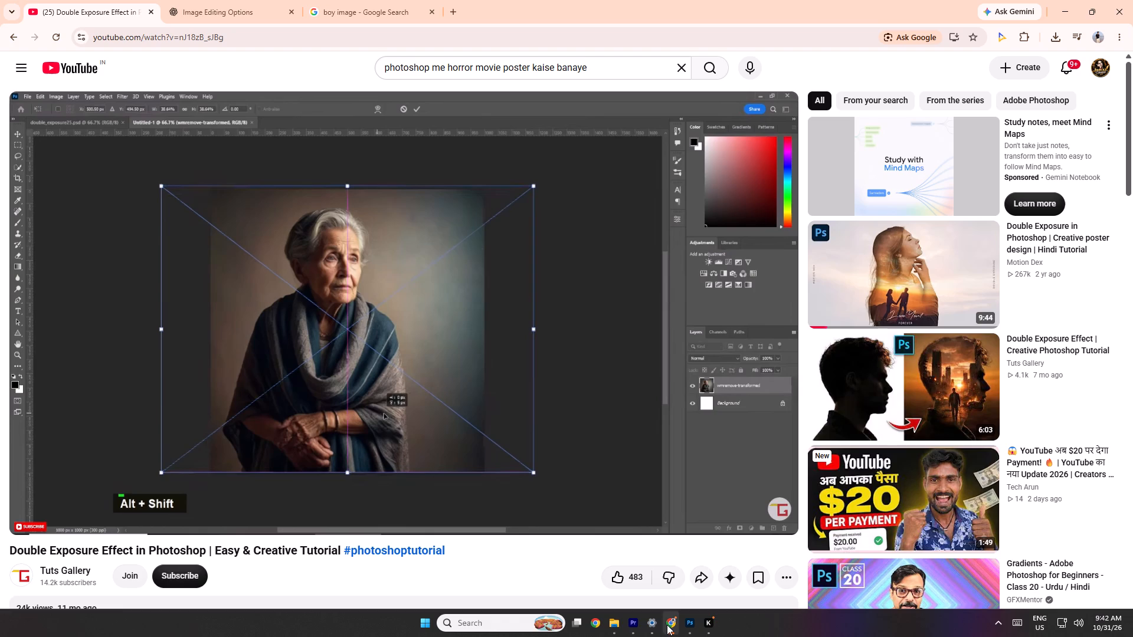
pyautogui.click(383, 0)
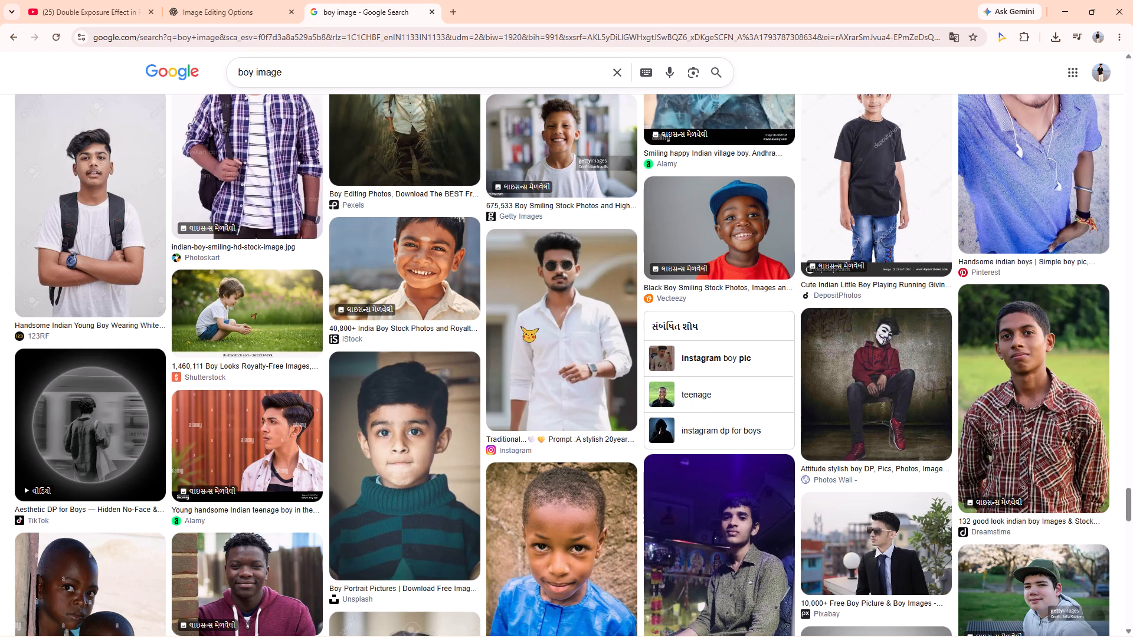
# Look through more boy image results for a portrait comparable to the tutorial's subject.
pyautogui.scroll(5, 522, 327)
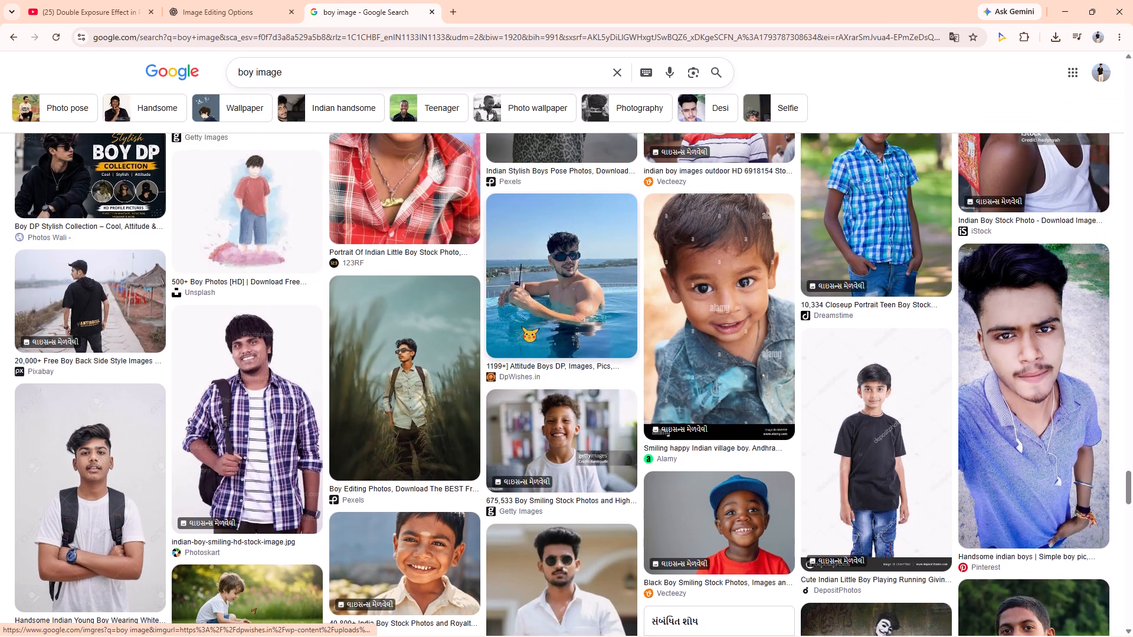
pyautogui.scroll(6, 522, 327)
pyautogui.scroll(-20, 522, 327)
pyautogui.scroll(-6, 522, 327)
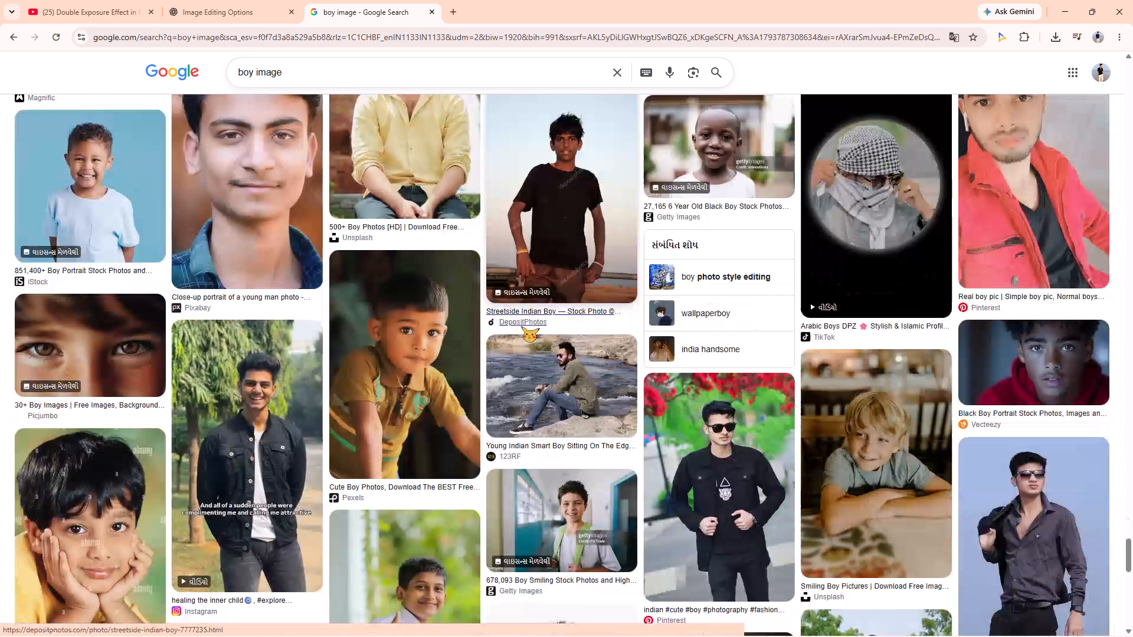
pyautogui.scroll(-4, 522, 327)
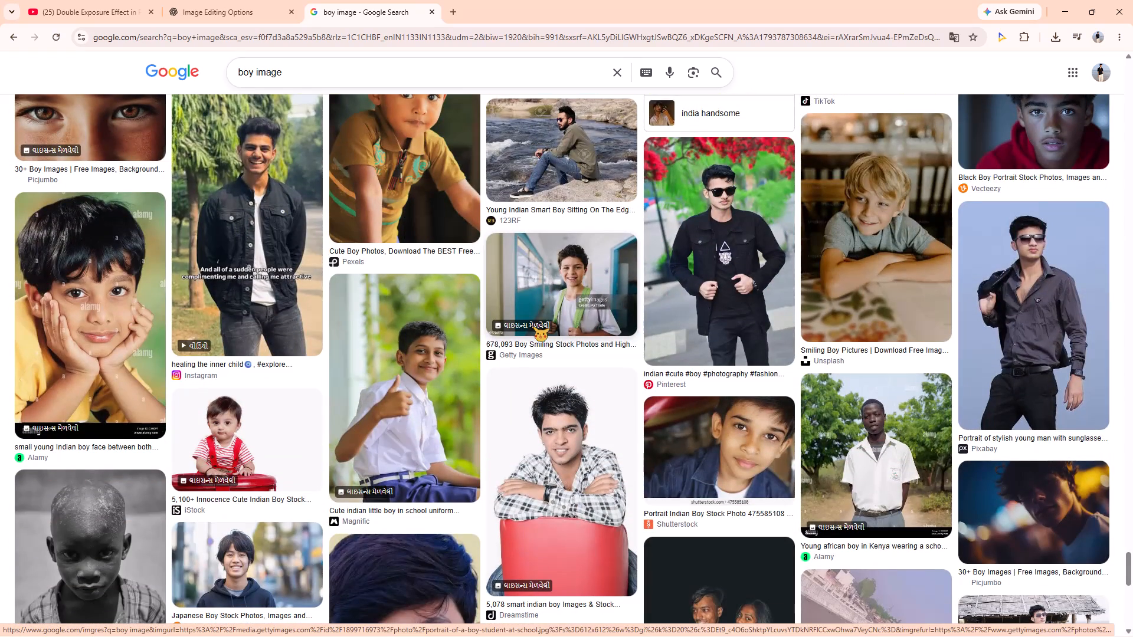
pyautogui.scroll(-8, 627, 323)
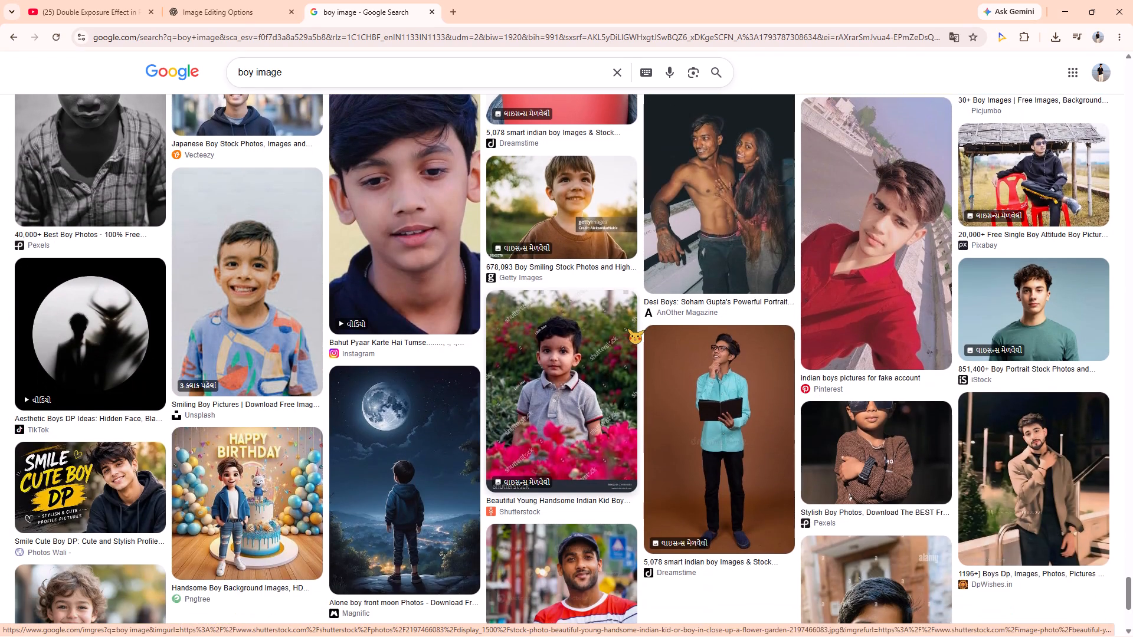
pyautogui.scroll(-11, 627, 326)
pyautogui.scroll(-8, 569, 342)
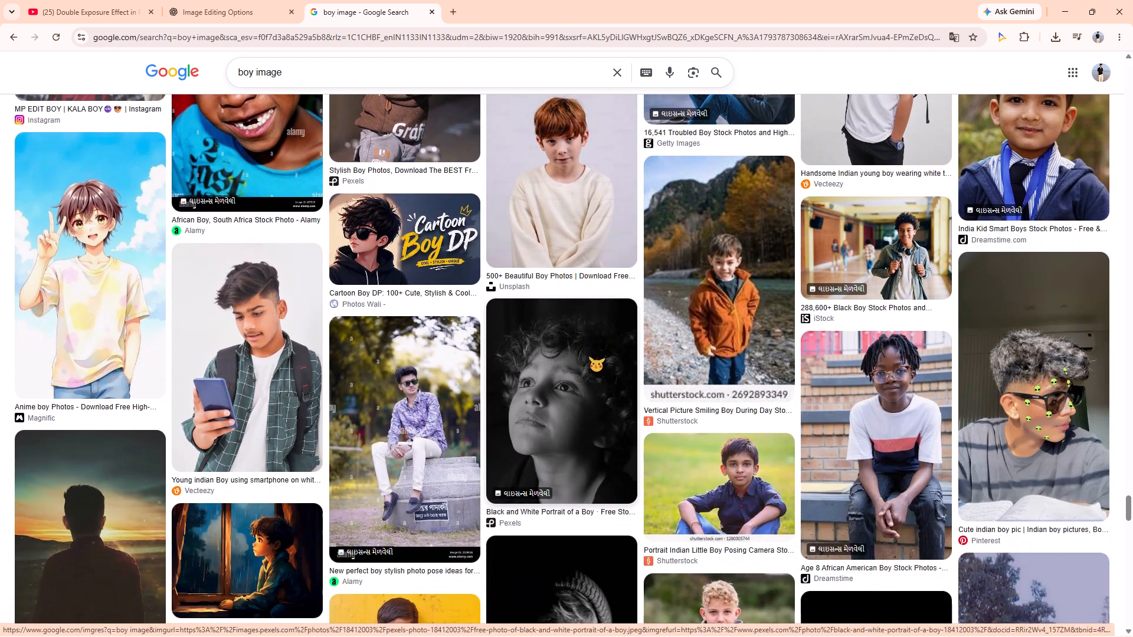
pyautogui.scroll(-5, 588, 356)
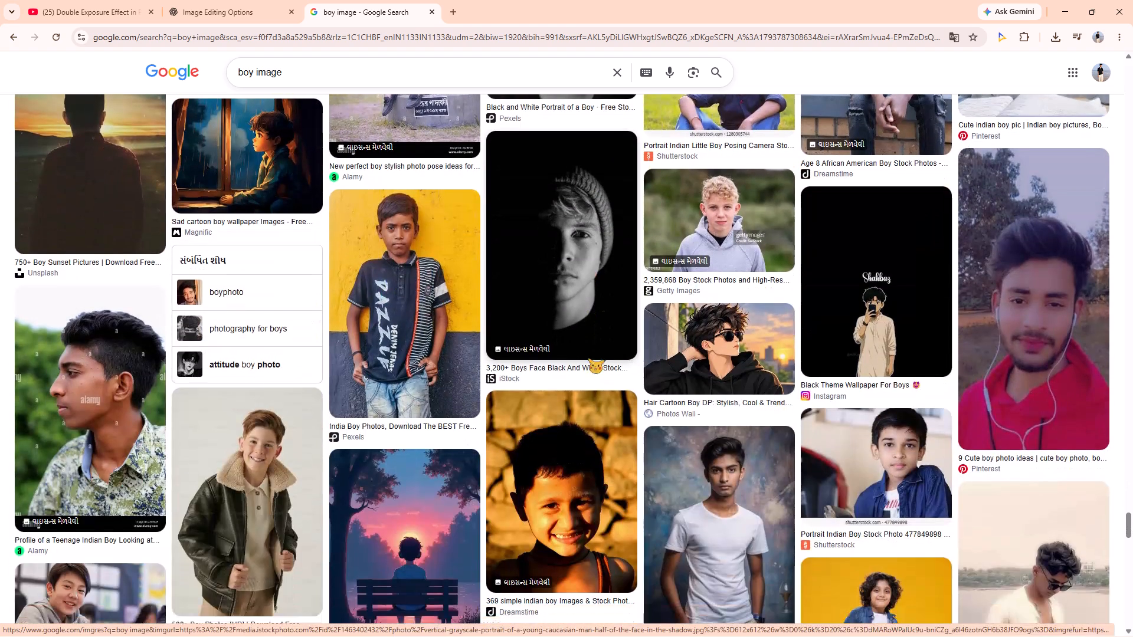
pyautogui.scroll(-10, 588, 358)
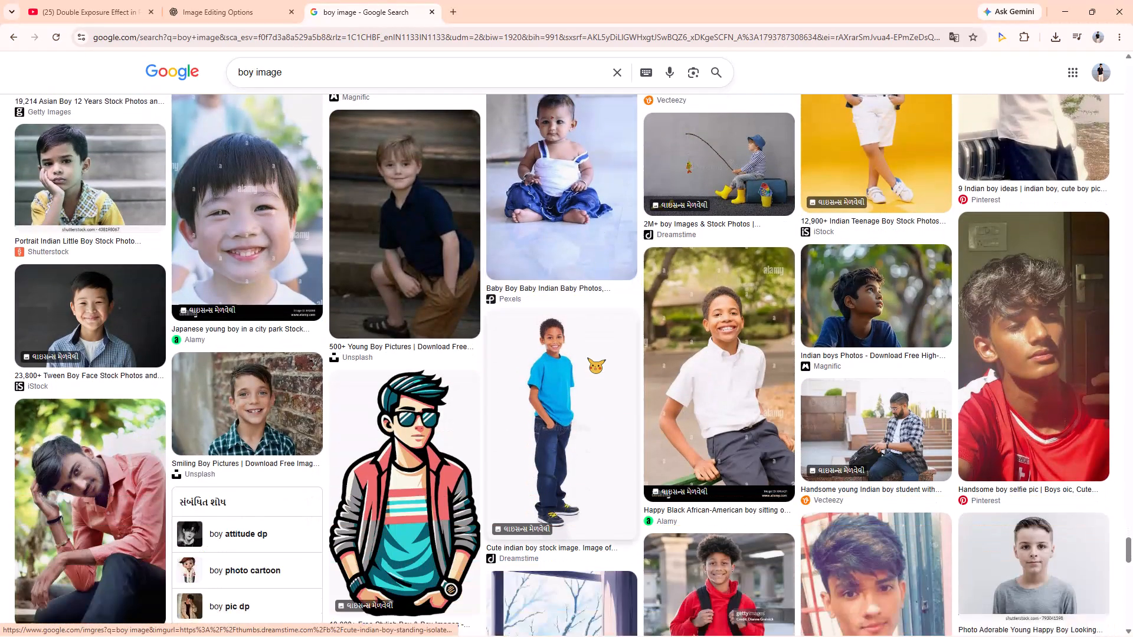
pyautogui.scroll(-9, 588, 358)
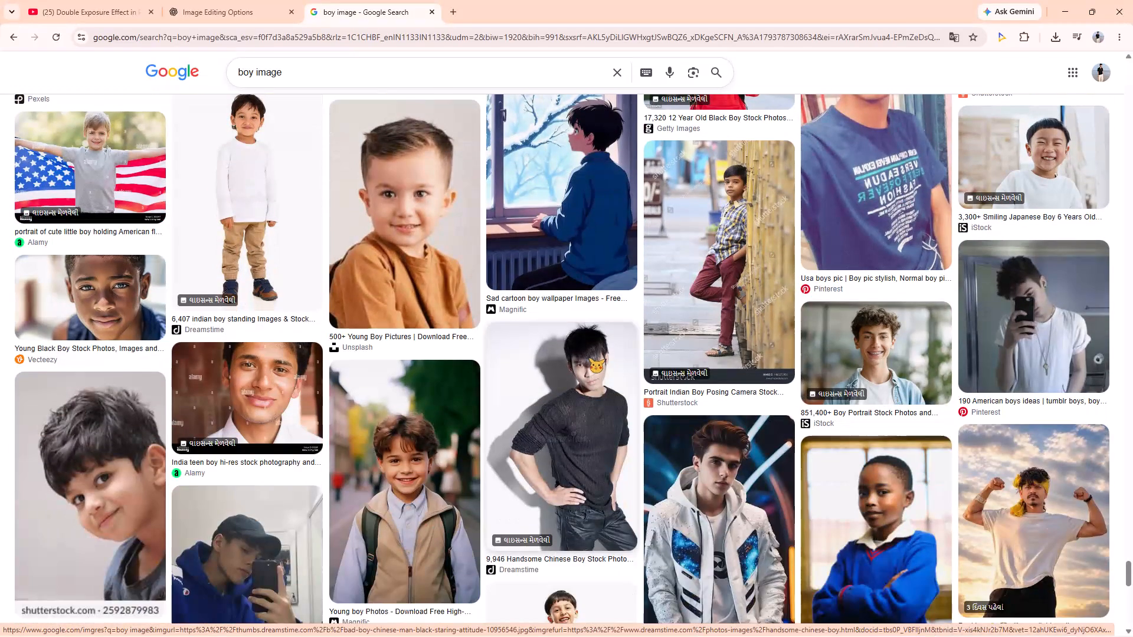
pyautogui.scroll(-4, 588, 357)
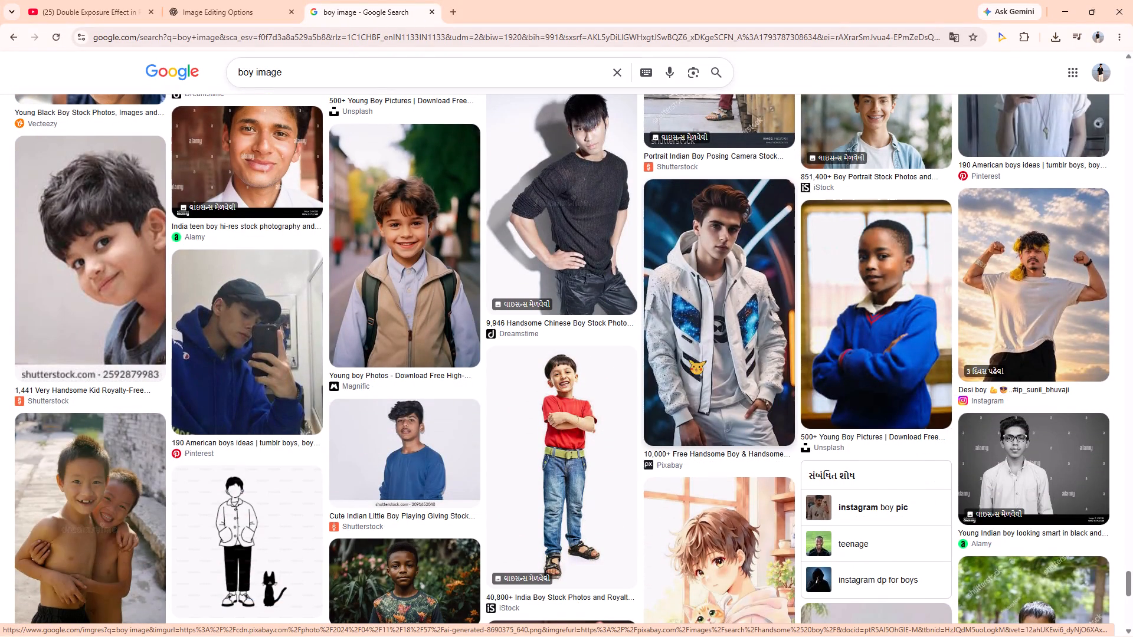
# Copy the Pixabay photo of the young man in the white hooded jacket and paste it into the mr boss document in Photoshop.
pyautogui.click(741, 353)
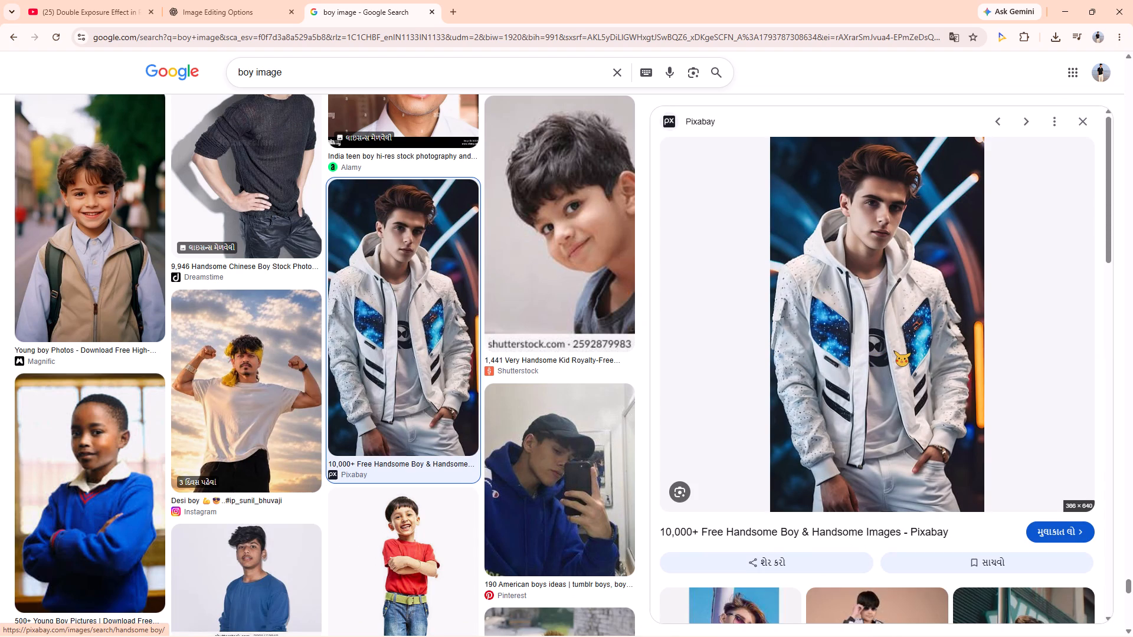
pyautogui.rightClick(894, 351)
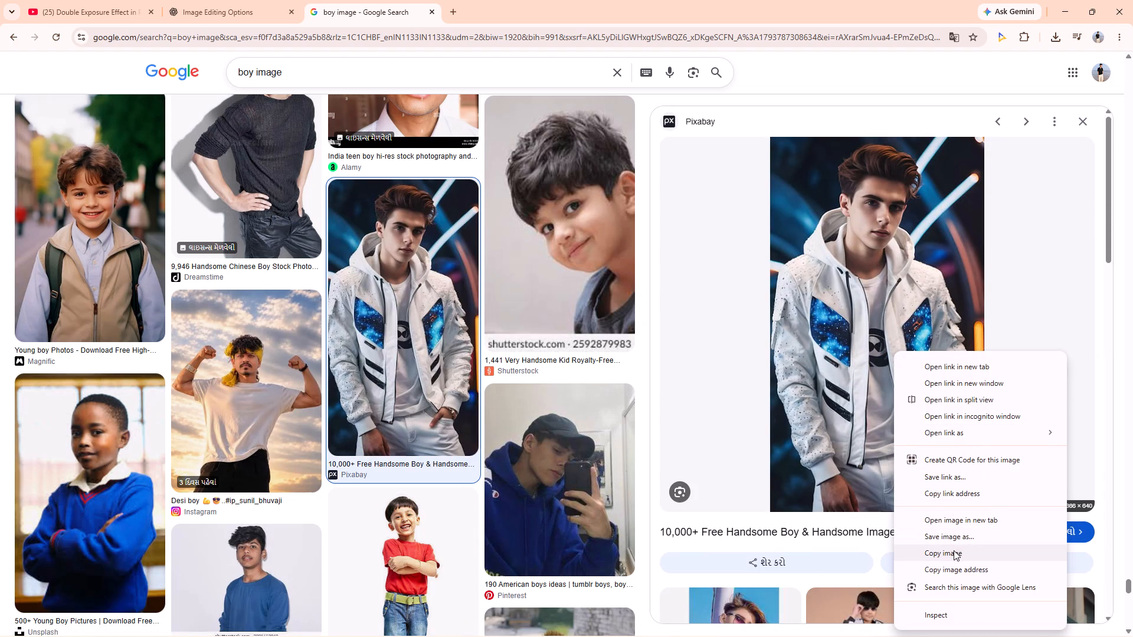
pyautogui.click(954, 550)
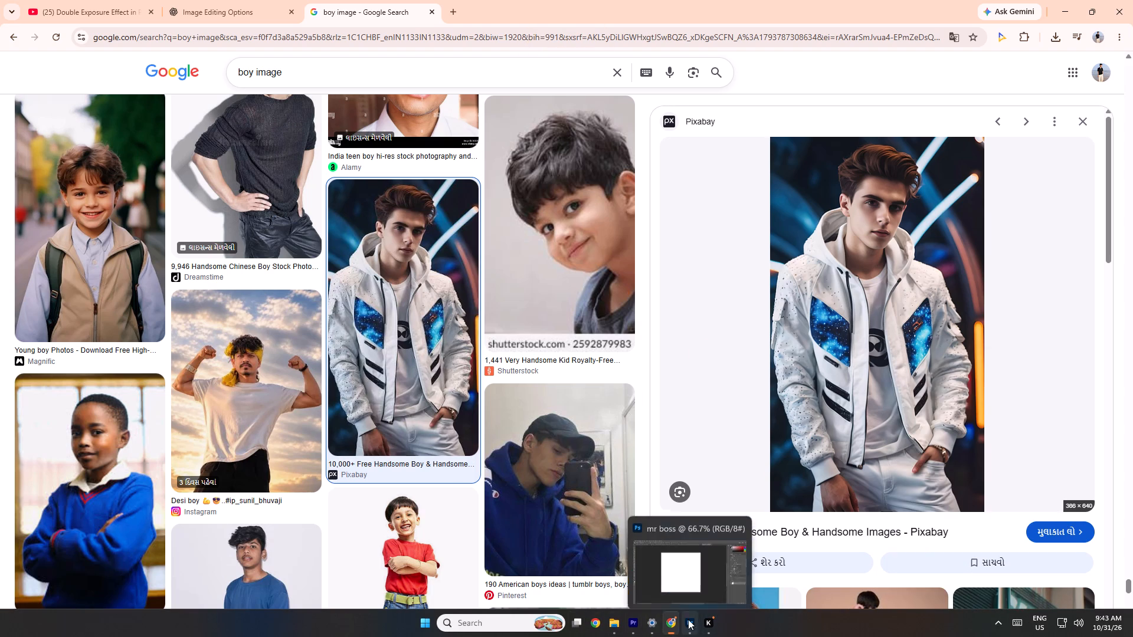
pyautogui.click(675, 572)
pyautogui.hotkey('ctrl', 'v')
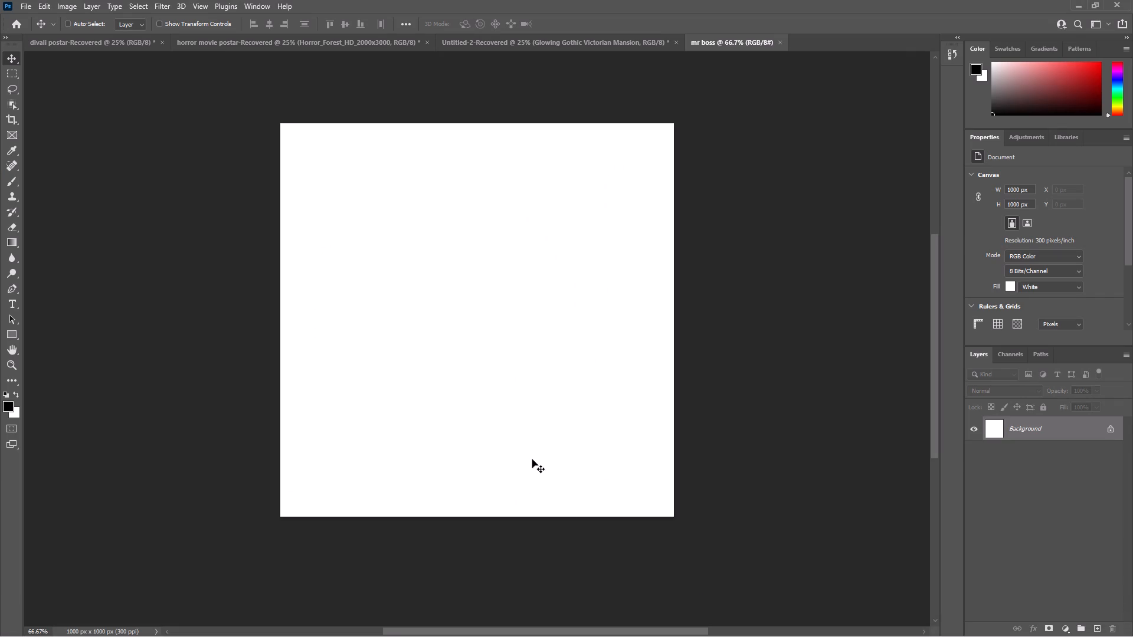
pyautogui.click(530, 420)
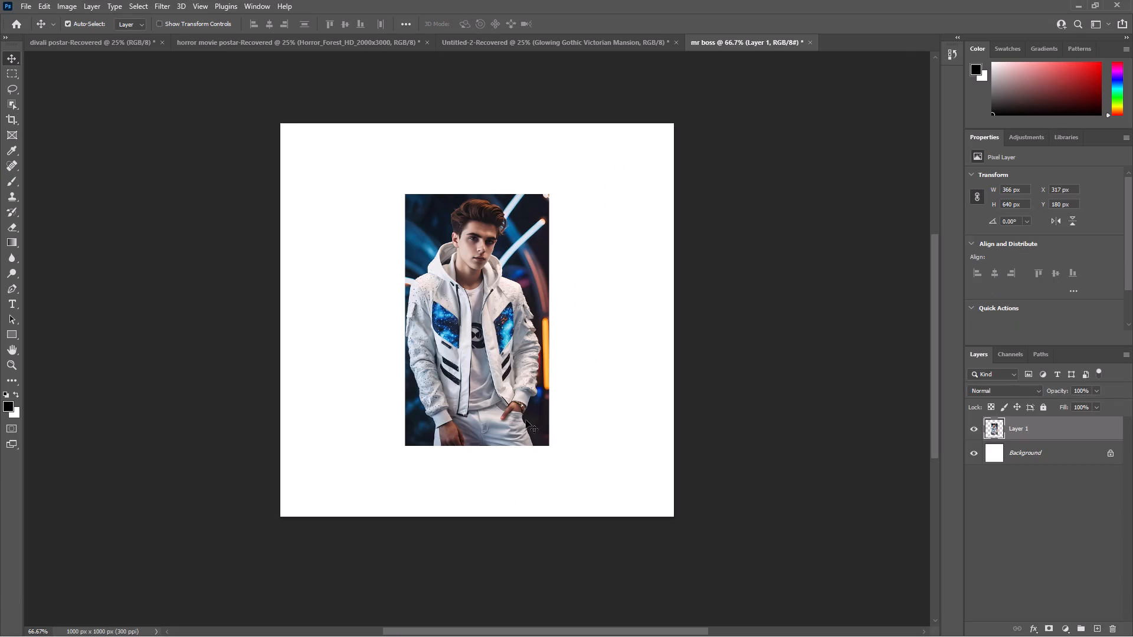
# Unlock the white Background layer to make it a regular layer.
pyautogui.press('t')
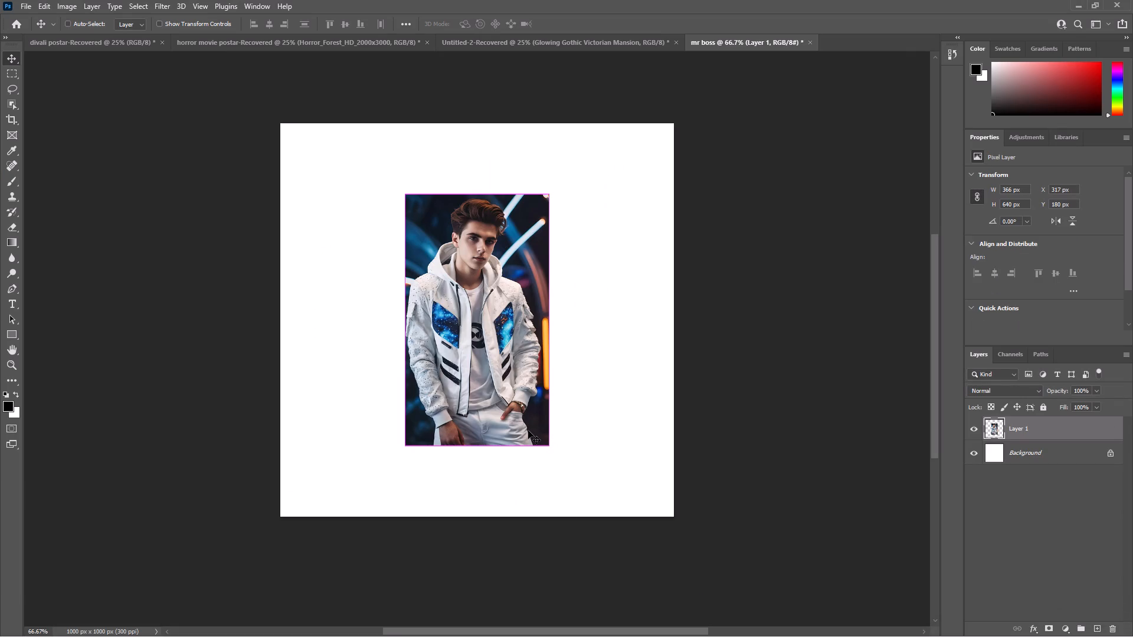
pyautogui.hotkey('ctrl', 't')
pyautogui.click(1114, 454)
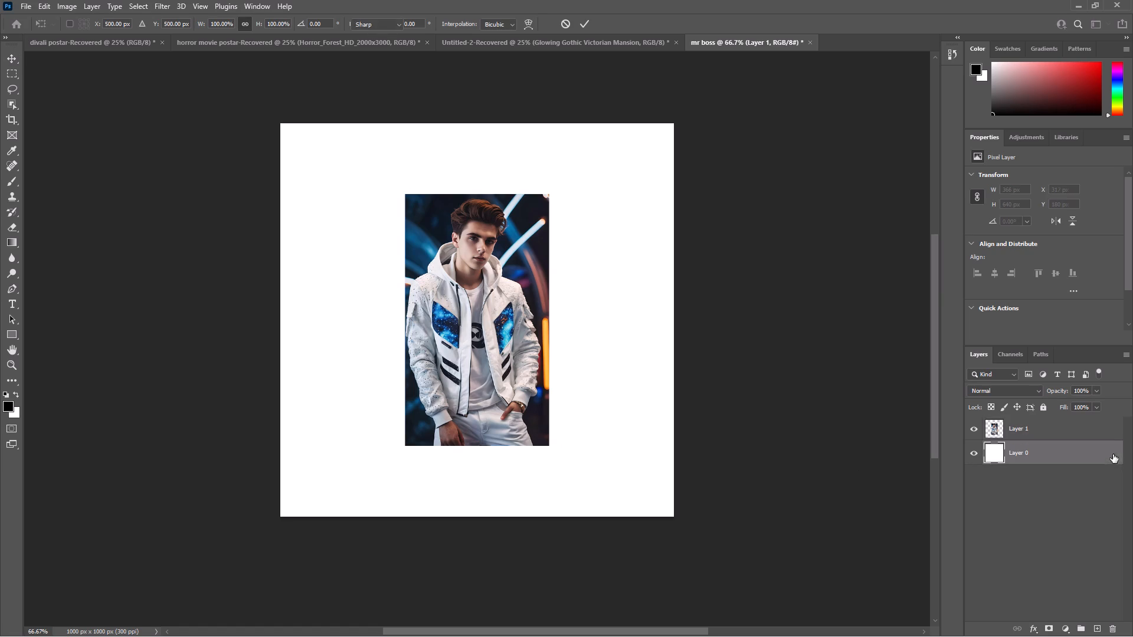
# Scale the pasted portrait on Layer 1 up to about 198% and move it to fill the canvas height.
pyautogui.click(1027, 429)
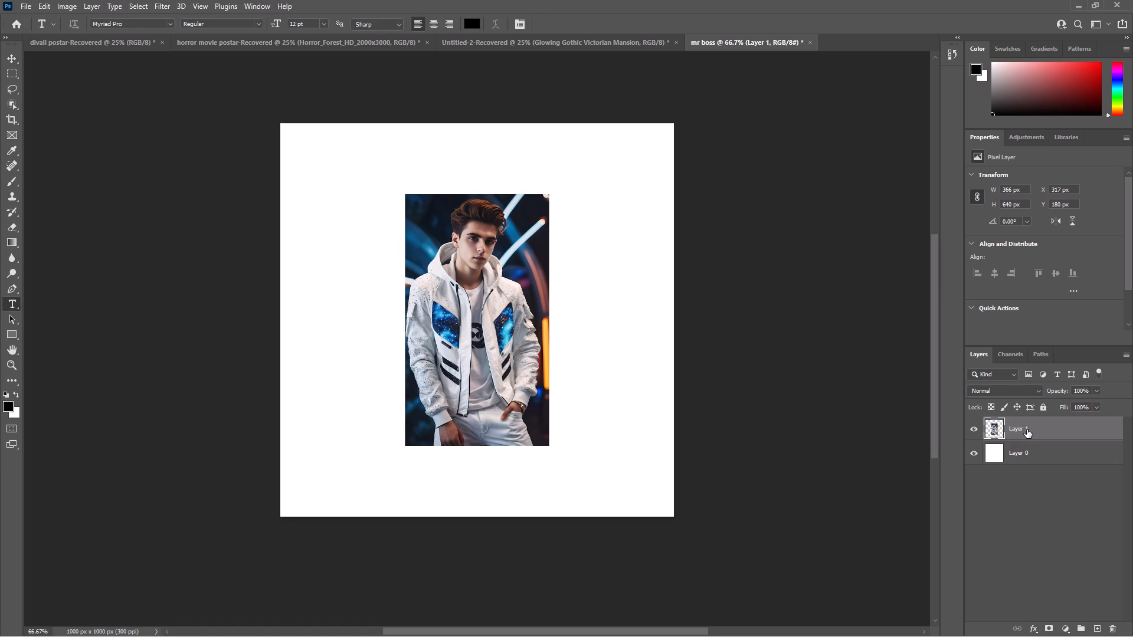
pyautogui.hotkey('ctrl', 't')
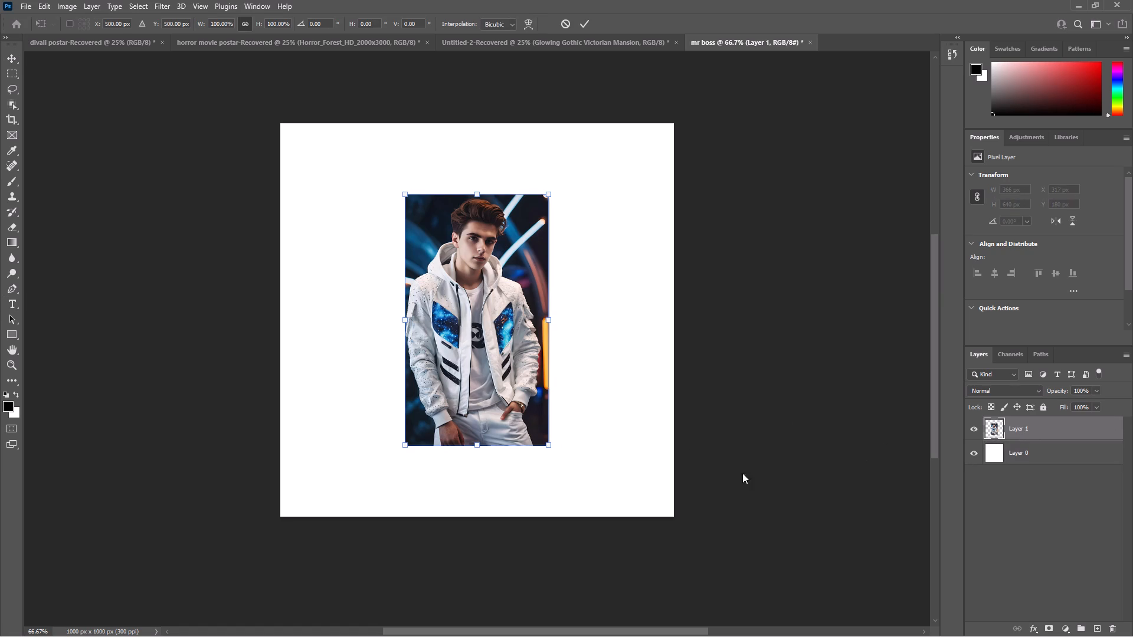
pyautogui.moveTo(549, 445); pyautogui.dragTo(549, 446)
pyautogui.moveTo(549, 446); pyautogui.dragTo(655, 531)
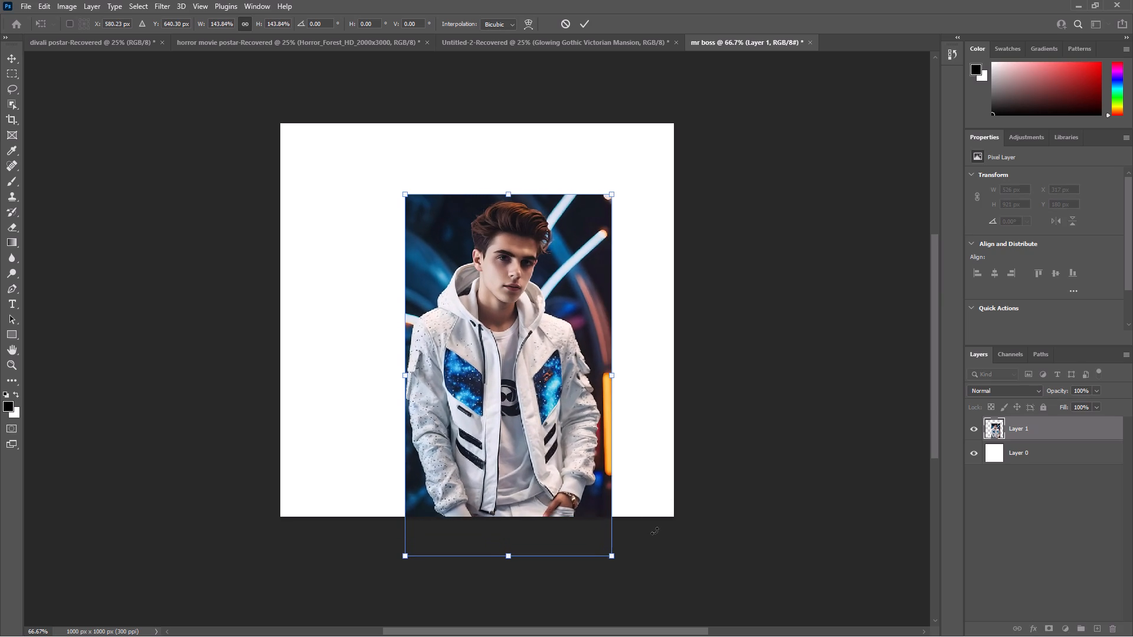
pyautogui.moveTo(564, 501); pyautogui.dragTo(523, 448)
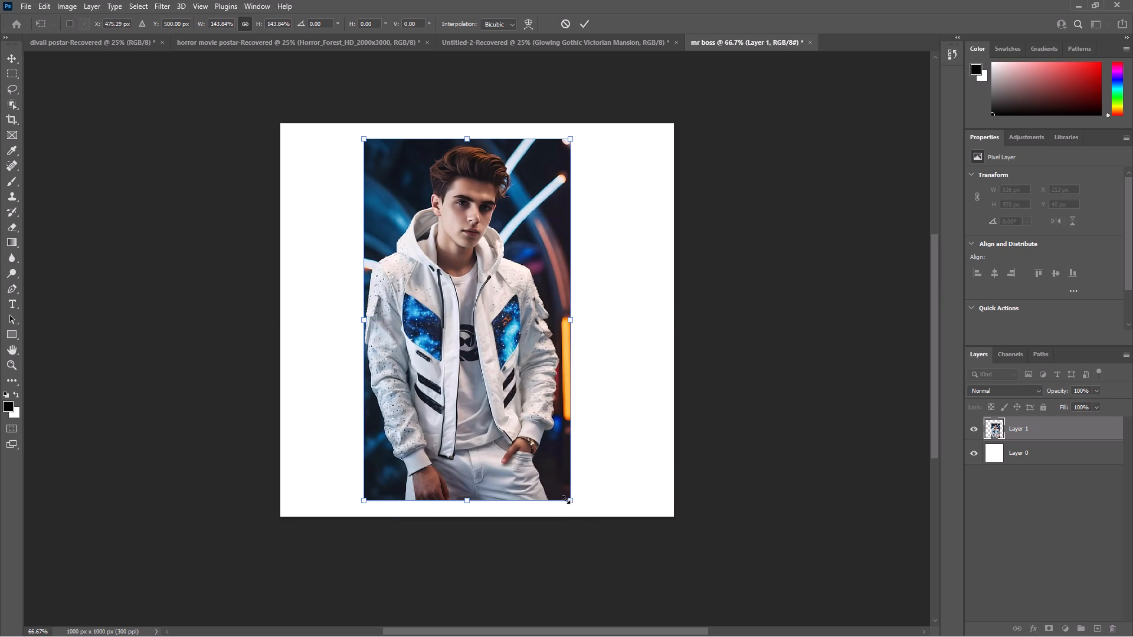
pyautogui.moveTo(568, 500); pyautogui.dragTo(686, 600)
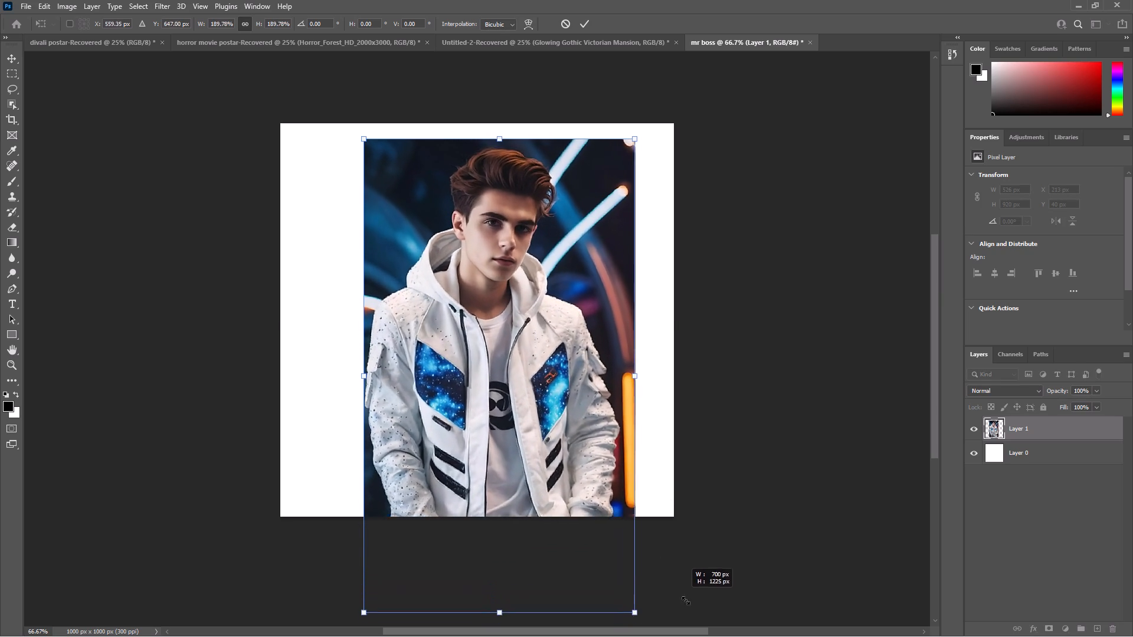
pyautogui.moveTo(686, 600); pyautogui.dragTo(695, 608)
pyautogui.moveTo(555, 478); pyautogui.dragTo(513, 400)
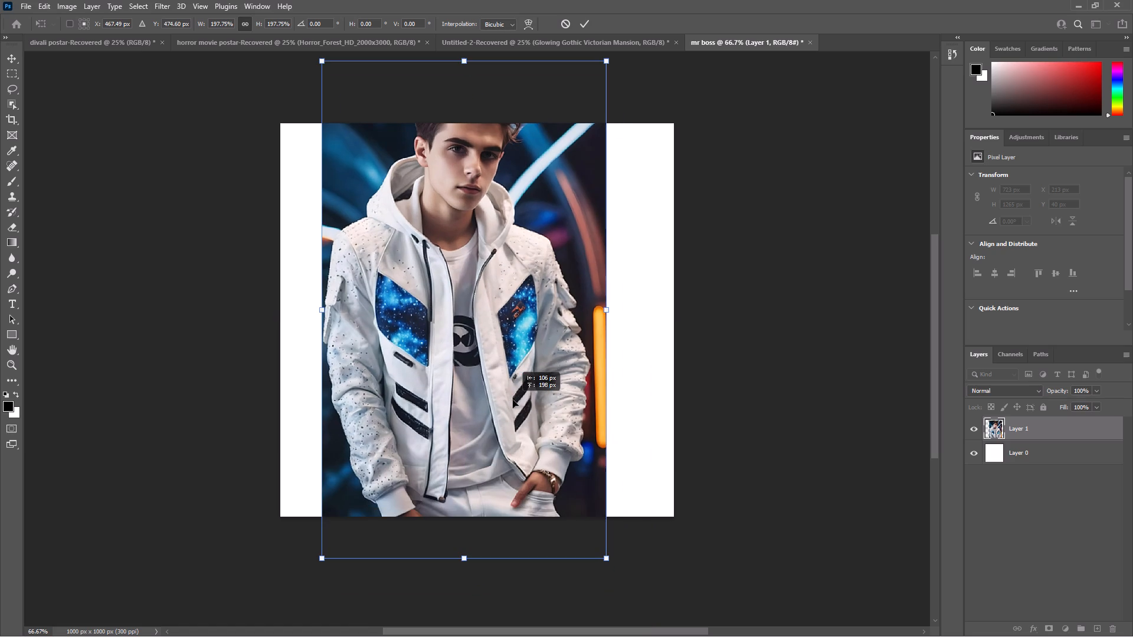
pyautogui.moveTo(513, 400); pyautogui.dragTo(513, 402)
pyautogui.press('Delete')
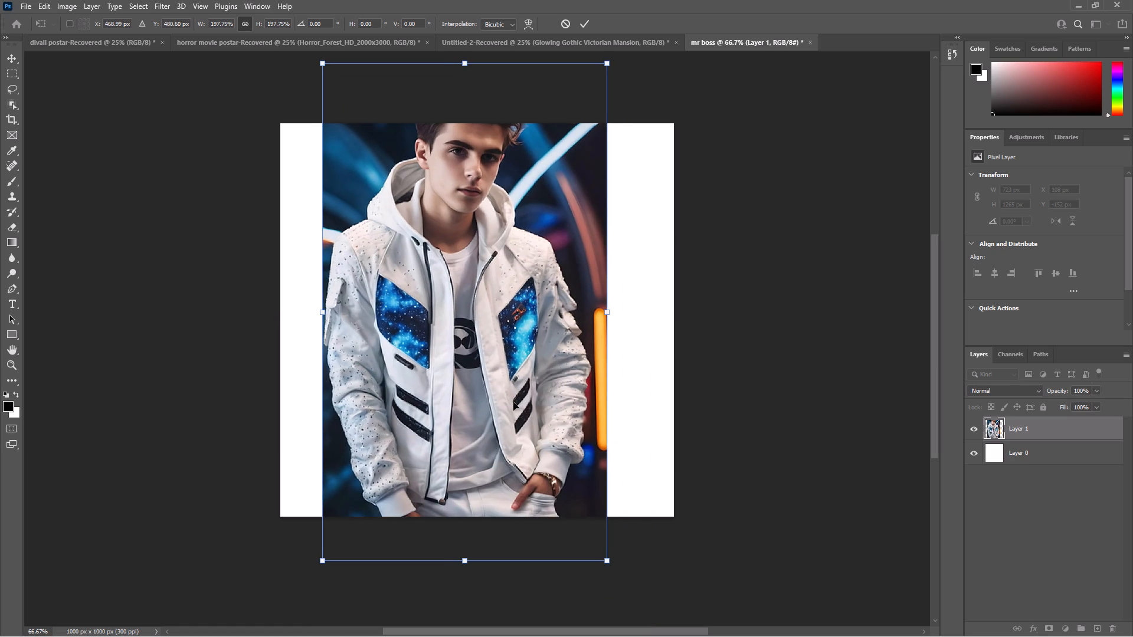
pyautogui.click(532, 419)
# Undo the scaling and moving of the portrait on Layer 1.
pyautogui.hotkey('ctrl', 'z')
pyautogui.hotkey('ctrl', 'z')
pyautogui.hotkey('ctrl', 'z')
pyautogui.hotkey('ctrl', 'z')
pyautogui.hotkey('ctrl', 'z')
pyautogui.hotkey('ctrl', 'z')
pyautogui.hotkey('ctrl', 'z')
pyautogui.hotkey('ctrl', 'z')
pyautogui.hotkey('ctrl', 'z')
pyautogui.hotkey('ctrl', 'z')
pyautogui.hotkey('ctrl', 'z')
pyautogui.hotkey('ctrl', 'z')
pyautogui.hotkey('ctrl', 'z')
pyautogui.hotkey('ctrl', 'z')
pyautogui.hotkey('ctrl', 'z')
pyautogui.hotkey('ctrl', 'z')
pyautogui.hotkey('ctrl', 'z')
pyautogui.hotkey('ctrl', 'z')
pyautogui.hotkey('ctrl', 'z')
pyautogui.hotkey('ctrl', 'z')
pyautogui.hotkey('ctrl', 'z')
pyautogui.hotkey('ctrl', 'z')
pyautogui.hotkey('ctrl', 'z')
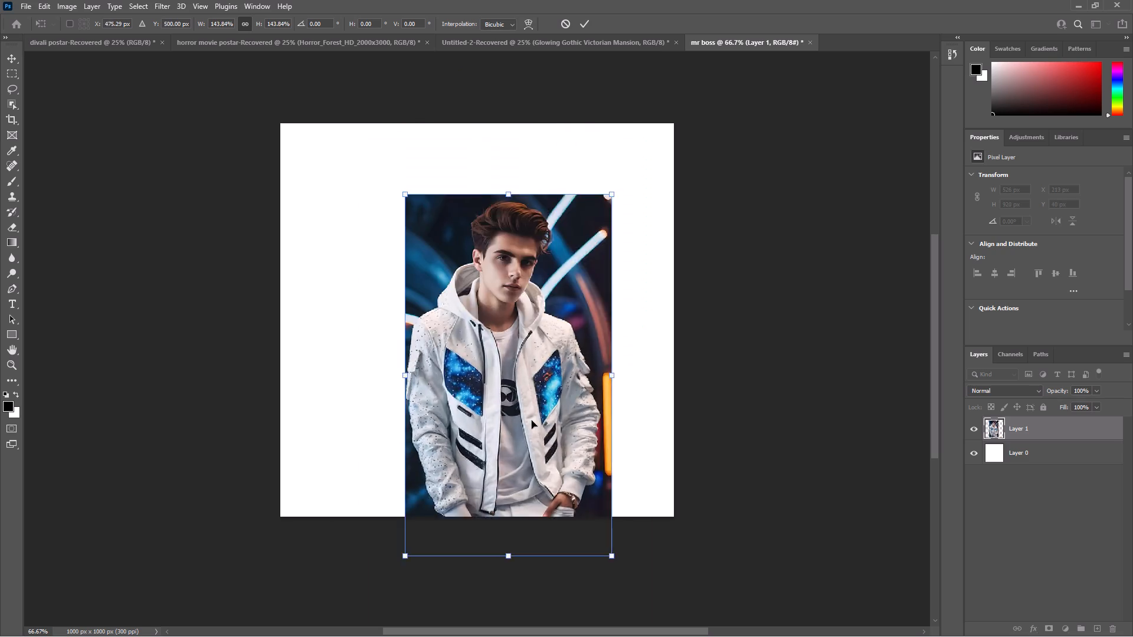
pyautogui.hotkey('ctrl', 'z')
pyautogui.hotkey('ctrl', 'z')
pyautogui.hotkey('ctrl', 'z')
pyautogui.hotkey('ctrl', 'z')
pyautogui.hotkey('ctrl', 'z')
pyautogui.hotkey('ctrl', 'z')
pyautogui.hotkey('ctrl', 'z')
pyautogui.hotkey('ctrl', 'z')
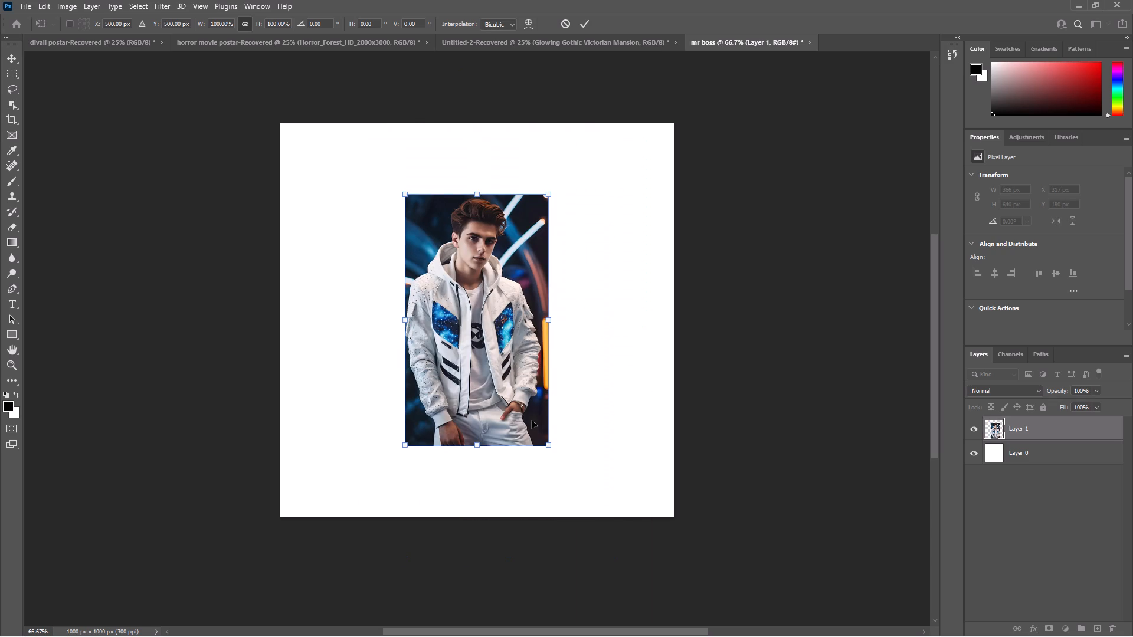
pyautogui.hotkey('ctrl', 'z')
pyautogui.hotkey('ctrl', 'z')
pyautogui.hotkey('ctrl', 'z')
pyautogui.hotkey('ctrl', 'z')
# Delete Layer 1 with the portrait of the young man in the white hooded jacket.
pyautogui.hotkey('ctrl', 'Delete')
pyautogui.press('Delete')
pyautogui.press('Delete')
pyautogui.press('Delete')
pyautogui.press('Delete')
pyautogui.press('Delete')
pyautogui.press('Delete')
pyautogui.press('Delete')
pyautogui.press('Delete')
pyautogui.press('Delete')
pyautogui.press('Delete')
pyautogui.press('Delete')
pyautogui.hotkey('ctrl', 't')
pyautogui.press('BackSpace')
pyautogui.click(459, 395)
pyautogui.press('Delete')
pyautogui.press('Delete')
pyautogui.moveTo(1021, 425); pyautogui.dragTo(1116, 633)
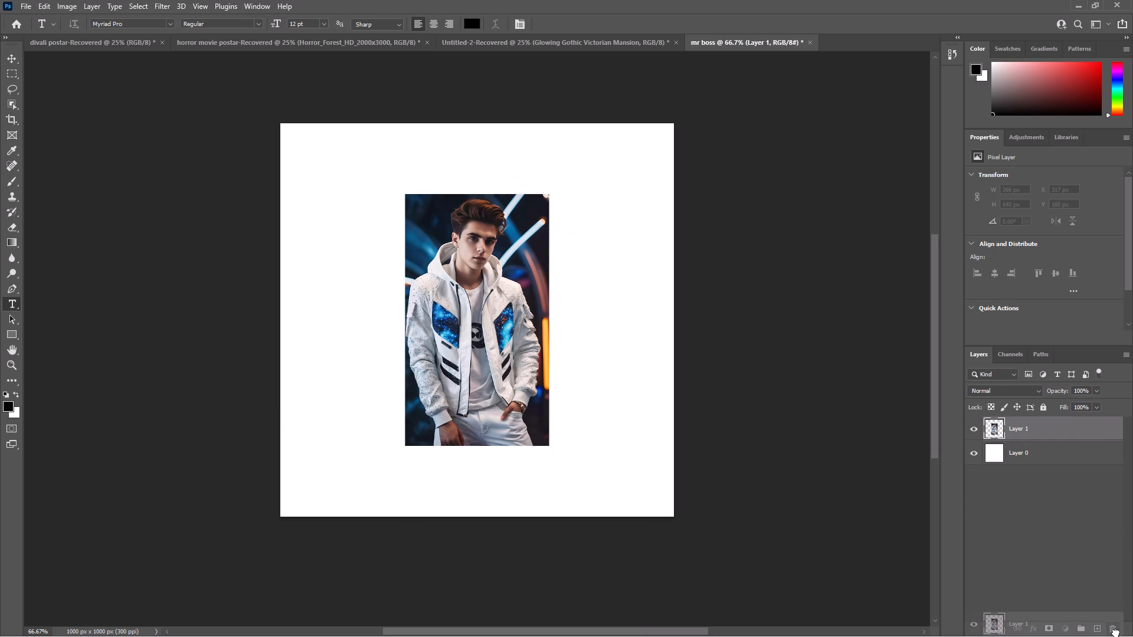
pyautogui.moveTo(1116, 633); pyautogui.dragTo(1114, 631)
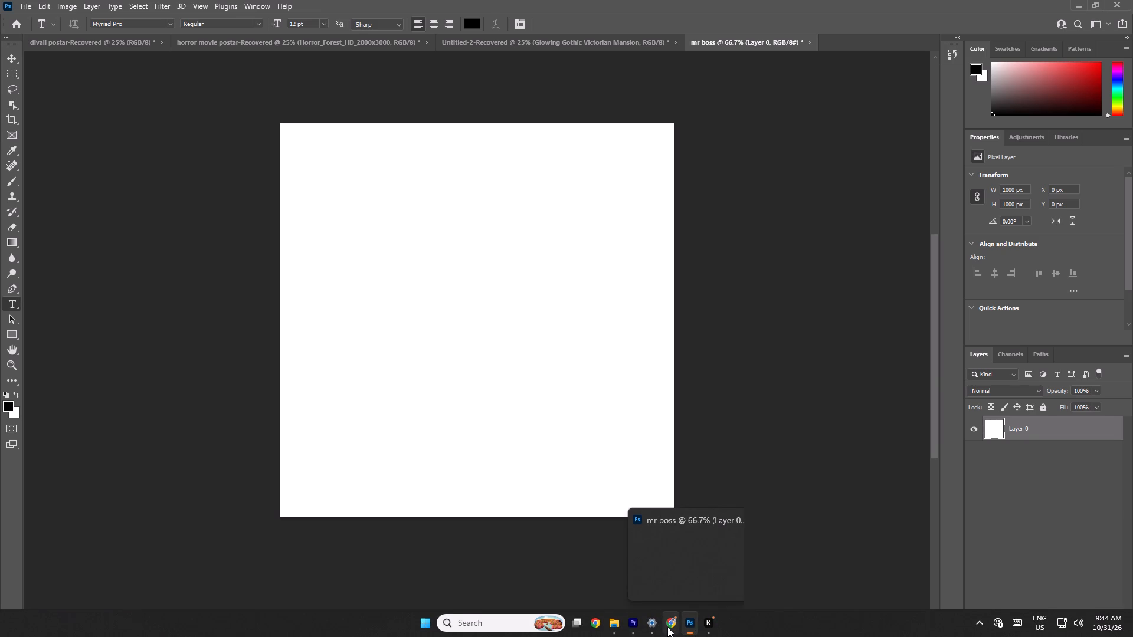
# Switch to Chrome, close the Pixabay photo preview, and search Google Images for "boy image 1000px by 1000px".
pyautogui.click(669, 574)
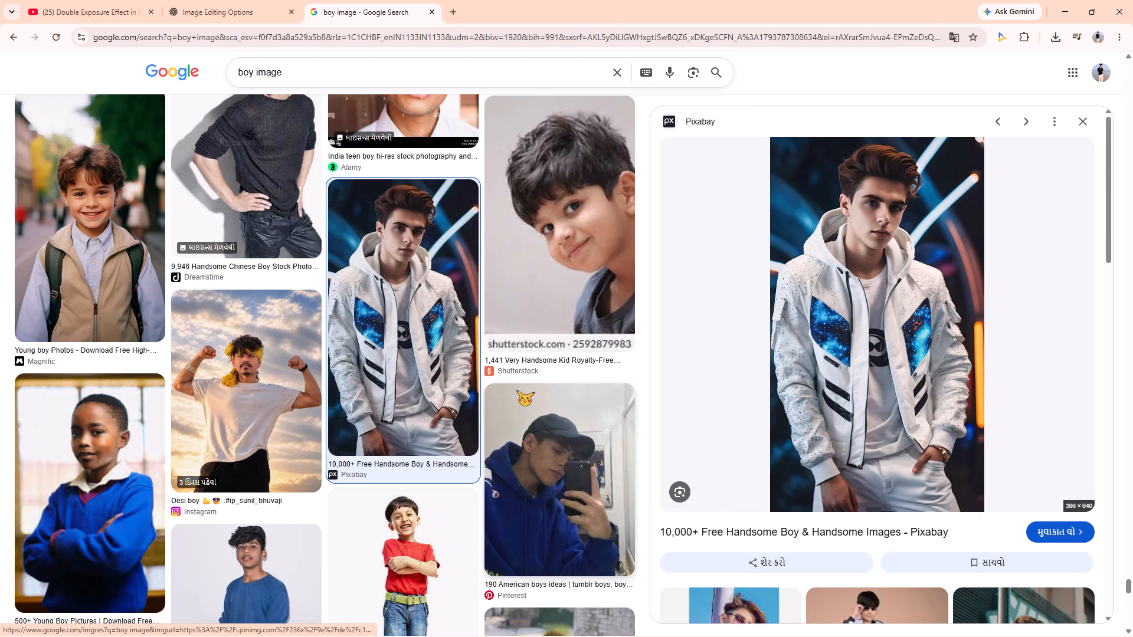
pyautogui.click(1078, 114)
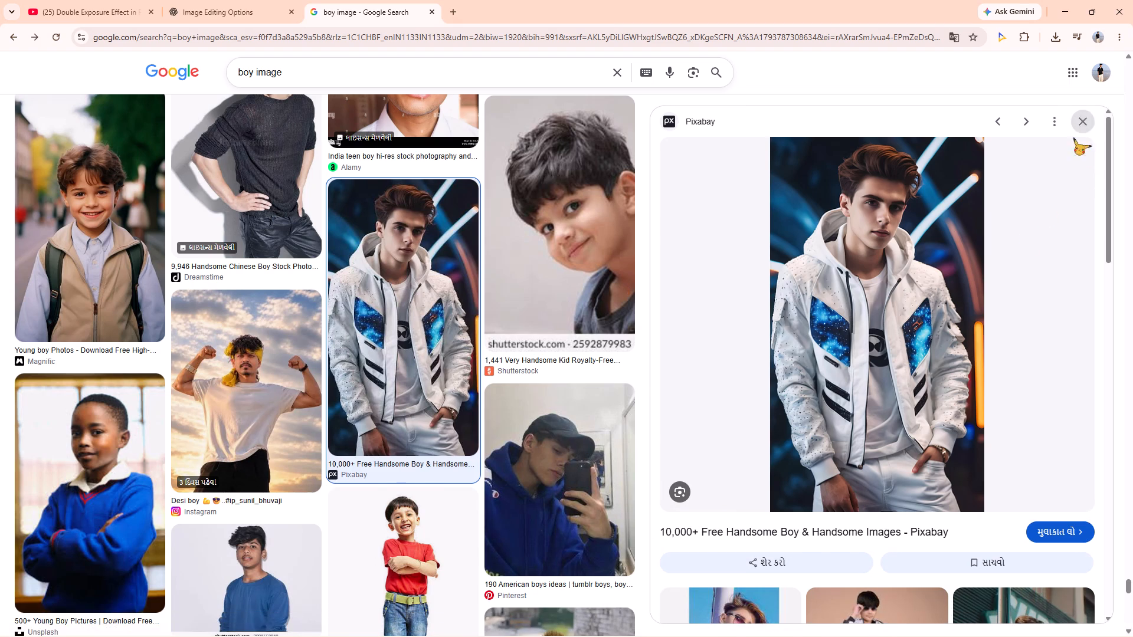
pyautogui.scroll(-2, 626, 372)
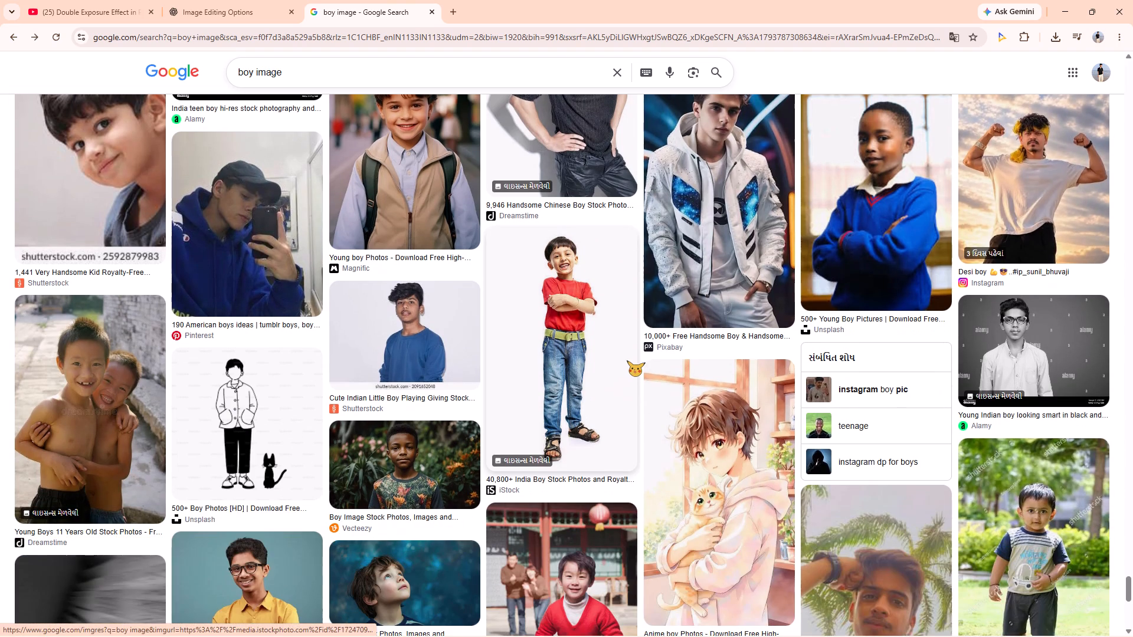
pyautogui.scroll(-3, 630, 364)
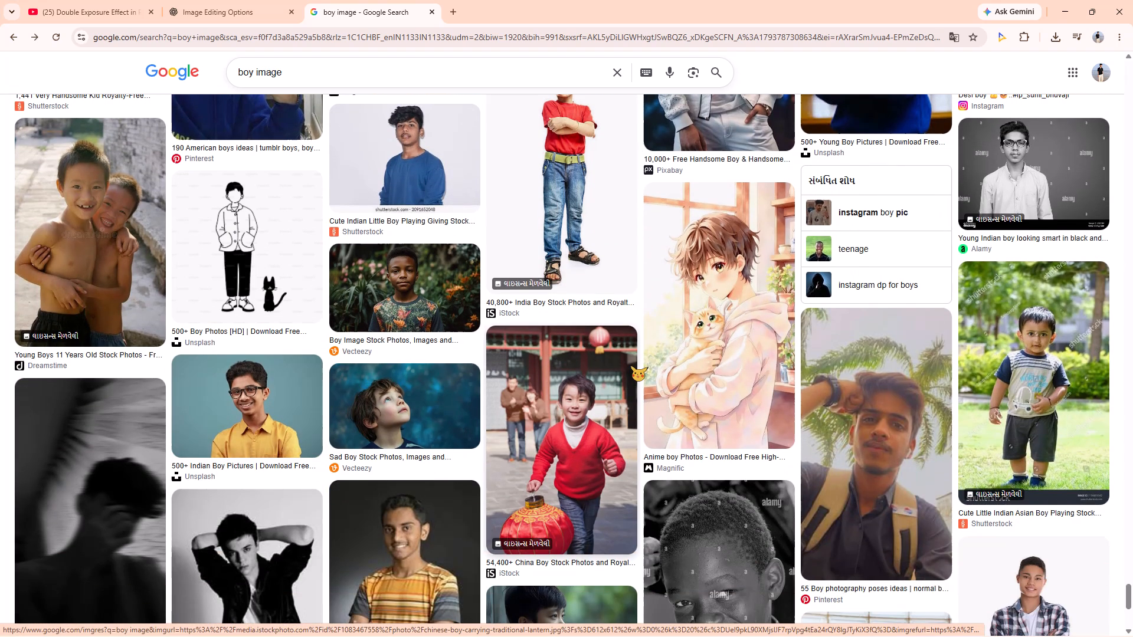
pyautogui.scroll(-6, 630, 366)
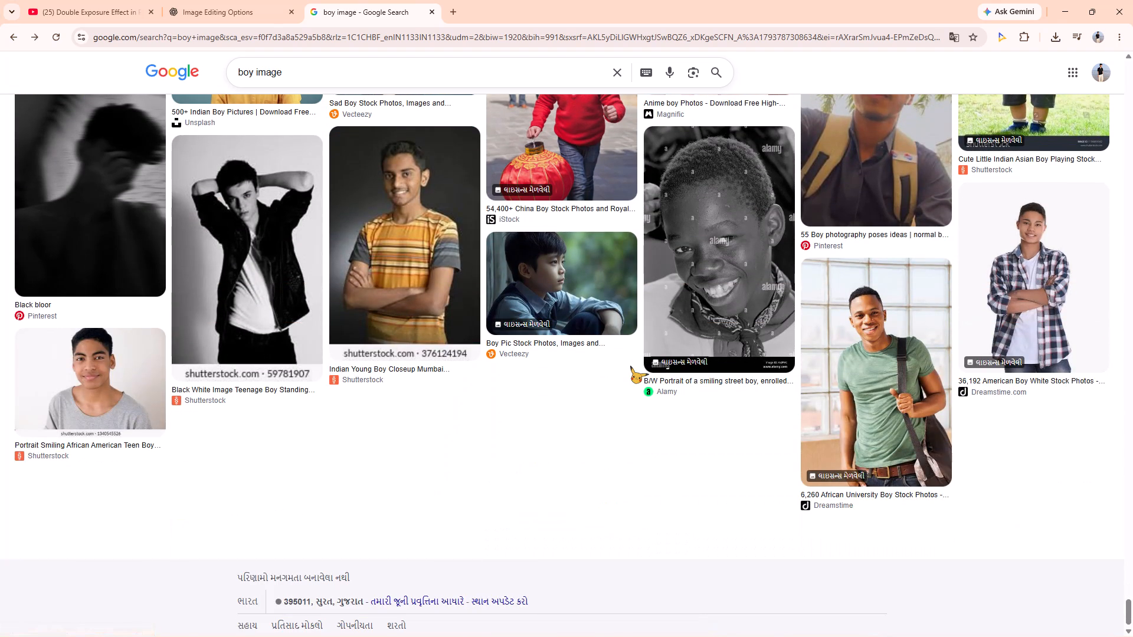
pyautogui.click(317, 64)
pyautogui.press('space')
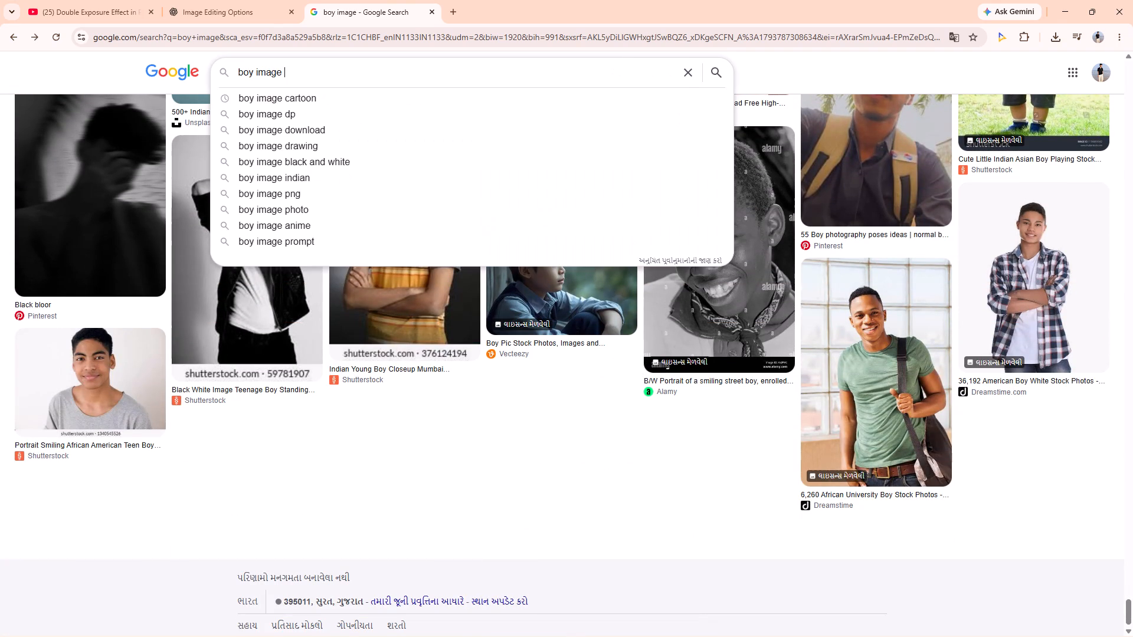
pyautogui.write('100')
pyautogui.press('0')
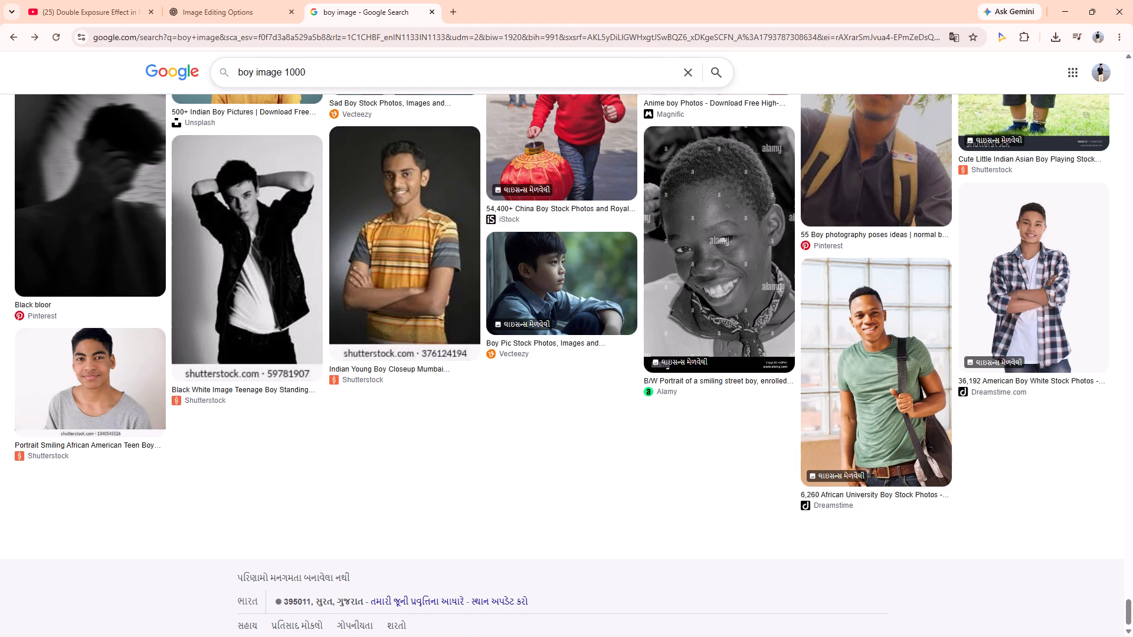
pyautogui.write('px')
pyautogui.press('space')
pyautogui.write('by')
pyautogui.press('space')
pyautogui.write('1000')
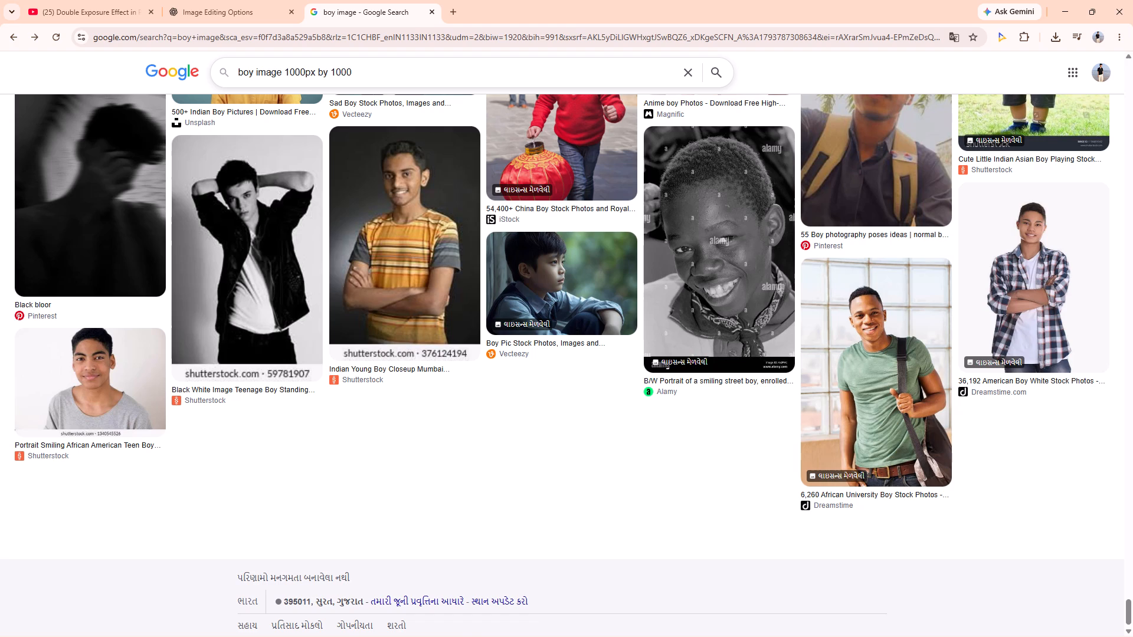
pyautogui.write('px')
pyautogui.press('Return')
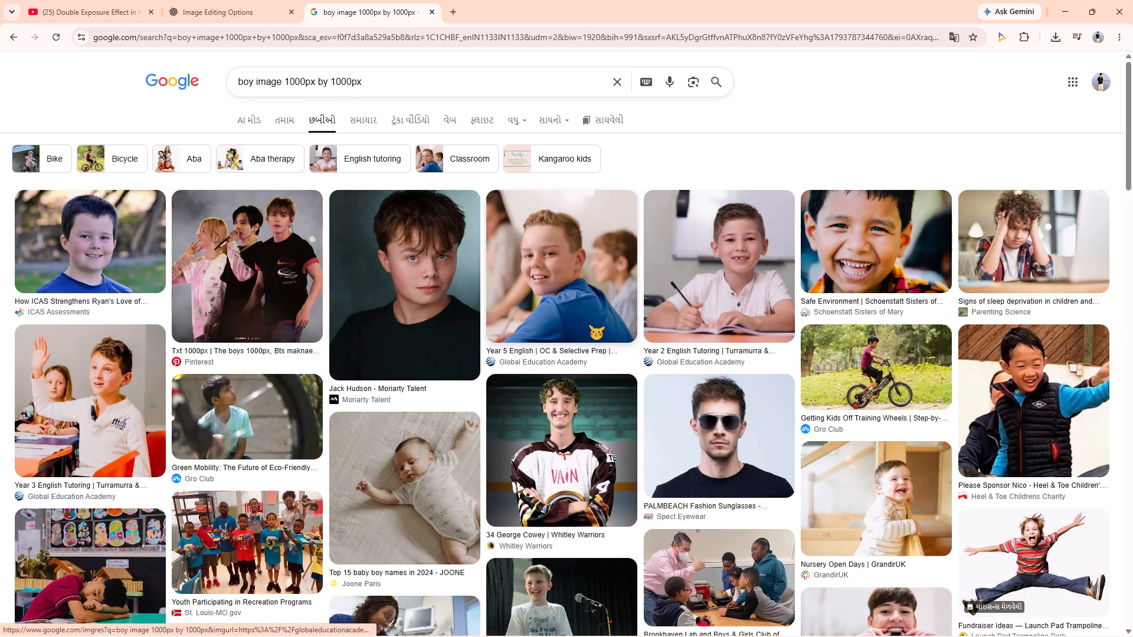
# Browse the boy image results for a large portrait suitable for the double exposure.
pyautogui.scroll(-6, 602, 330)
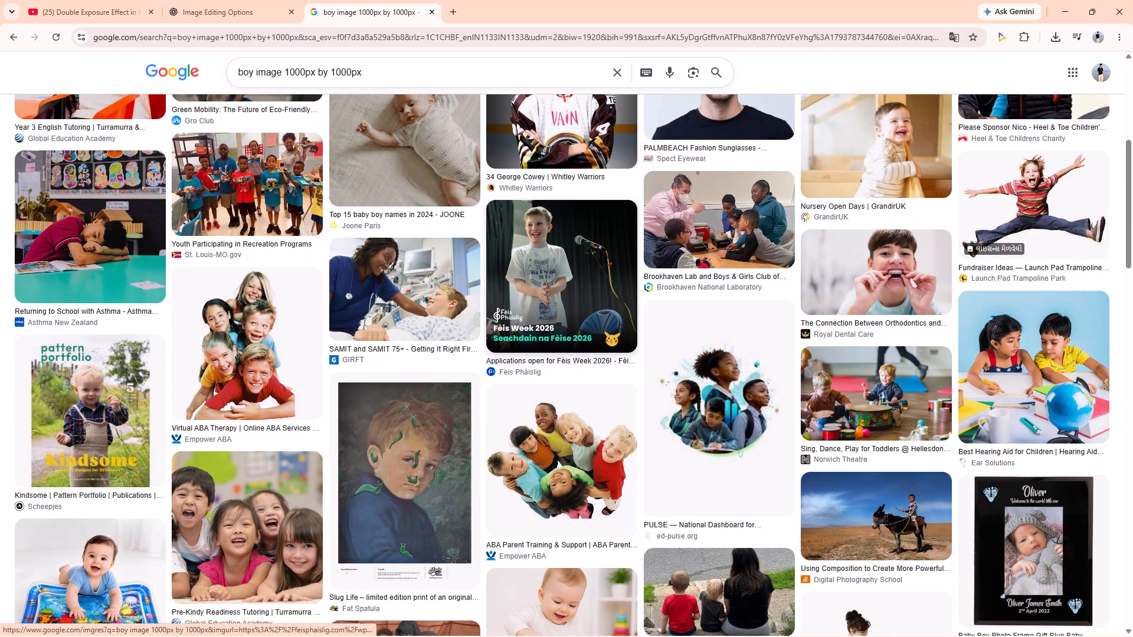
pyautogui.scroll(-8, 604, 331)
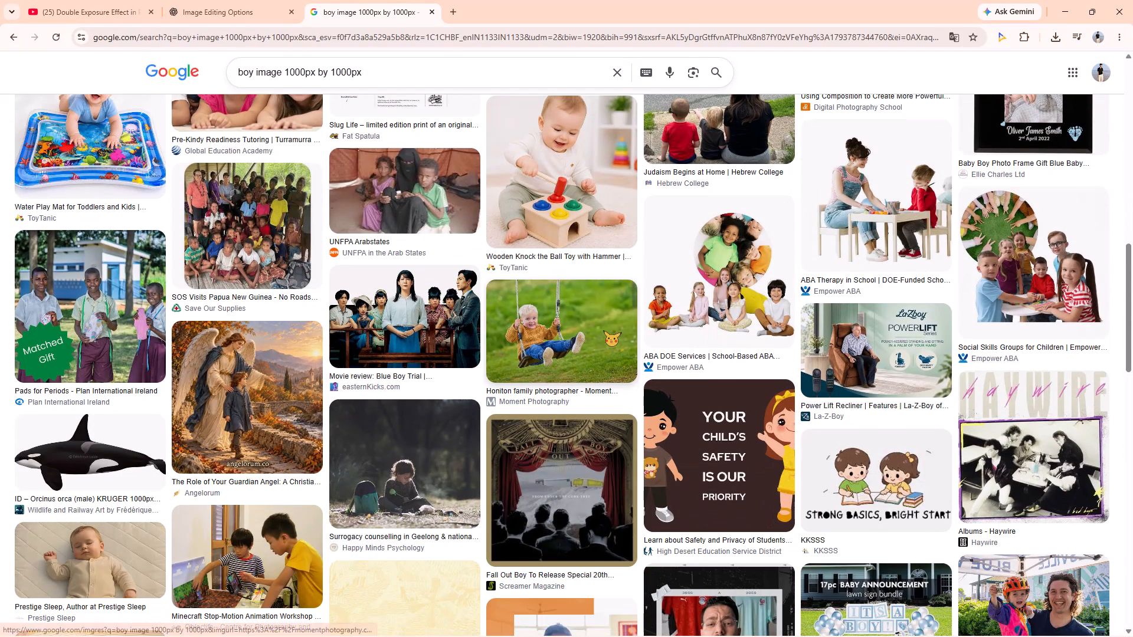
pyautogui.scroll(-11, 604, 331)
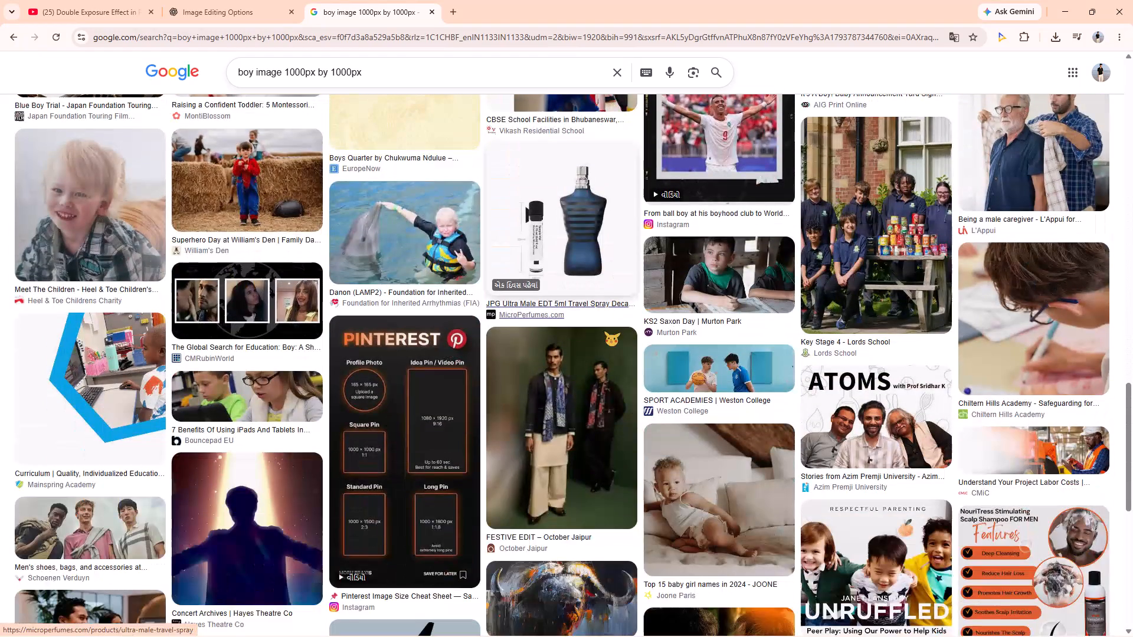
pyautogui.scroll(-11, 604, 331)
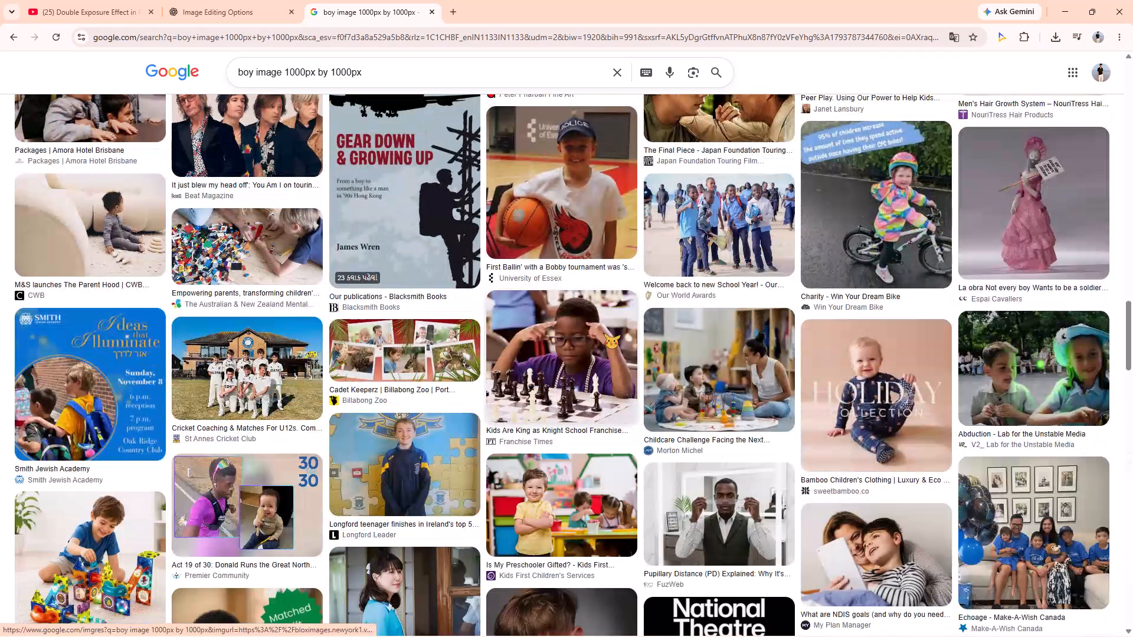
pyautogui.scroll(-6, 604, 333)
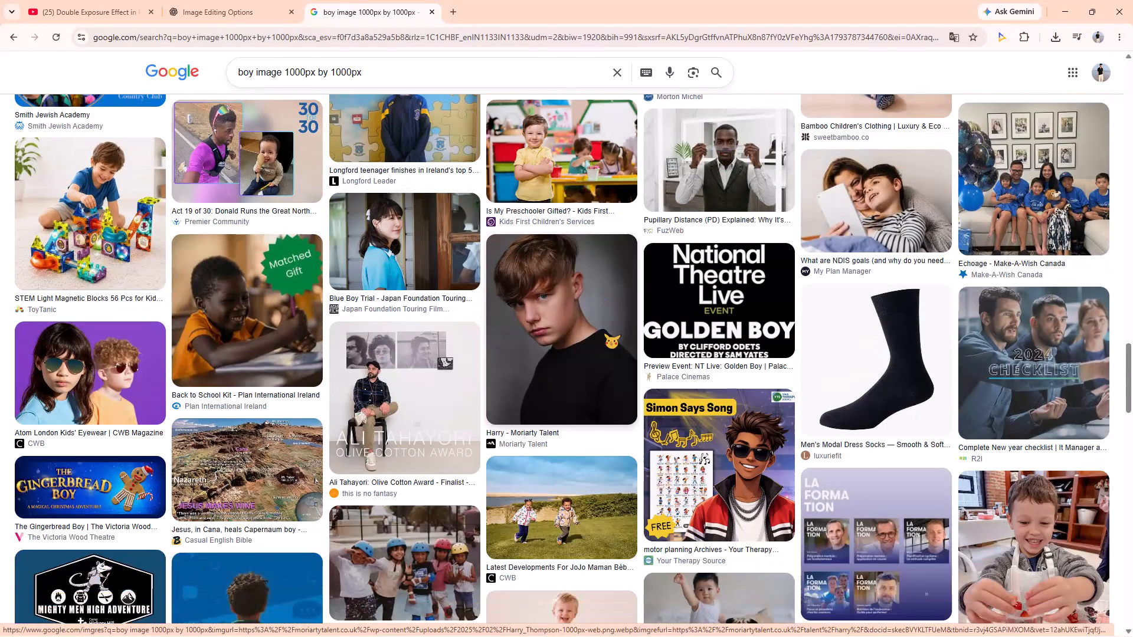
pyautogui.scroll(-5, 604, 333)
pyautogui.scroll(4, 604, 333)
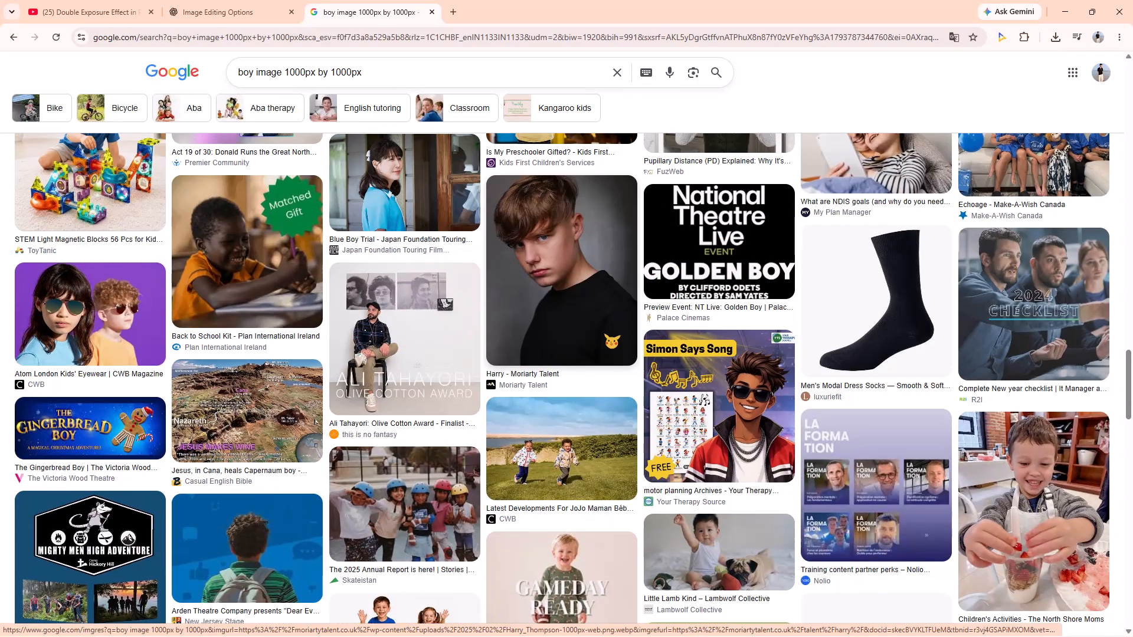
# Copy the Moriarty Talent portrait of the brown-haired boy in a black top against a grey background, and close its preview.
pyautogui.click(587, 319)
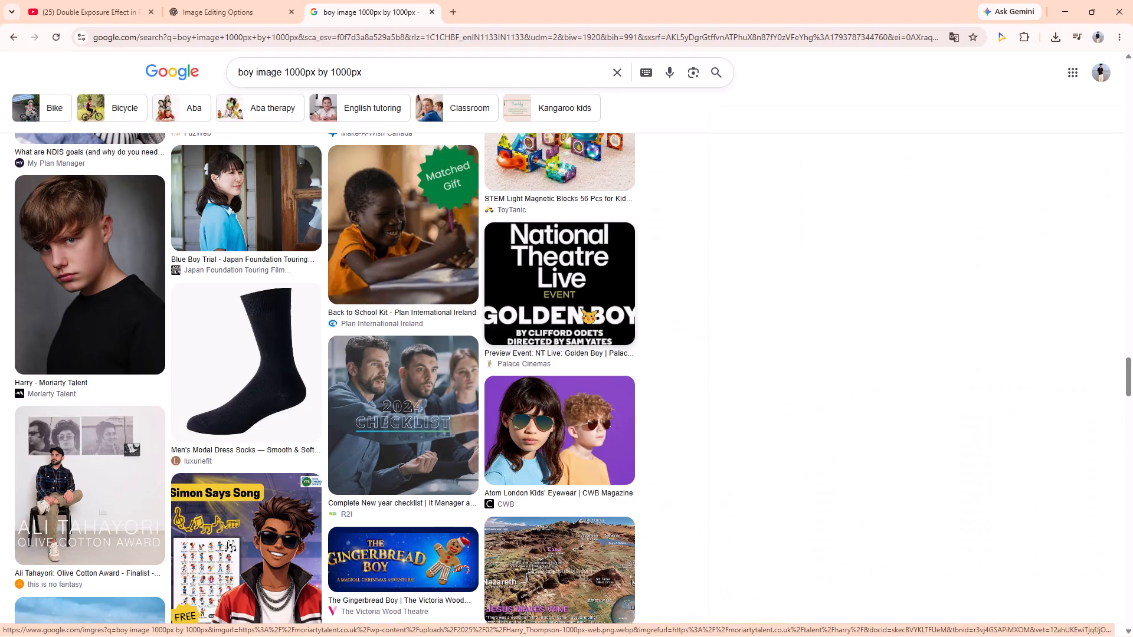
pyautogui.rightClick(872, 343)
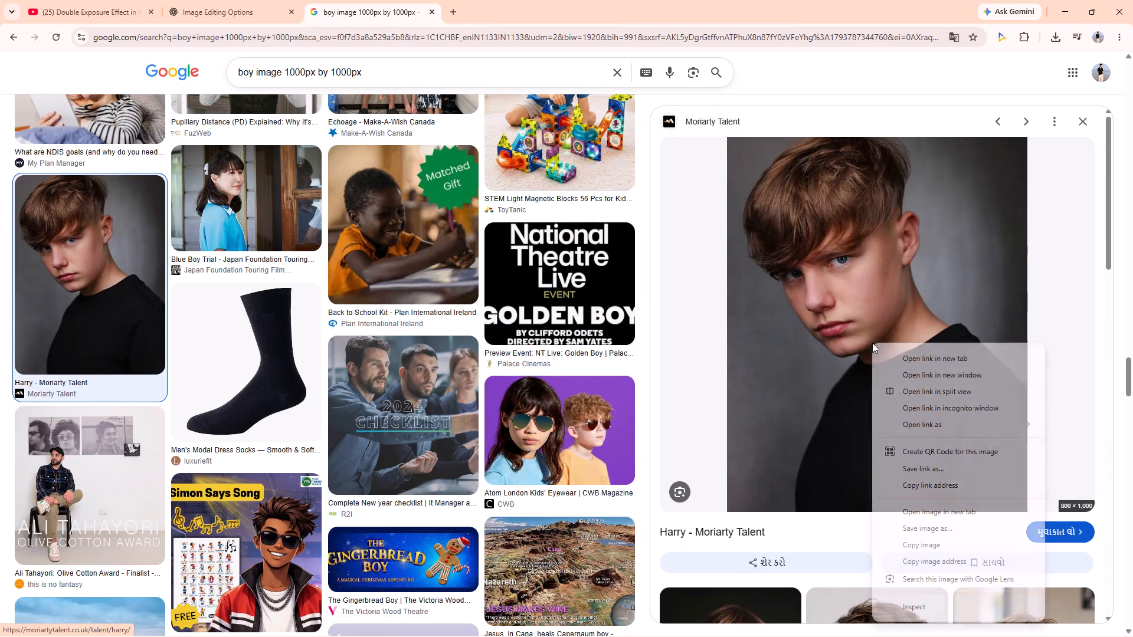
pyautogui.click(939, 547)
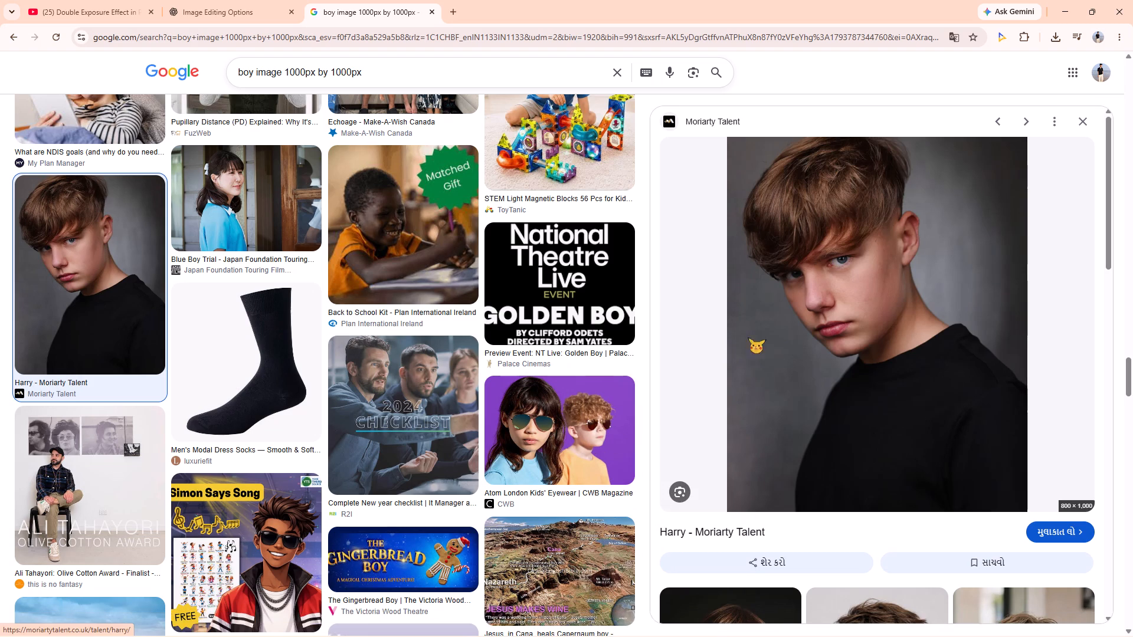
pyautogui.click(1080, 121)
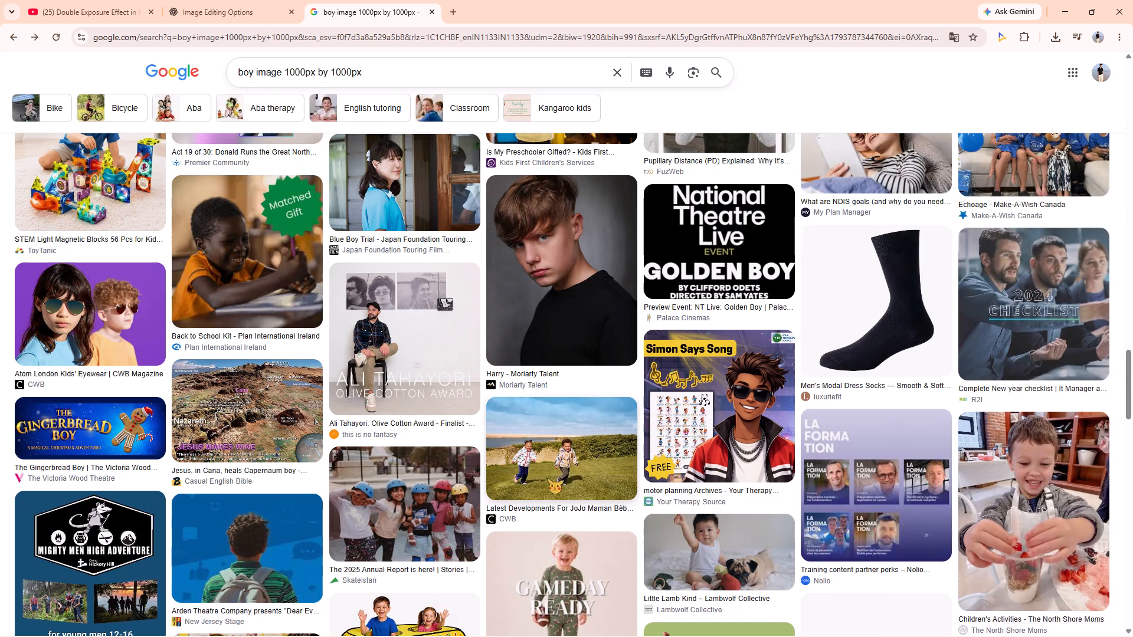
# Examine further boy image results for an alternative portrait.
pyautogui.scroll(-14, 542, 482)
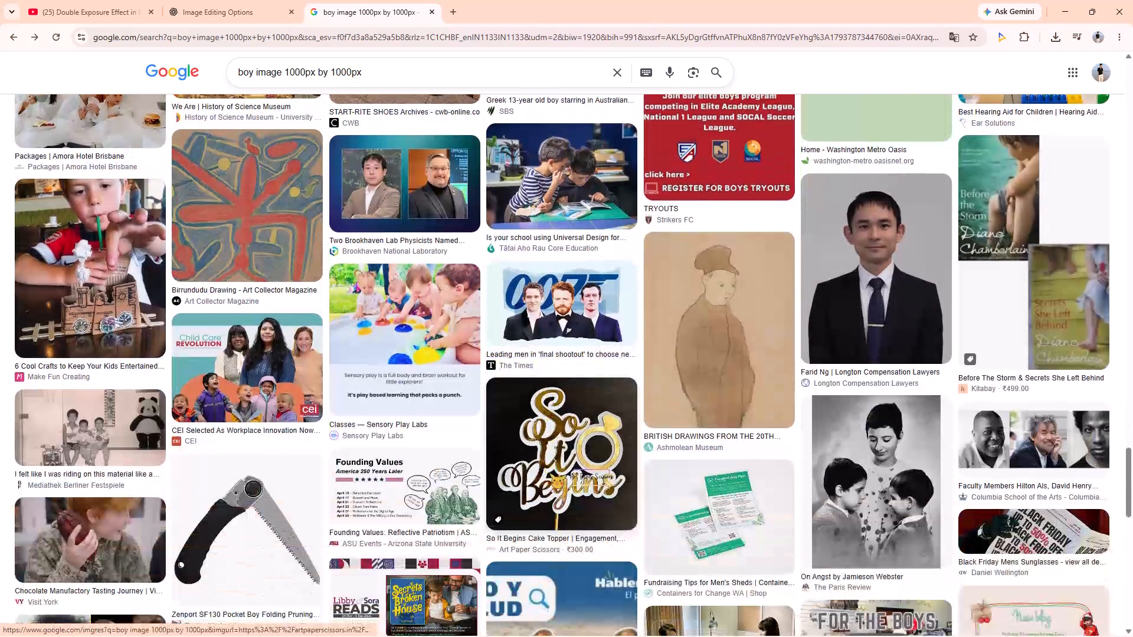
pyautogui.scroll(-8, 572, 462)
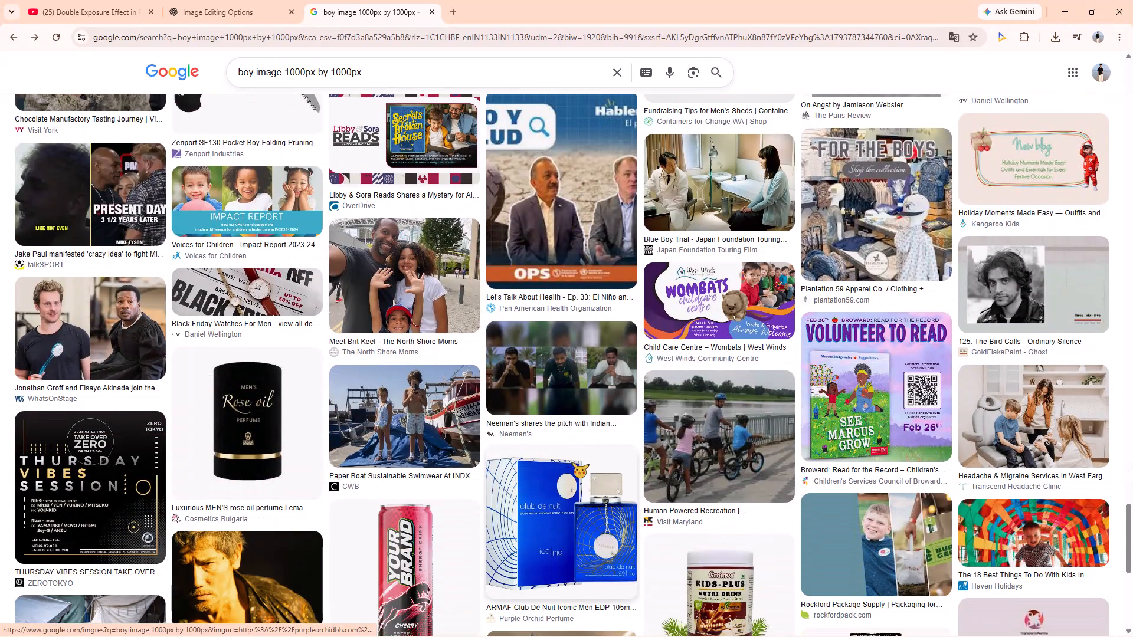
# Change the Google Images search to "girl image 1000px by 1000px".
pyautogui.click(251, 71)
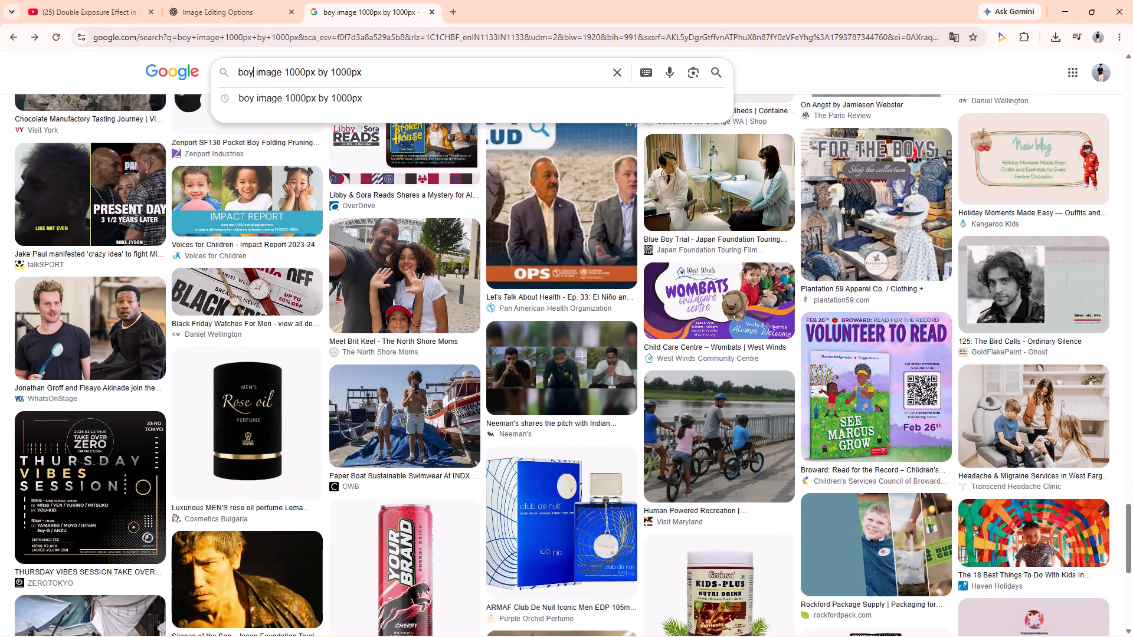
pyautogui.press('BackSpace')
pyautogui.press('BackSpace')
pyautogui.press('BackSpace')
pyautogui.press('BackSpace')
pyautogui.press('BackSpace')
pyautogui.press('BackSpace')
pyautogui.press('BackSpace')
pyautogui.press('BackSpace')
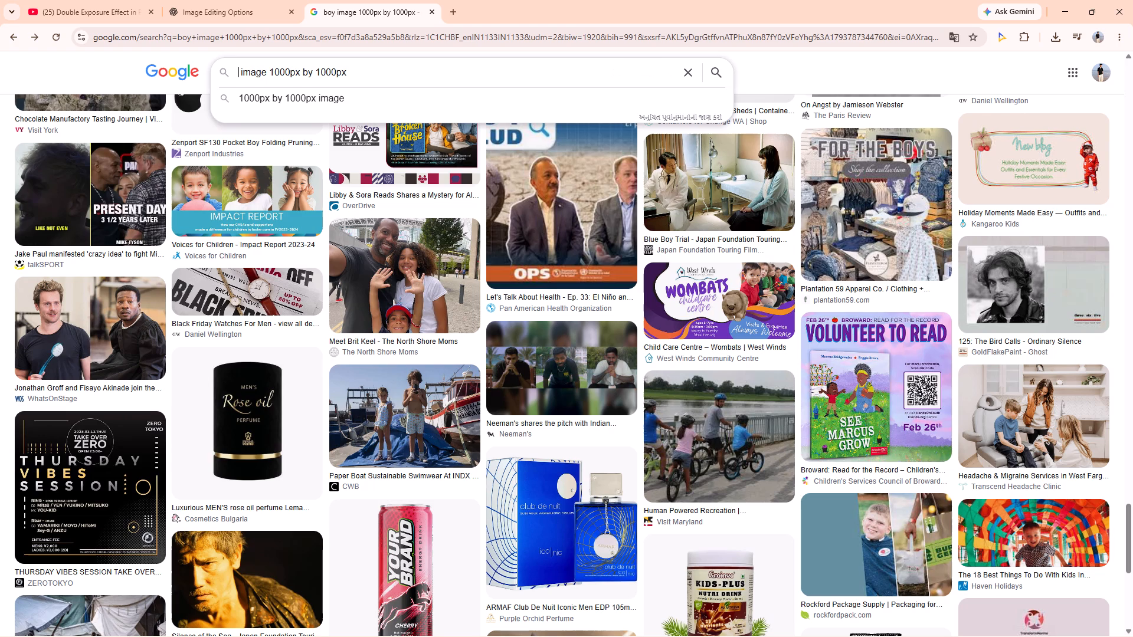
pyautogui.write('gir')
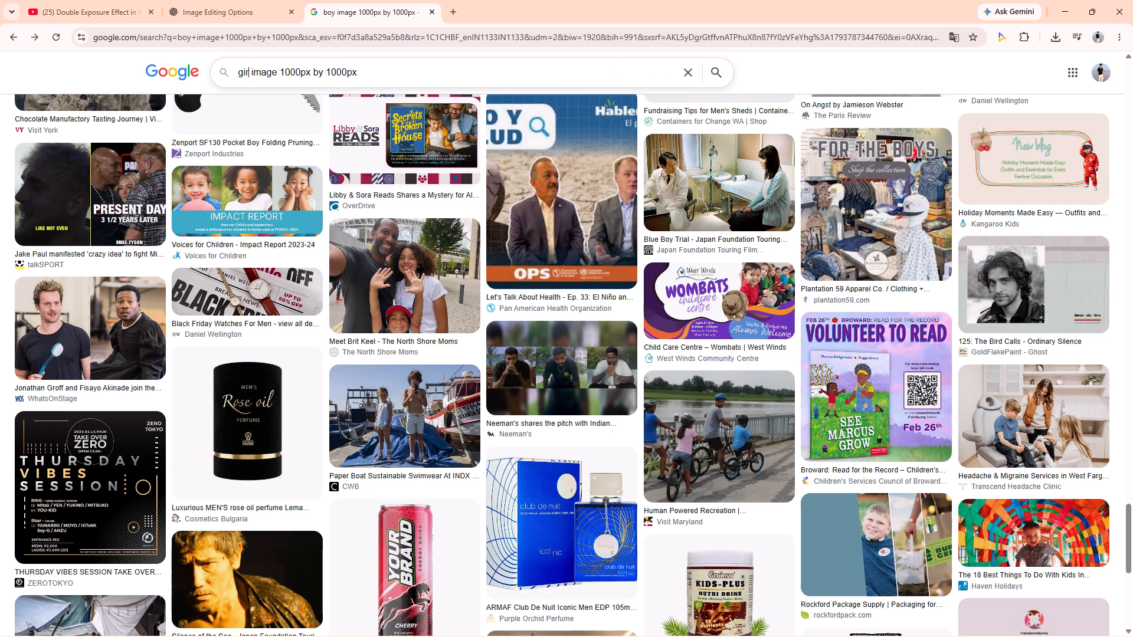
pyautogui.write('l')
pyautogui.press('space')
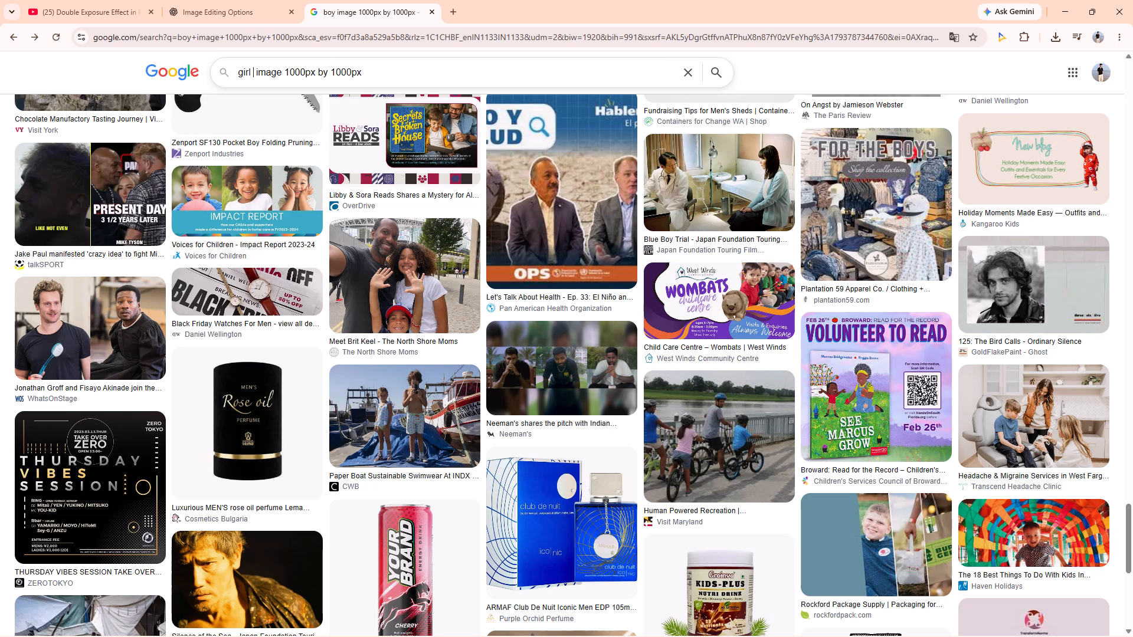
pyautogui.press('Return')
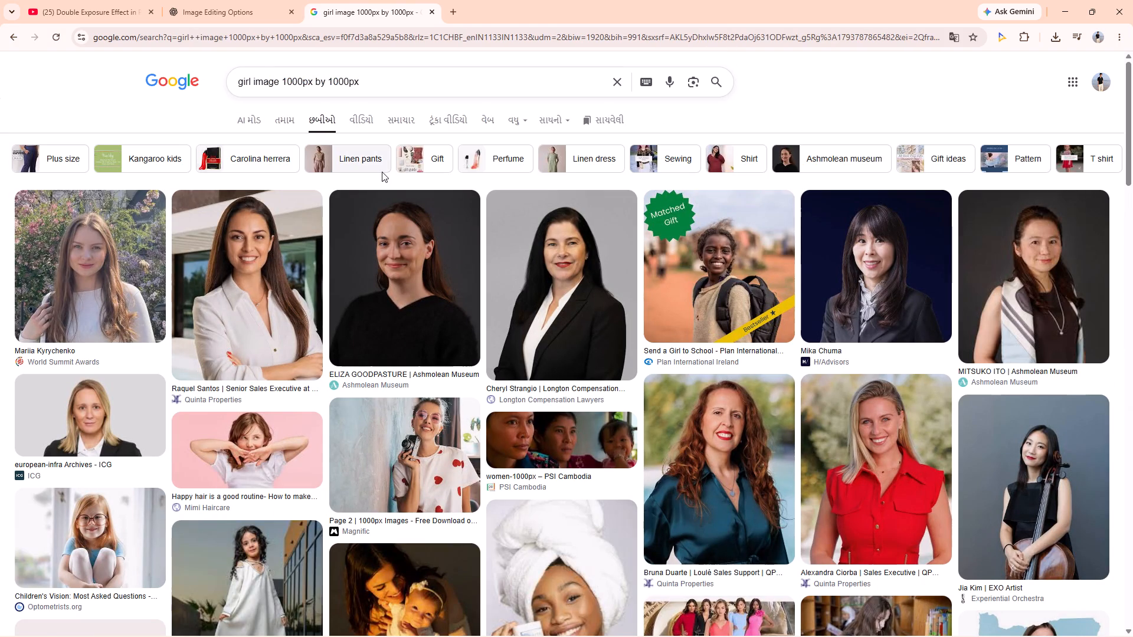
# Examine the girl image results for a large, clearly lit portrait suitable for the double exposure.
pyautogui.scroll(-5, 530, 278)
pyautogui.scroll(-4, 607, 331)
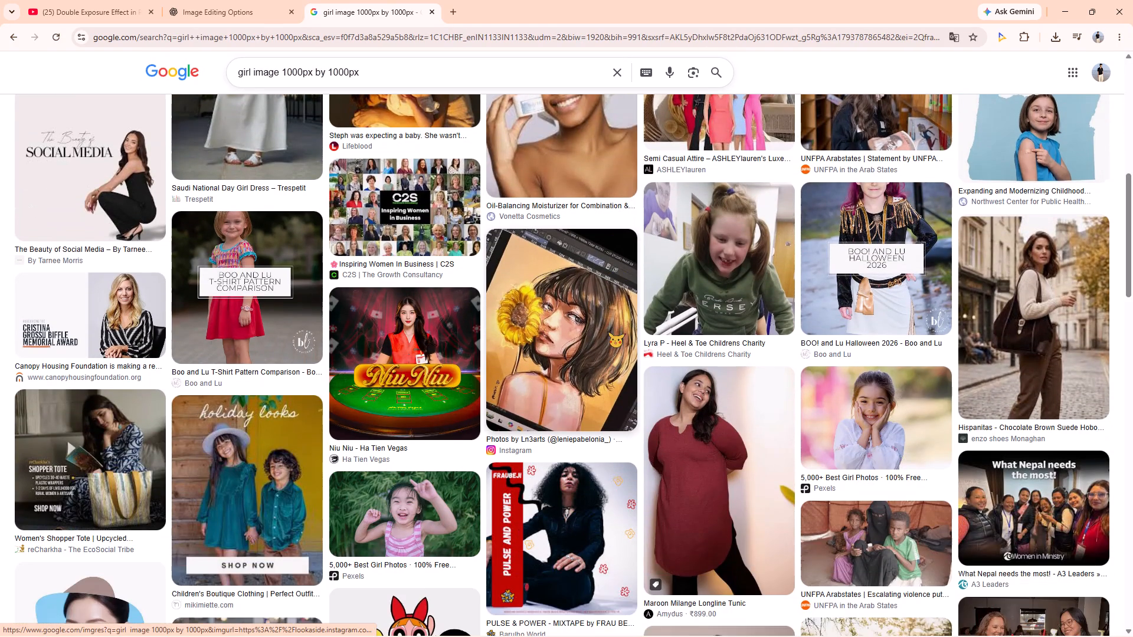
pyautogui.scroll(-8, 608, 332)
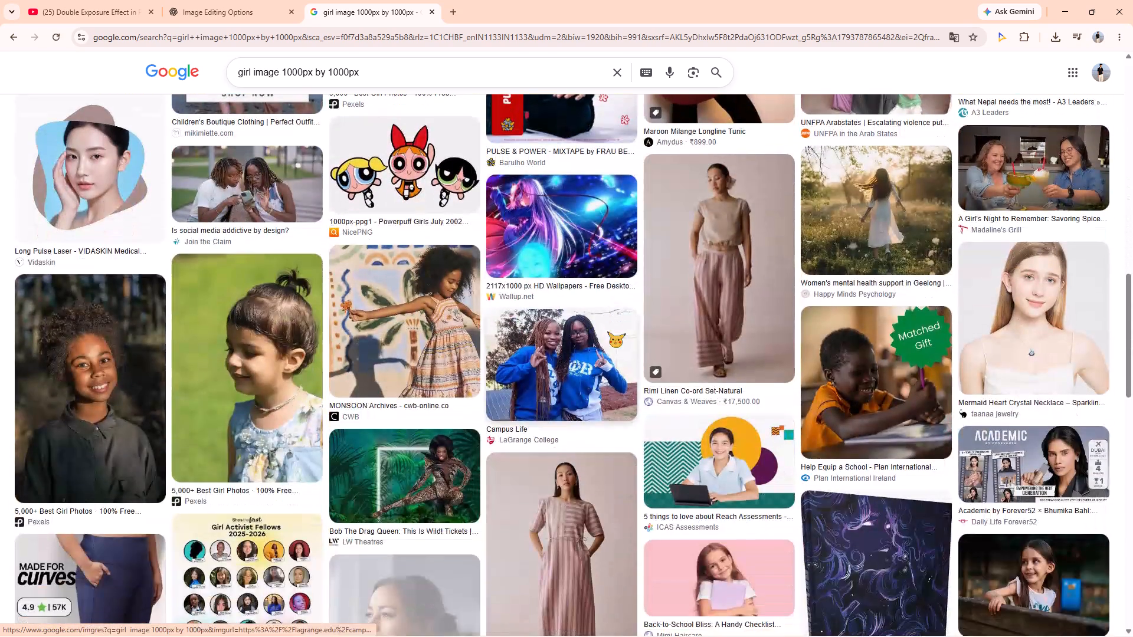
pyautogui.scroll(-12, 608, 332)
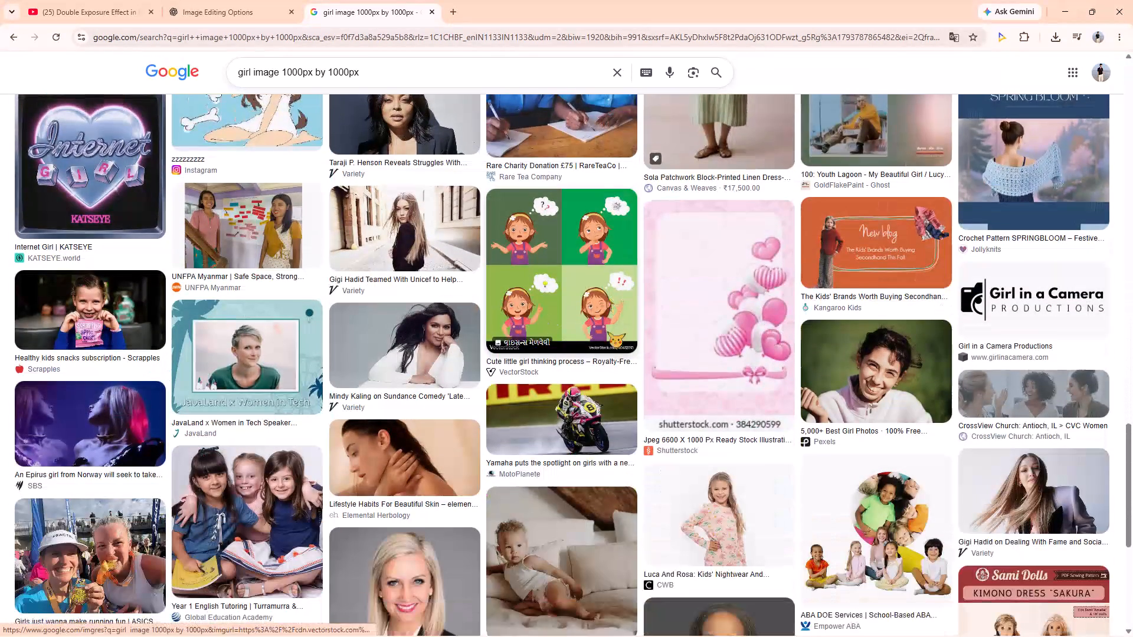
pyautogui.scroll(-9, 608, 332)
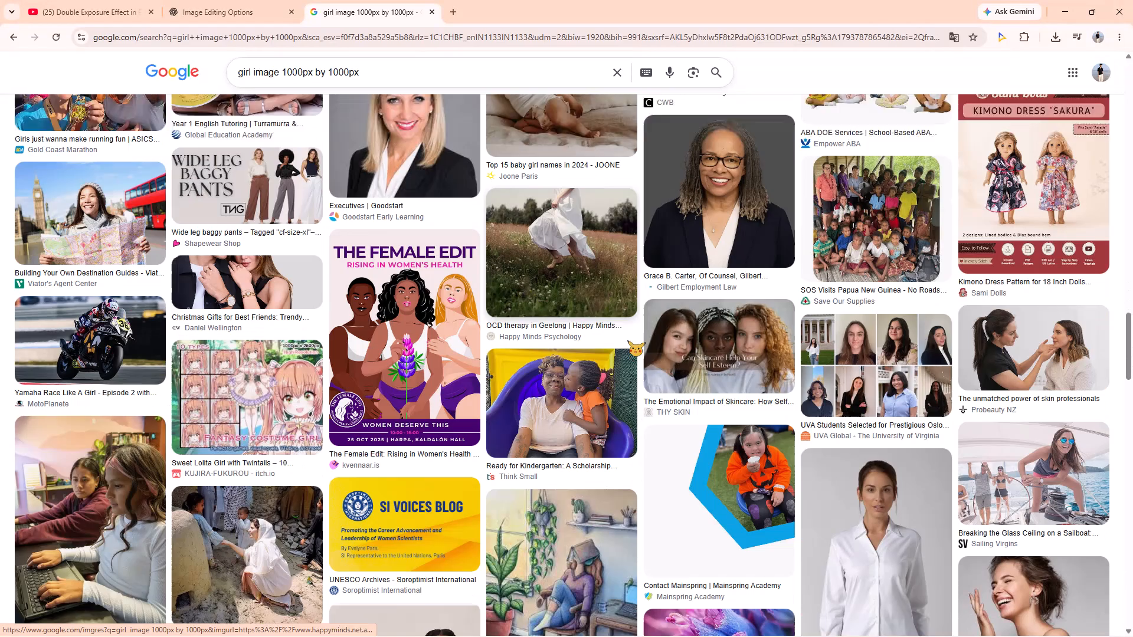
pyautogui.scroll(-13, 628, 341)
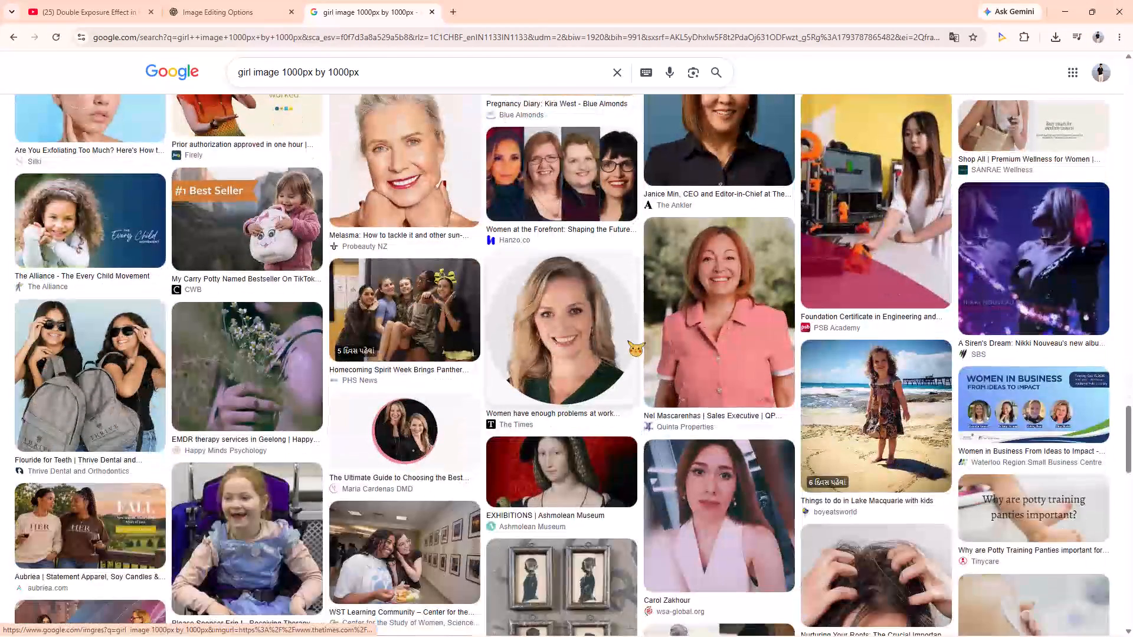
pyautogui.scroll(-10, 628, 341)
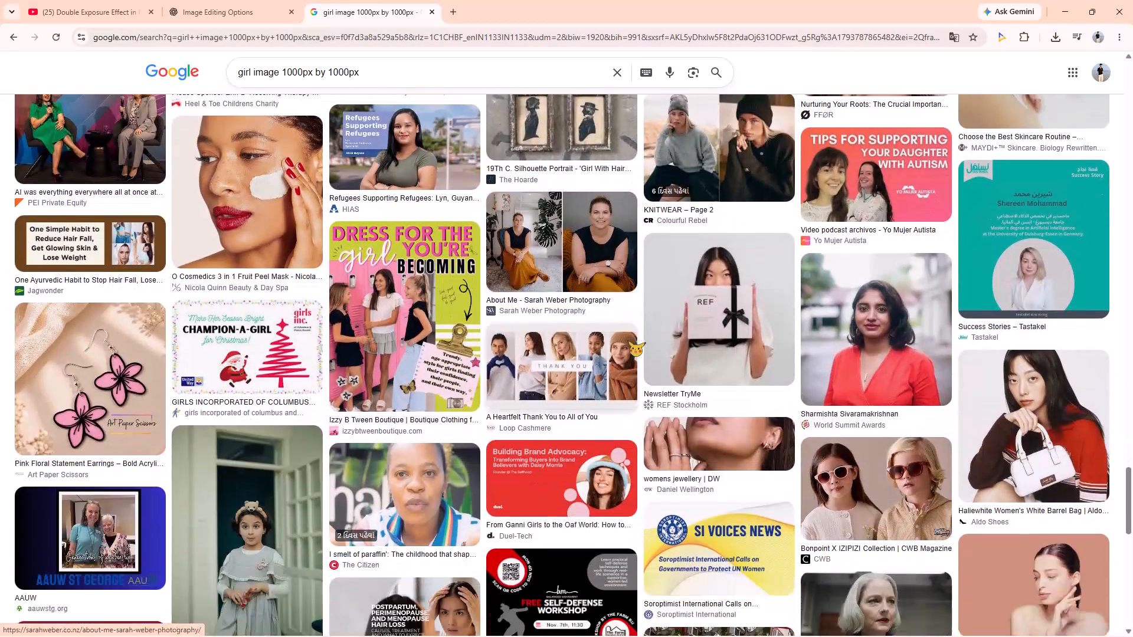
pyautogui.scroll(-11, 628, 341)
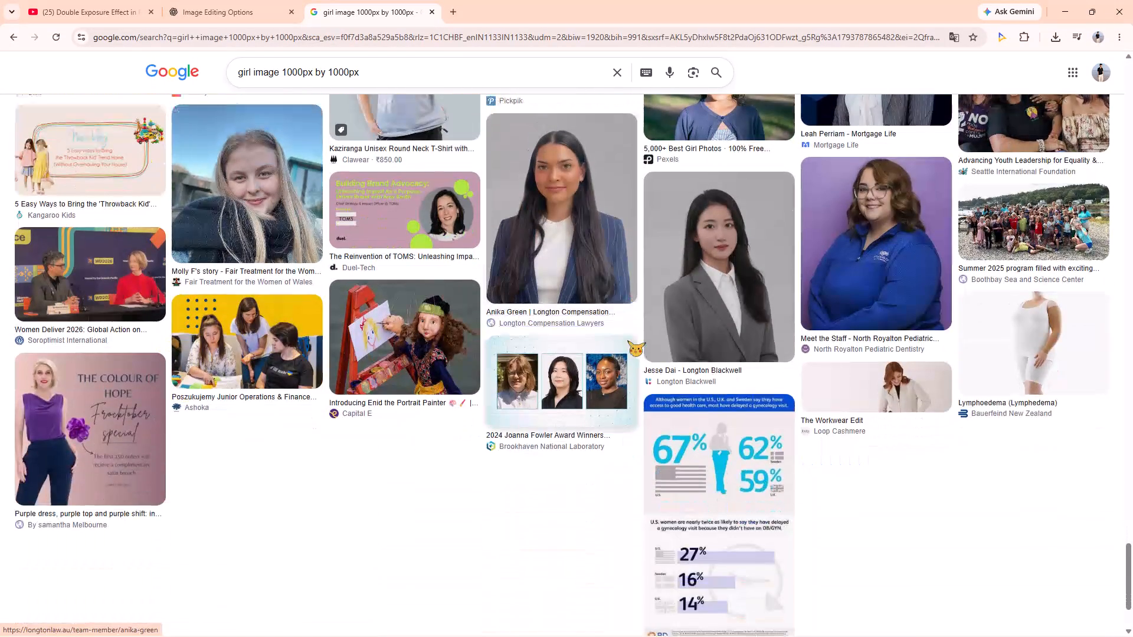
pyautogui.scroll(-8, 628, 341)
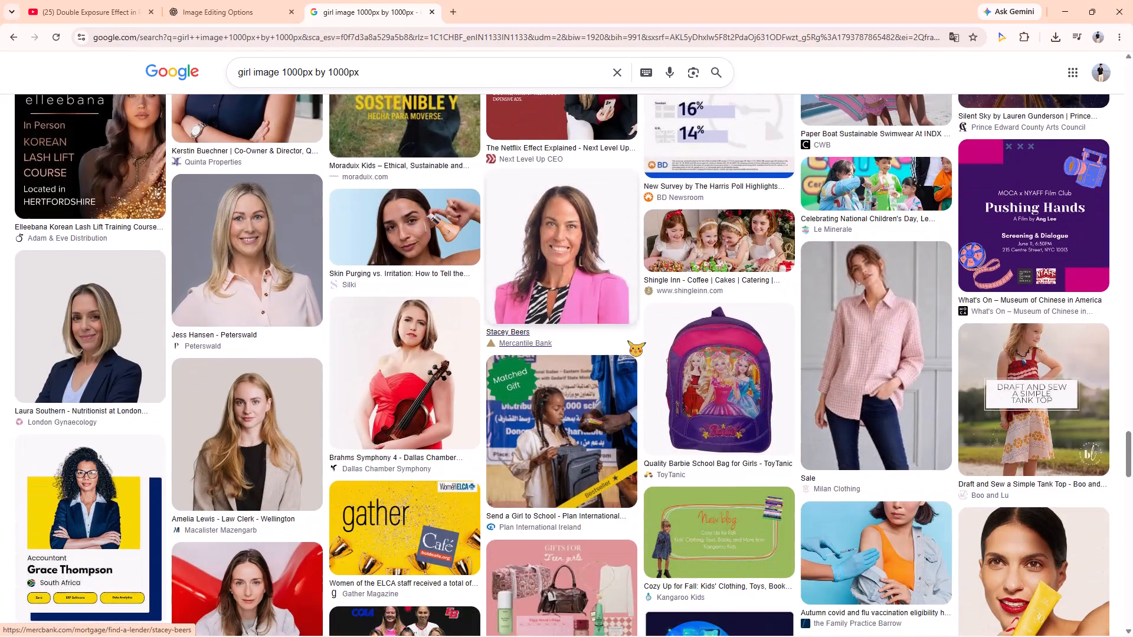
pyautogui.scroll(-6, 628, 341)
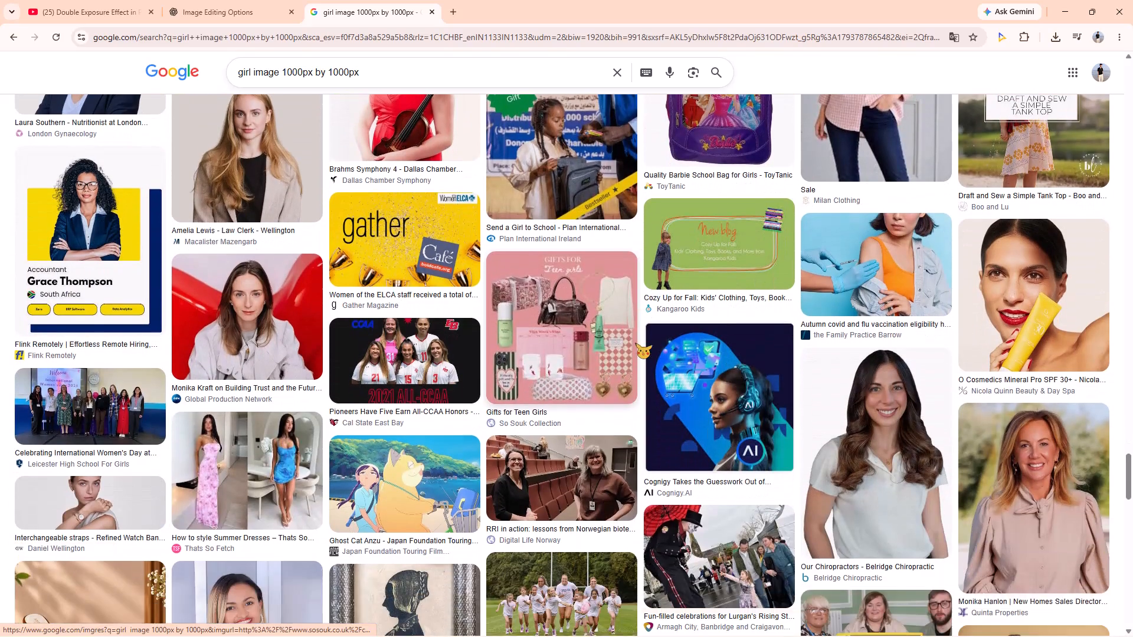
pyautogui.scroll(-1, 636, 343)
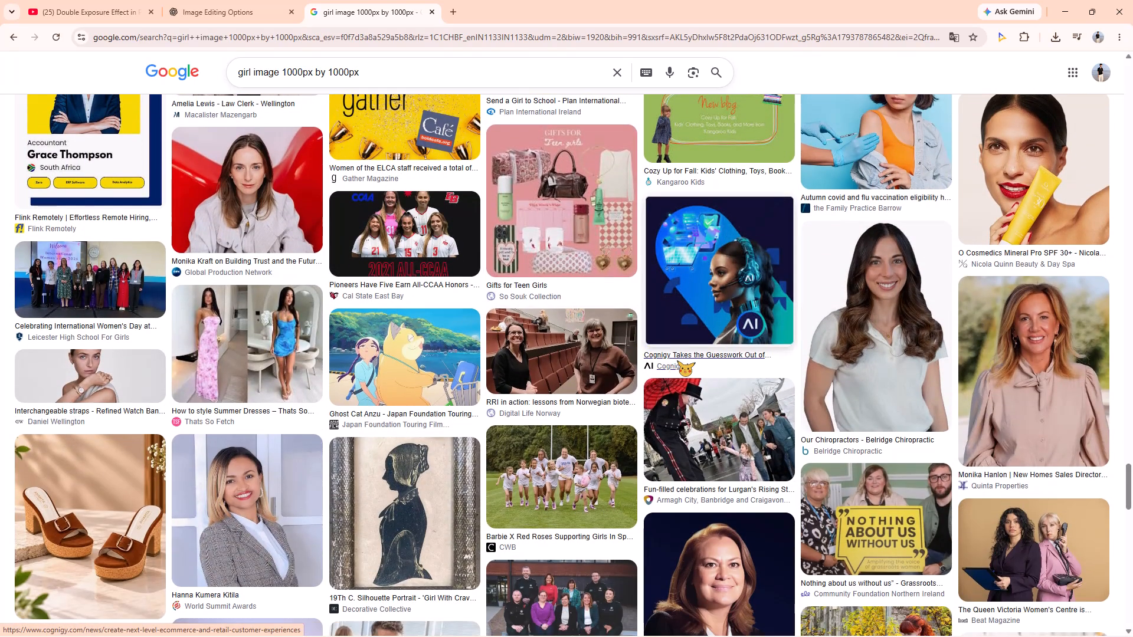
pyautogui.scroll(-2, 679, 366)
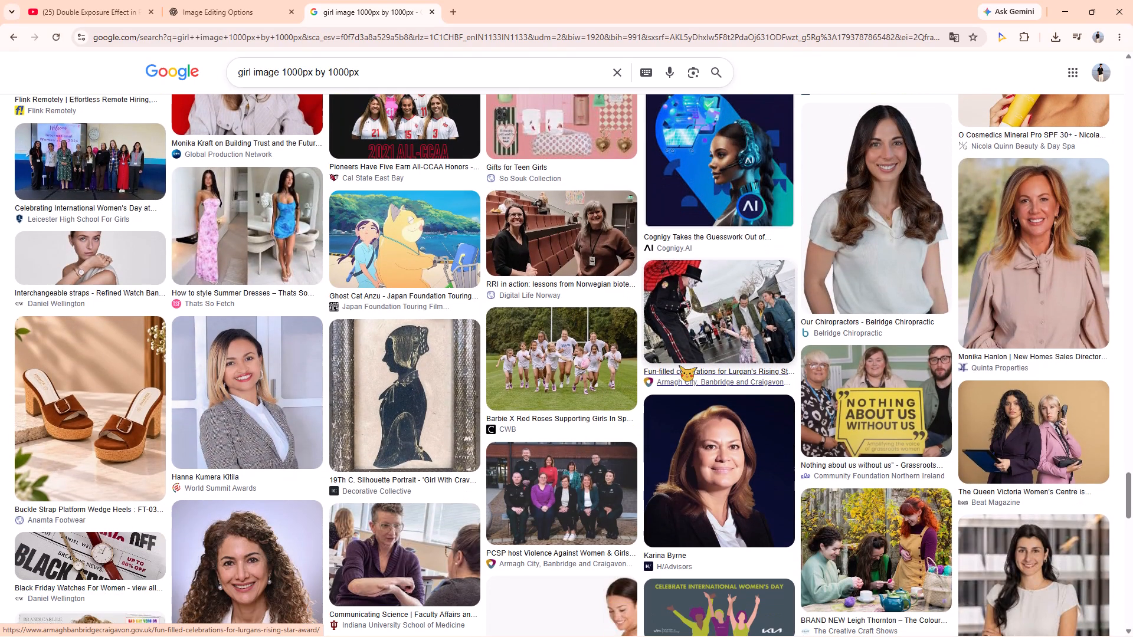
pyautogui.scroll(-9, 679, 366)
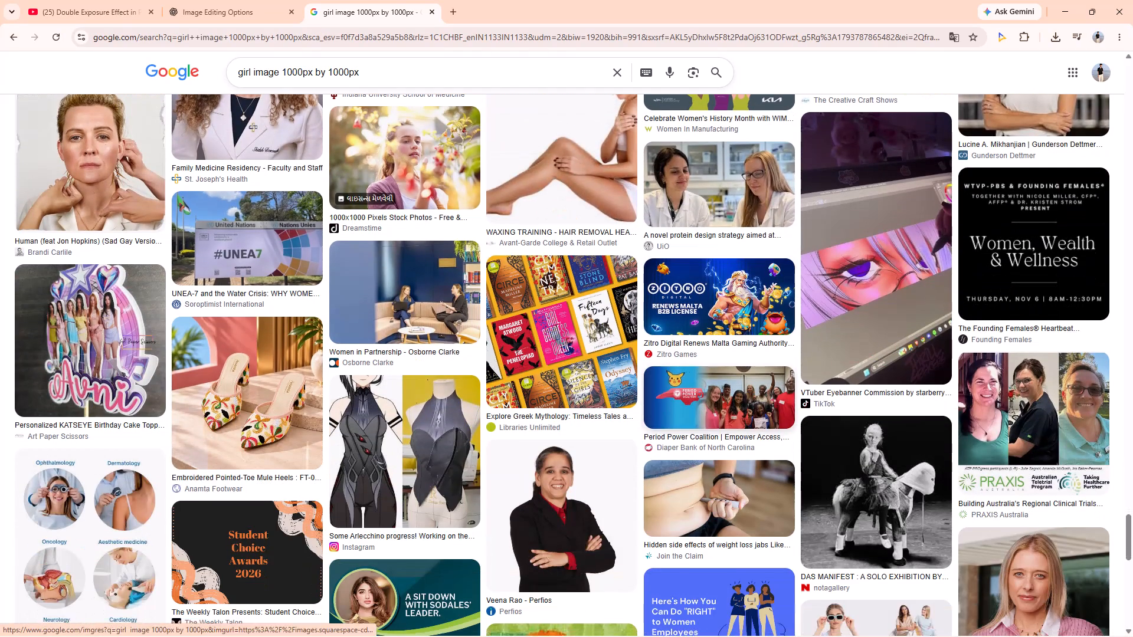
pyautogui.scroll(-8, 660, 373)
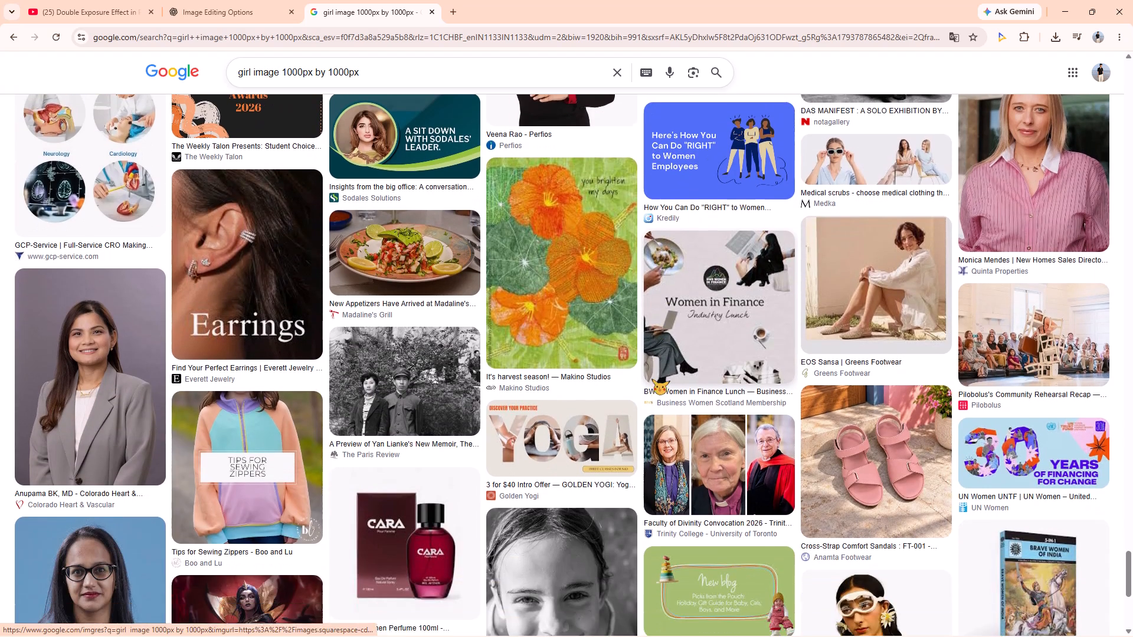
pyautogui.scroll(-13, 652, 379)
pyautogui.scroll(4, 652, 379)
pyautogui.scroll(-3, 652, 379)
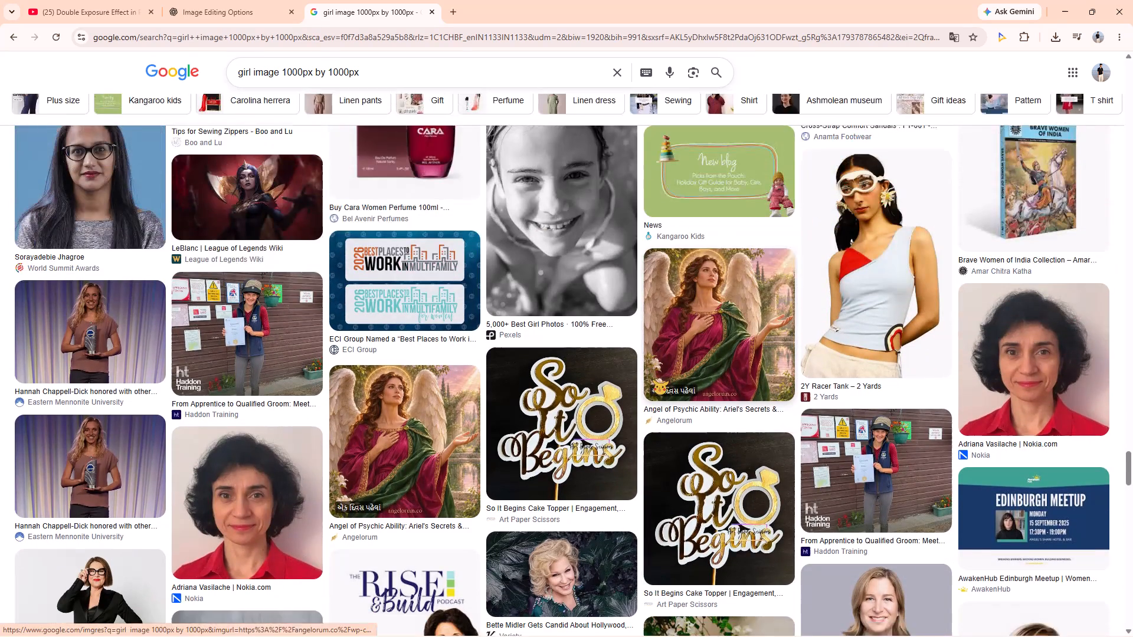
pyautogui.scroll(-10, 652, 379)
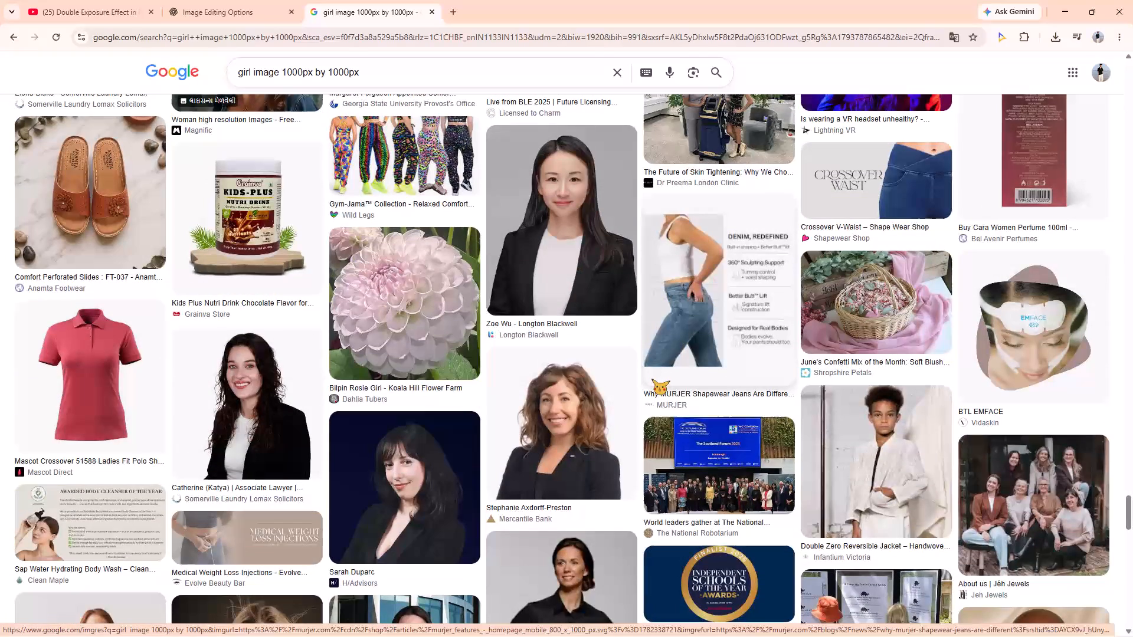
pyautogui.scroll(-5, 652, 379)
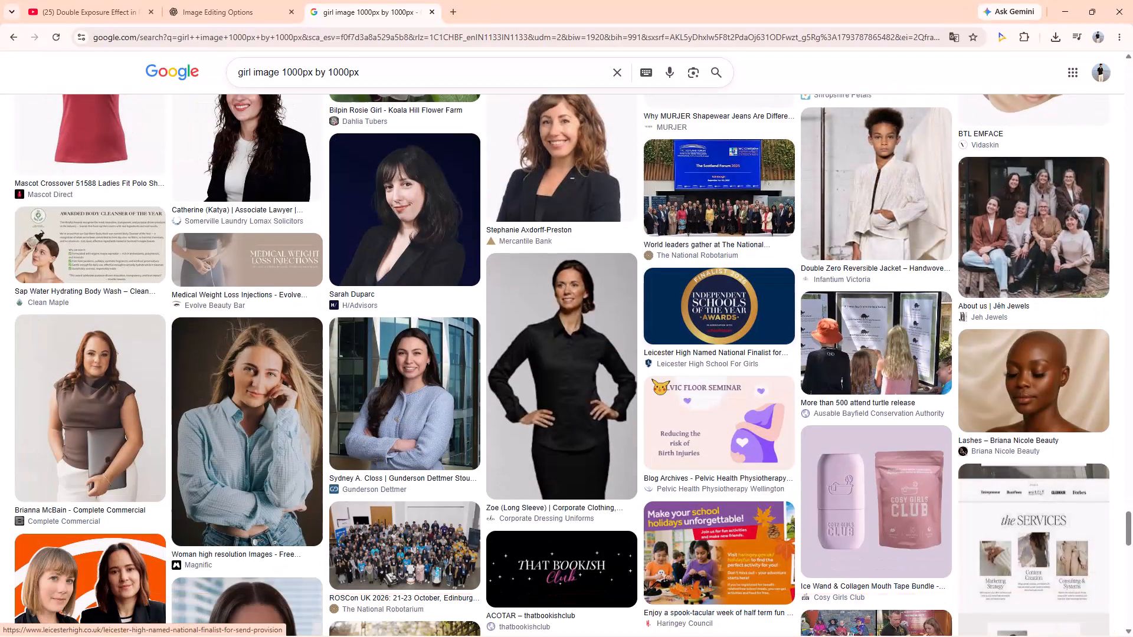
pyautogui.scroll(-10, 652, 379)
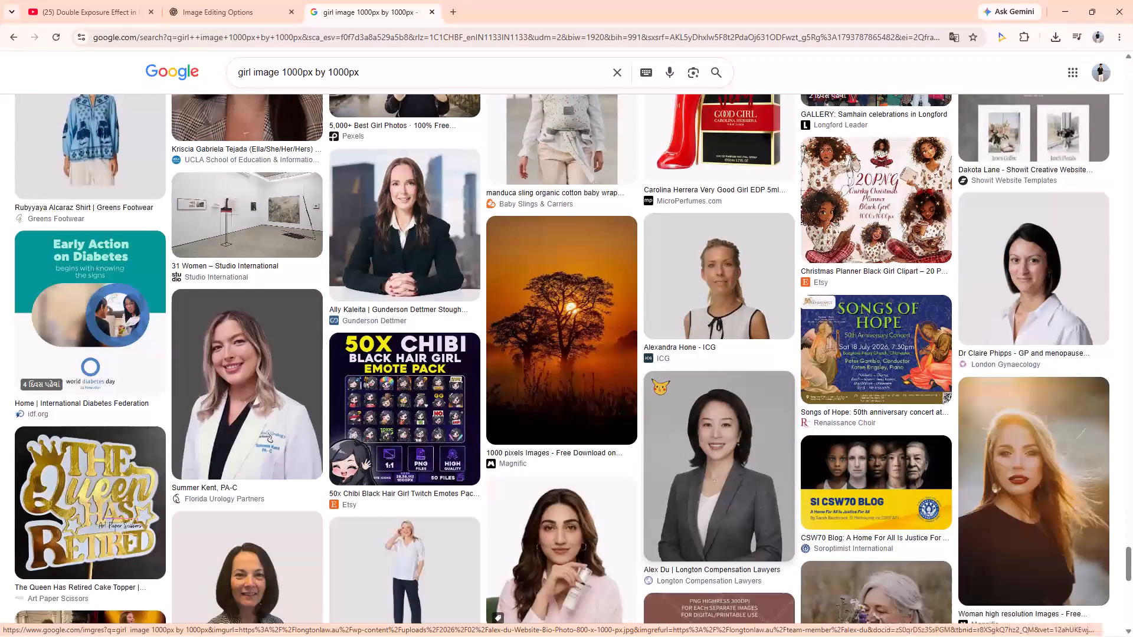
pyautogui.scroll(-1, 652, 379)
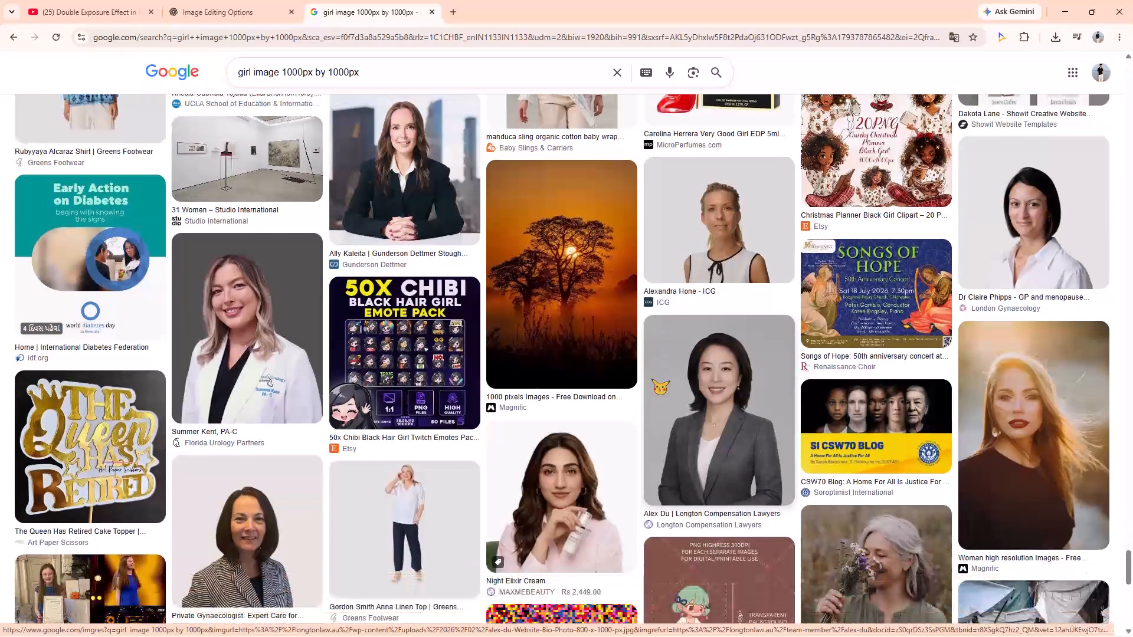
pyautogui.scroll(-2, 652, 379)
# Preview the Longton Compensation Lawyers portrait of the dark-haired woman in a grey blazer, and close the preview.
pyautogui.rightClick(748, 340)
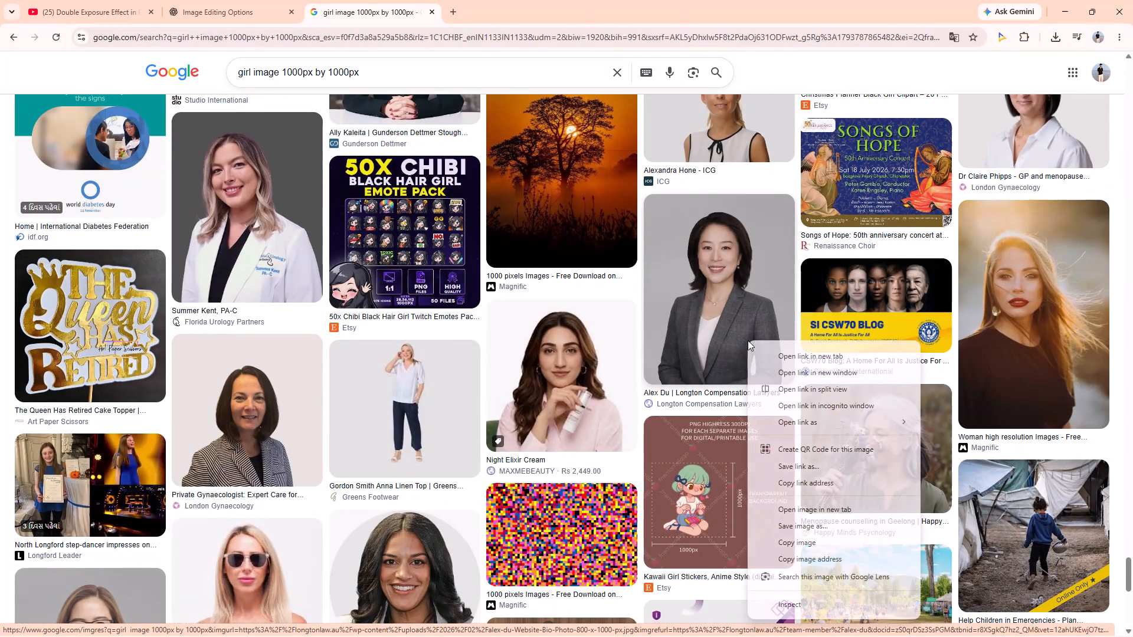
pyautogui.click(732, 328)
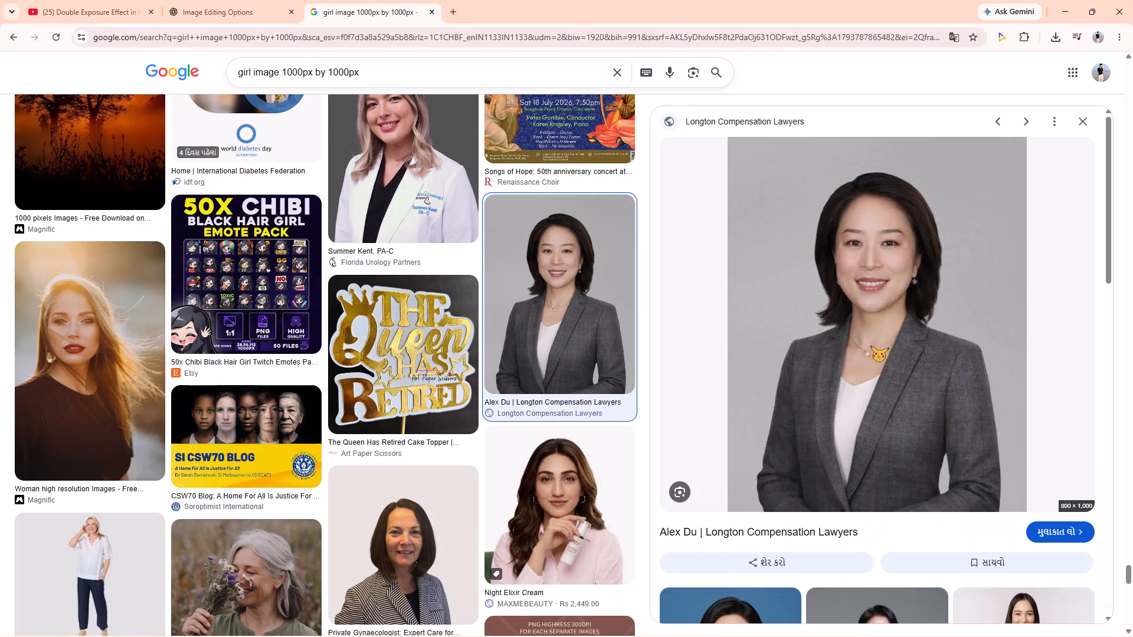
pyautogui.rightClick(889, 346)
pyautogui.rightClick(889, 346)
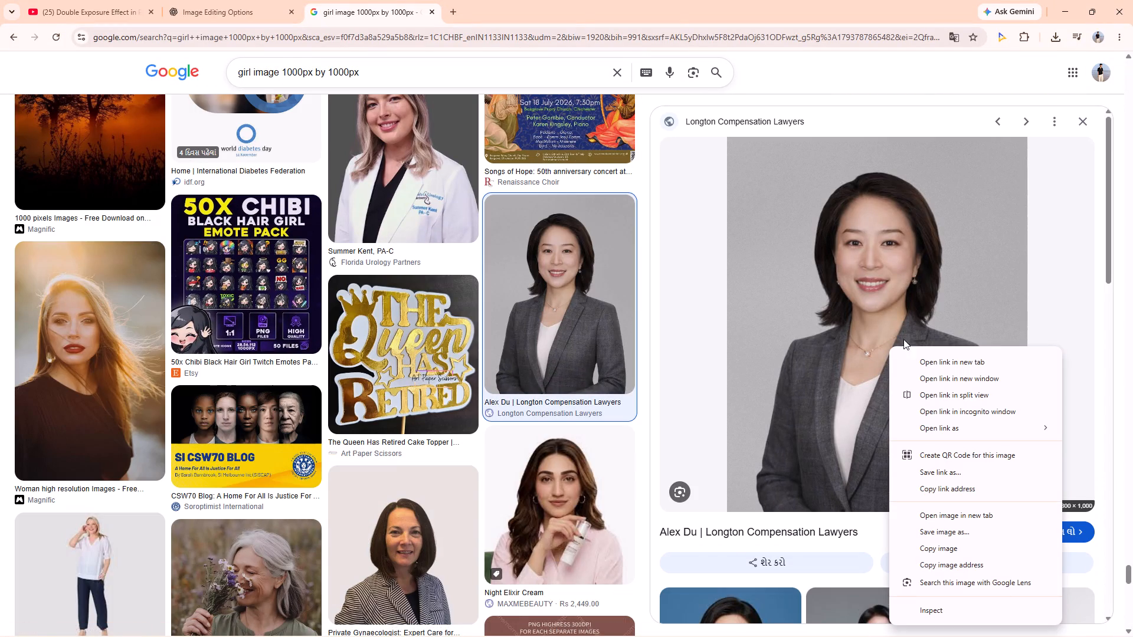
pyautogui.click(1082, 123)
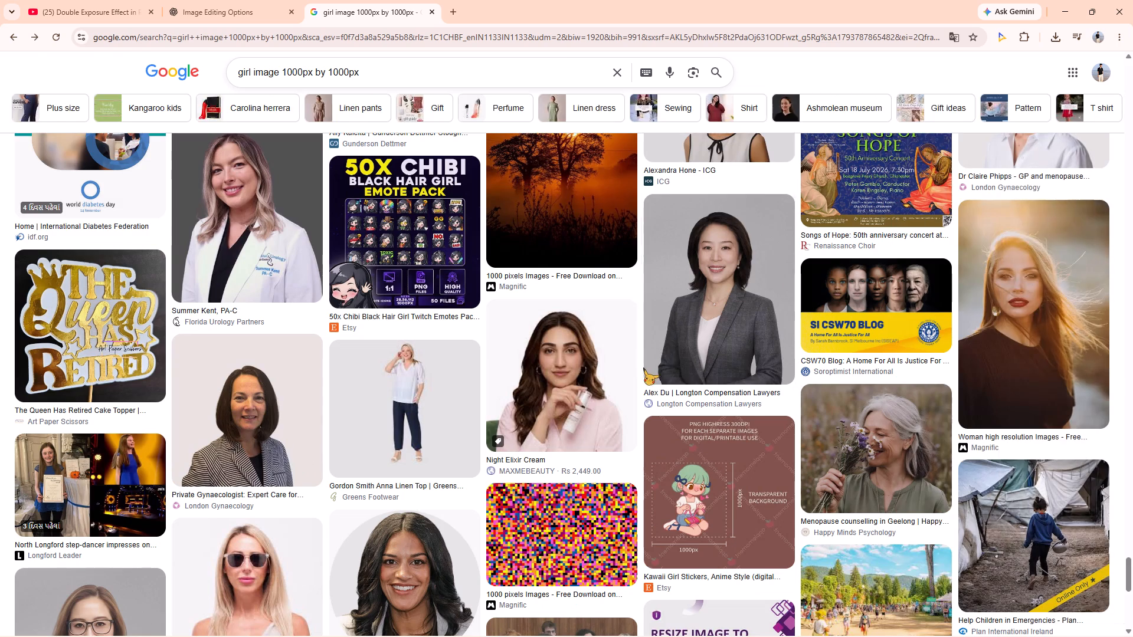
# Examine further girl image results beyond the Longton Compensation Lawyers portrait for an alternative.
pyautogui.scroll(-9, 643, 367)
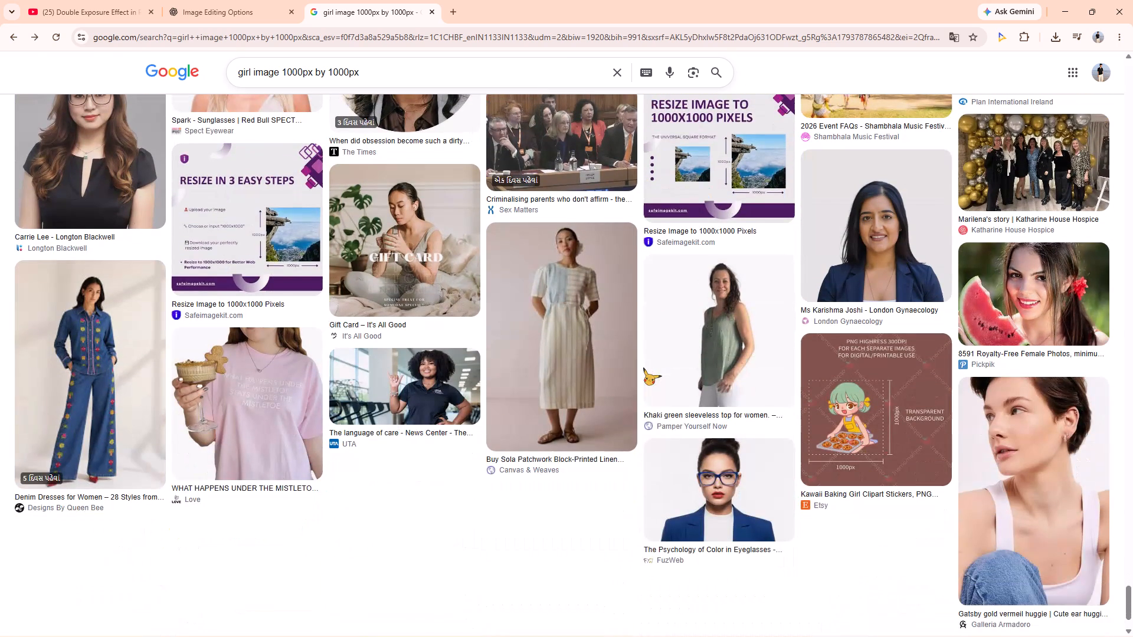
pyautogui.scroll(-3, 643, 367)
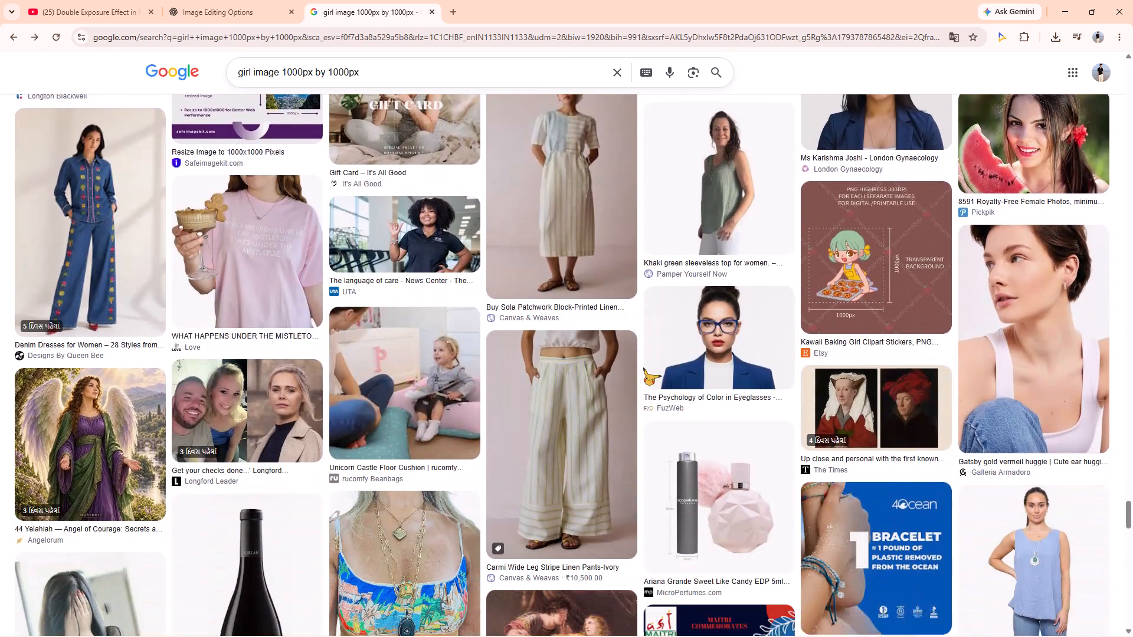
pyautogui.scroll(-5, 643, 367)
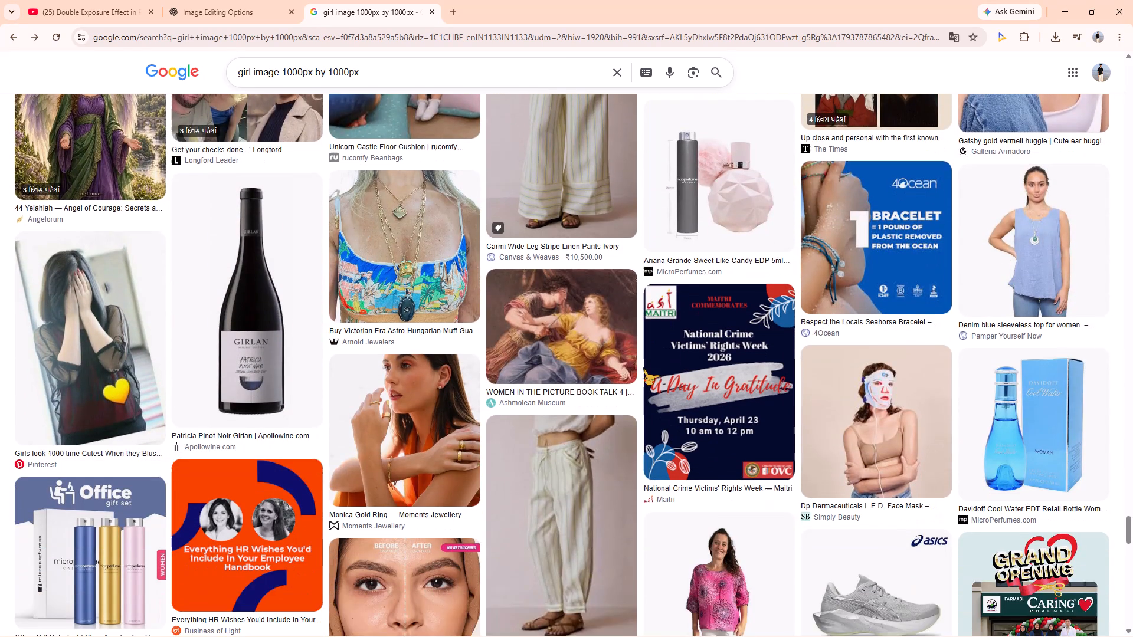
pyautogui.scroll(-14, 643, 367)
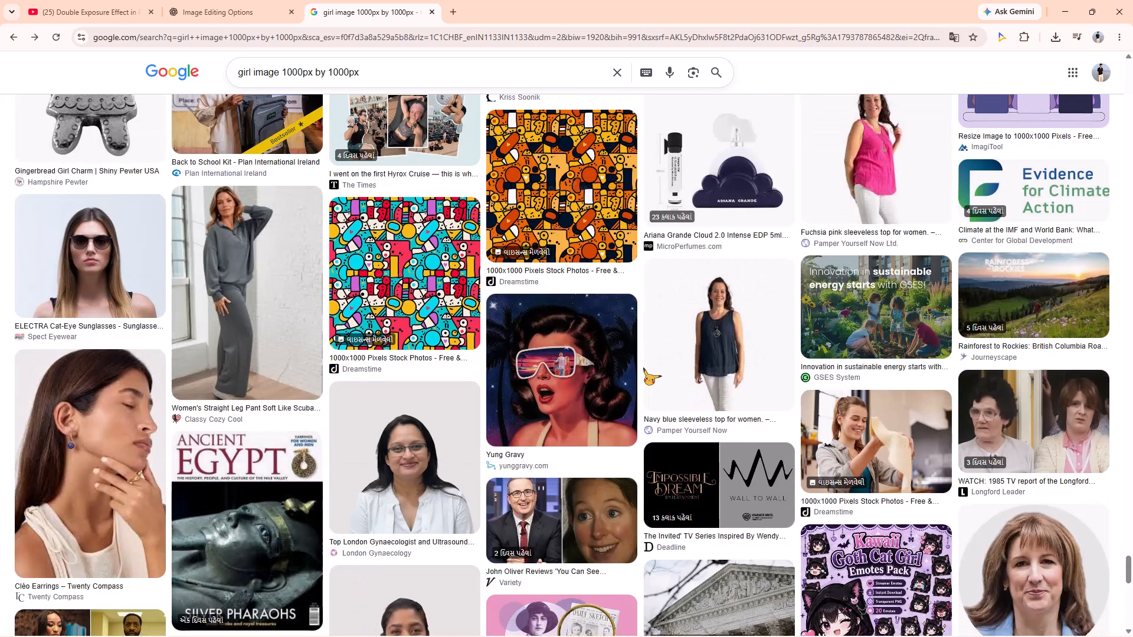
pyautogui.scroll(-11, 643, 367)
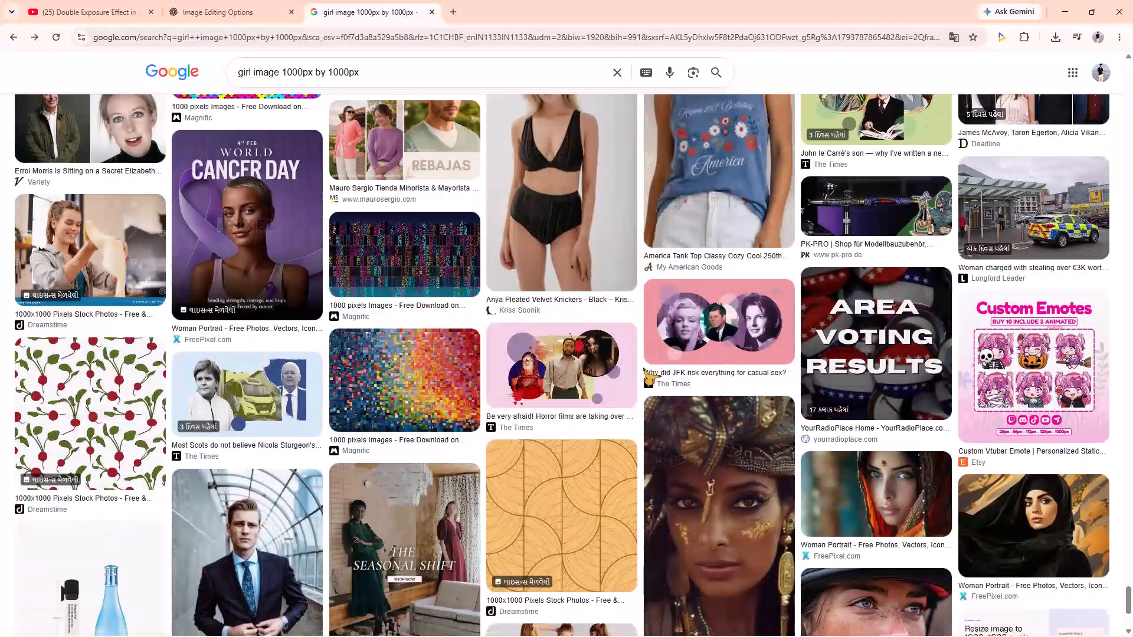
pyautogui.scroll(-10, 643, 367)
# Look back through the earlier girl image results to reconsider portraits for the double exposure.
pyautogui.scroll(4, 643, 367)
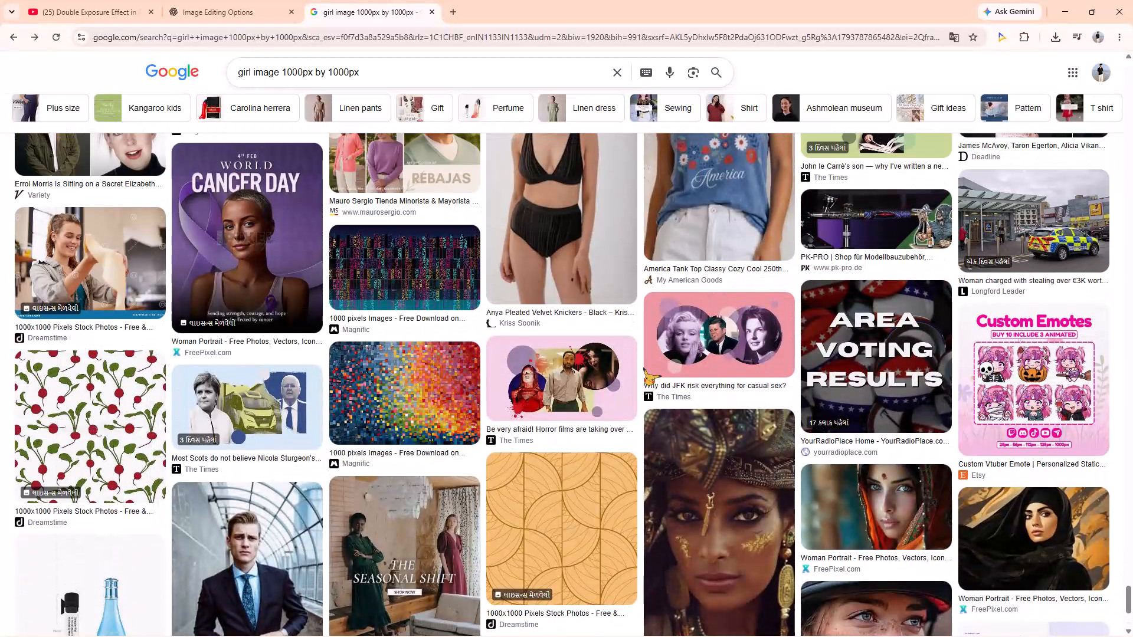
pyautogui.scroll(14, 643, 367)
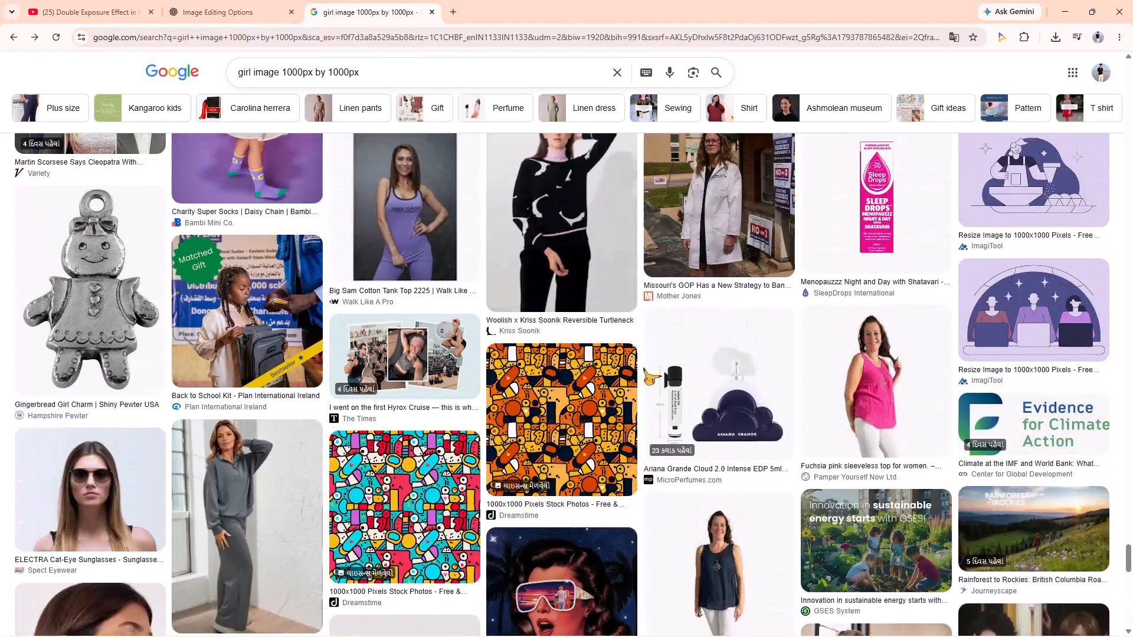
pyautogui.scroll(20, 643, 367)
pyautogui.scroll(3, 643, 367)
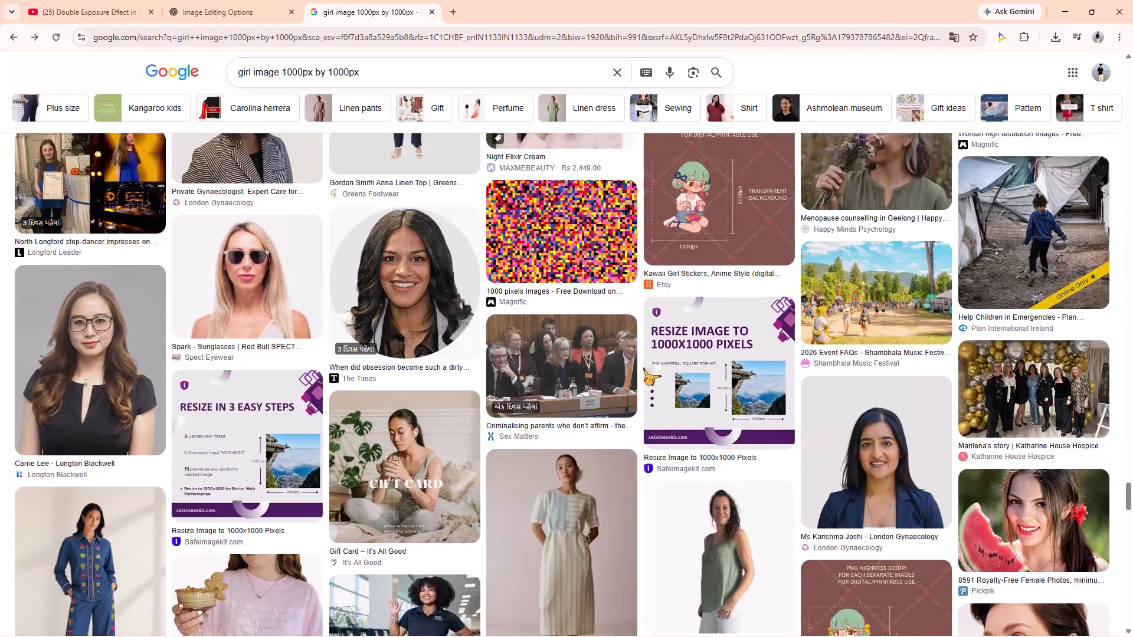
pyautogui.scroll(2, 643, 367)
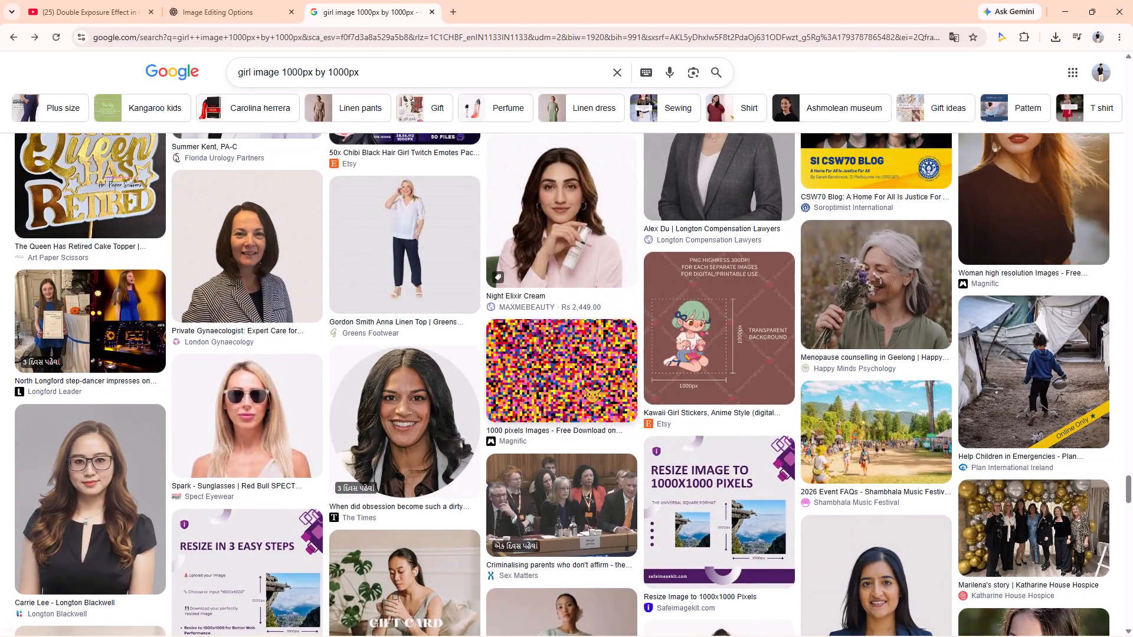
pyautogui.scroll(8, 584, 387)
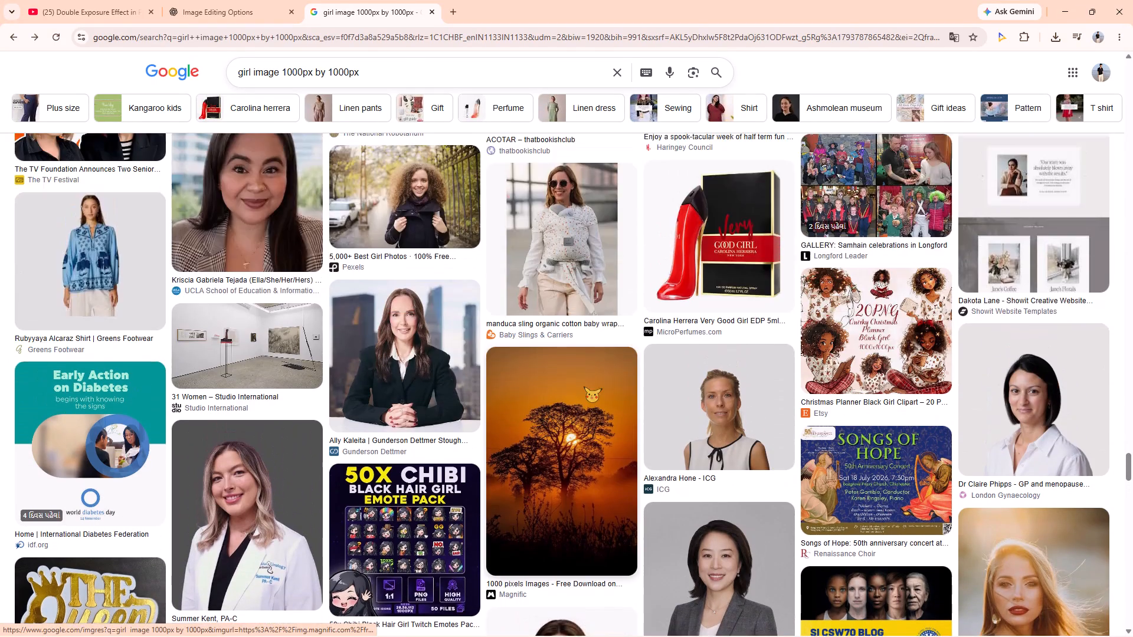
pyautogui.scroll(15, 584, 387)
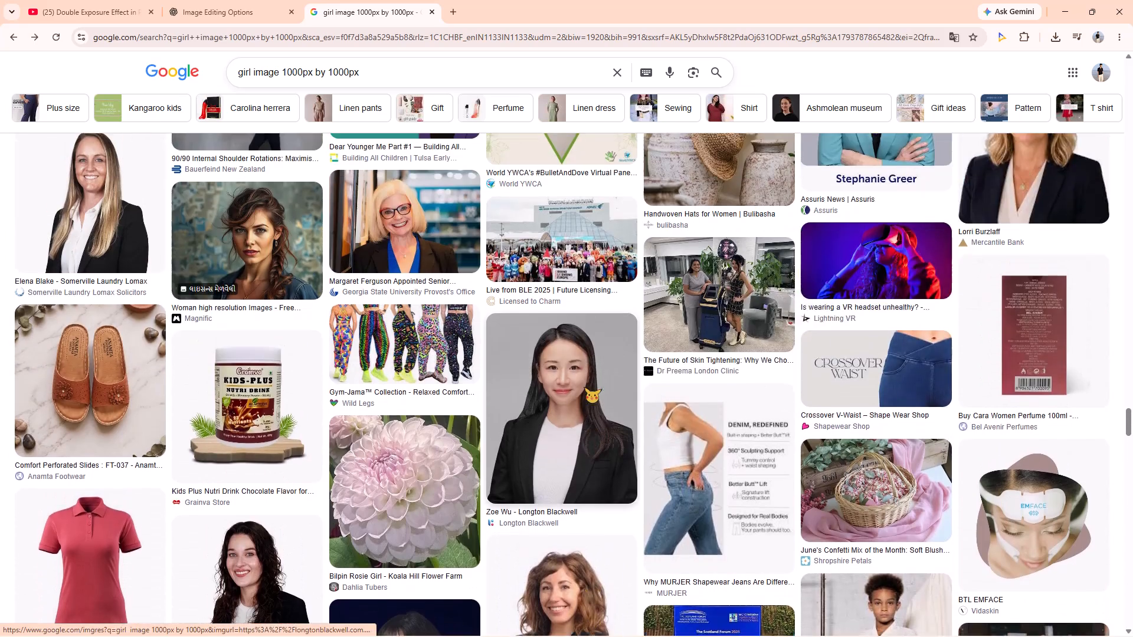
pyautogui.scroll(11, 584, 388)
pyautogui.scroll(11, 584, 388)
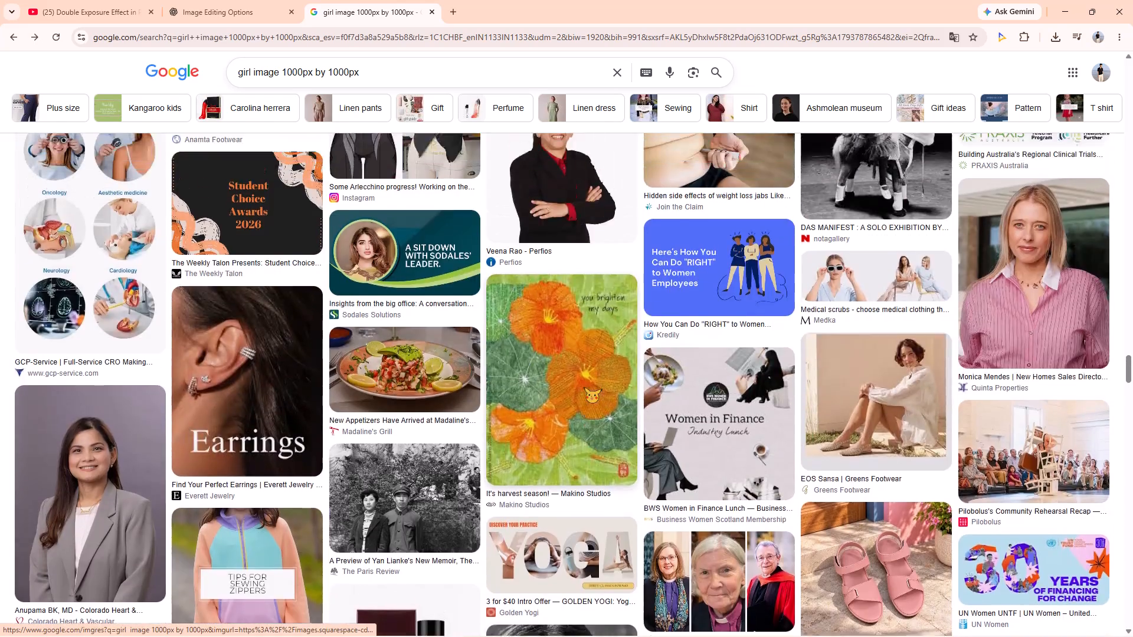
pyautogui.scroll(3, 584, 388)
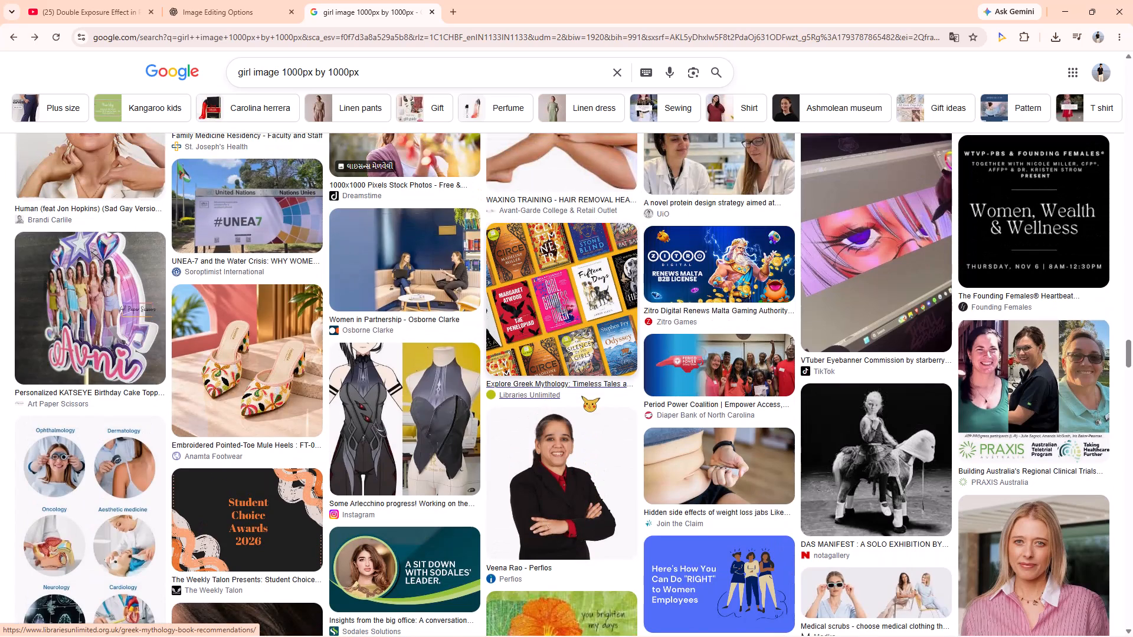
pyautogui.scroll(3, 594, 387)
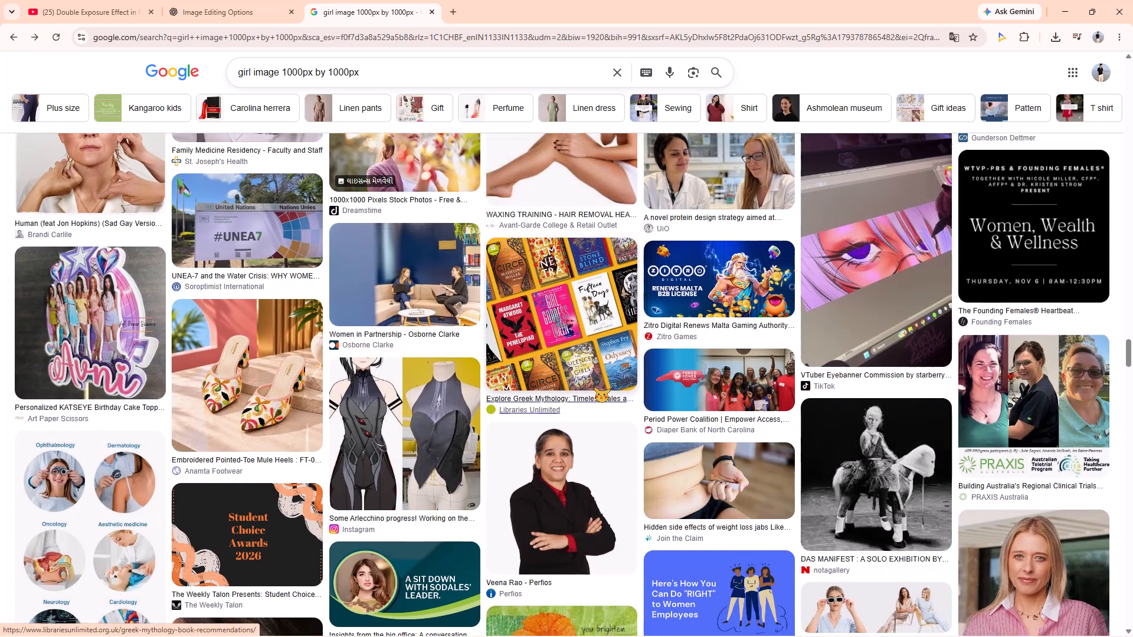
pyautogui.scroll(12, 594, 387)
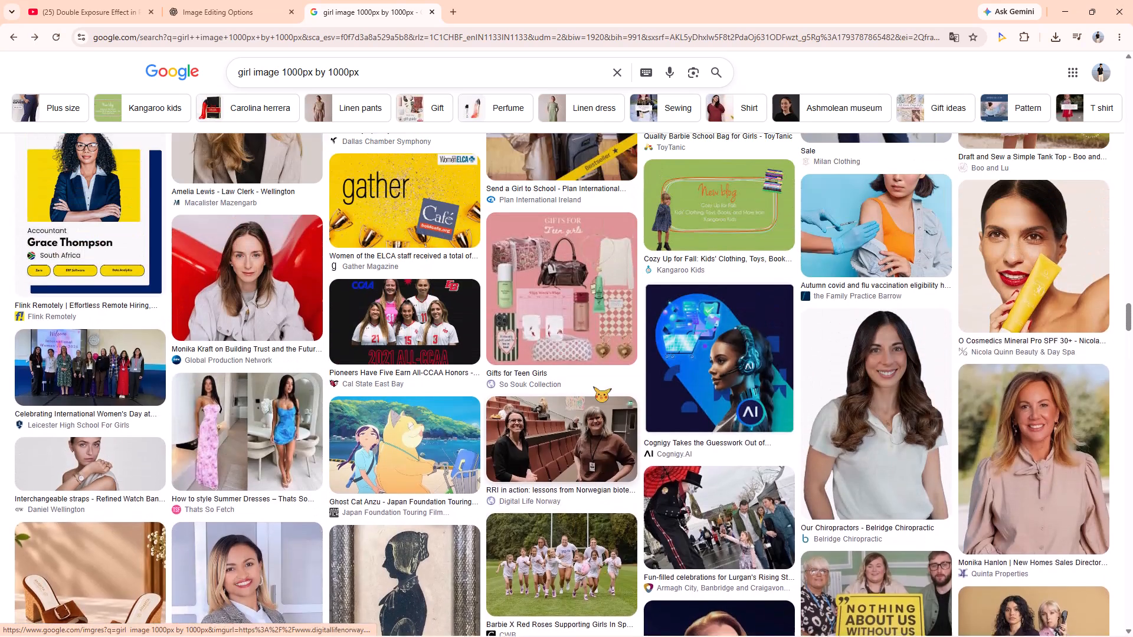
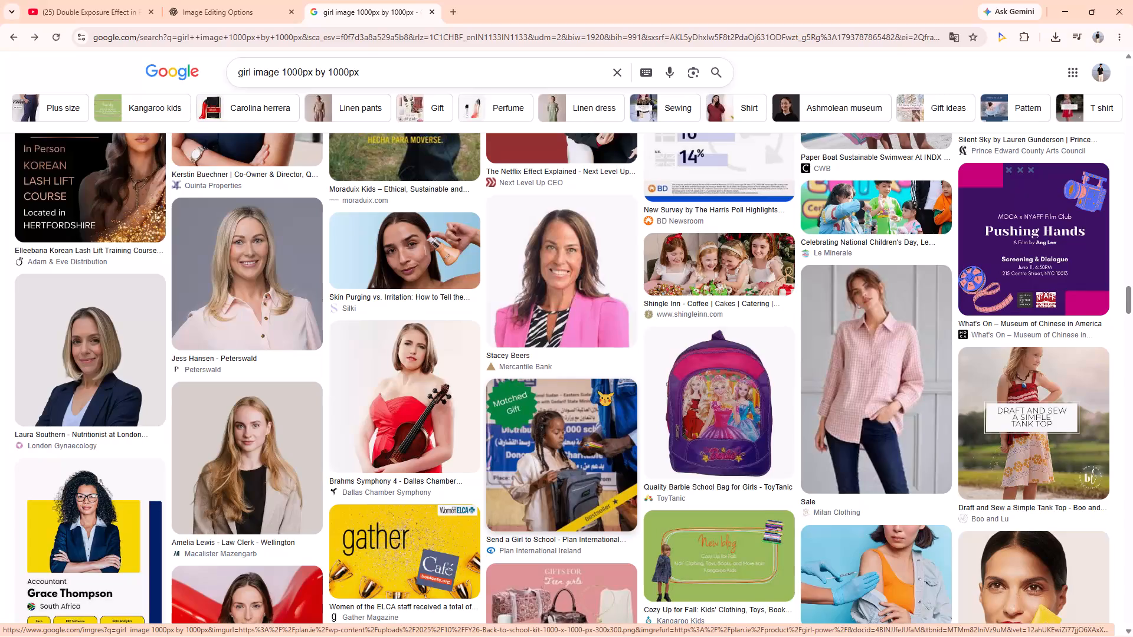
# Copy the Macalister Mazengarb portrait of the long-haired blonde woman in a beige blazer and paste it into the mr boss document in Photoshop.
pyautogui.click(270, 448)
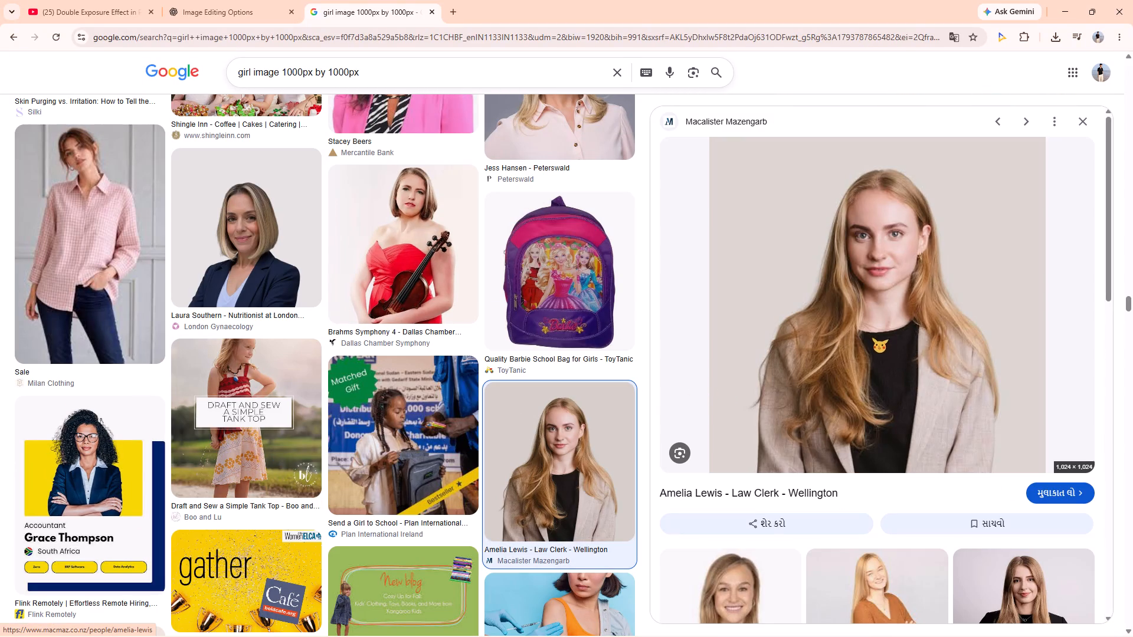
pyautogui.rightClick(847, 329)
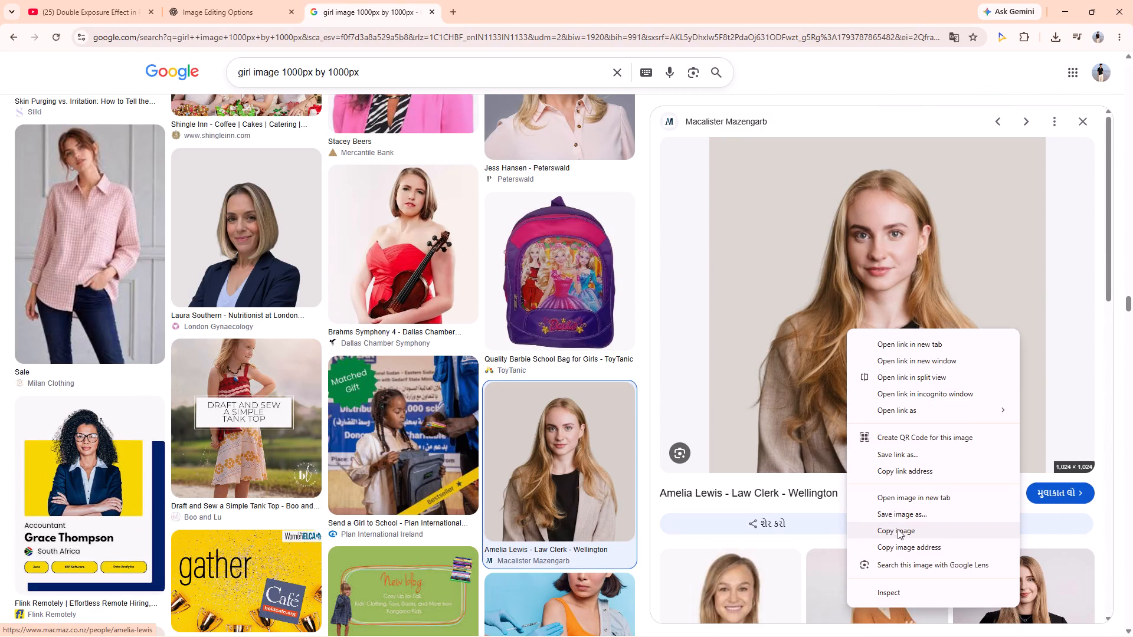
pyautogui.click(898, 529)
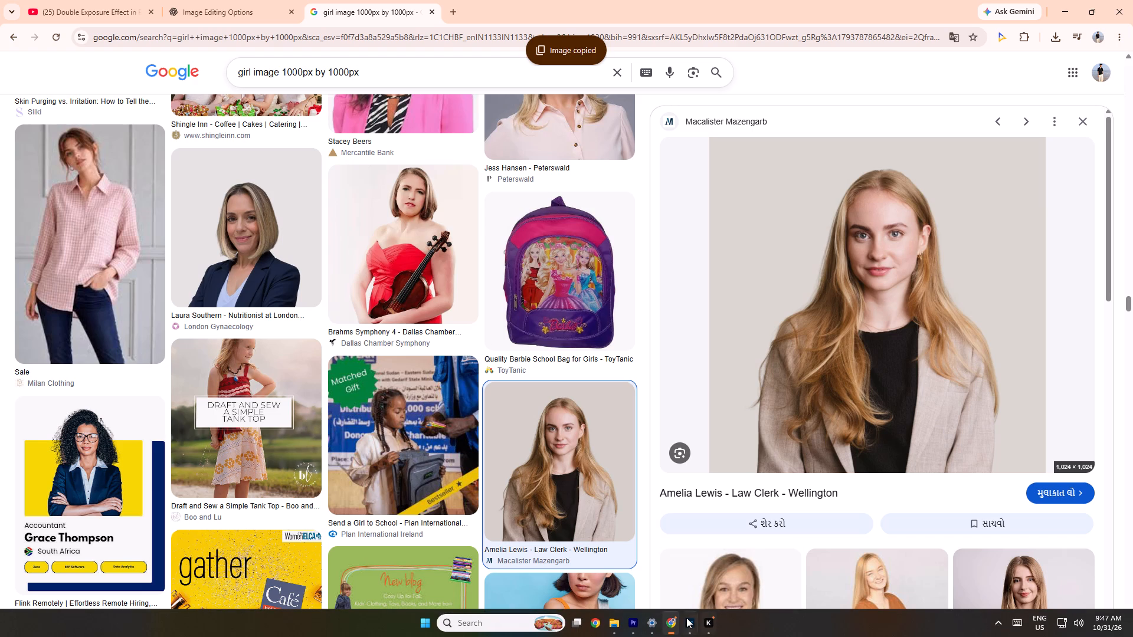
pyautogui.click(689, 620)
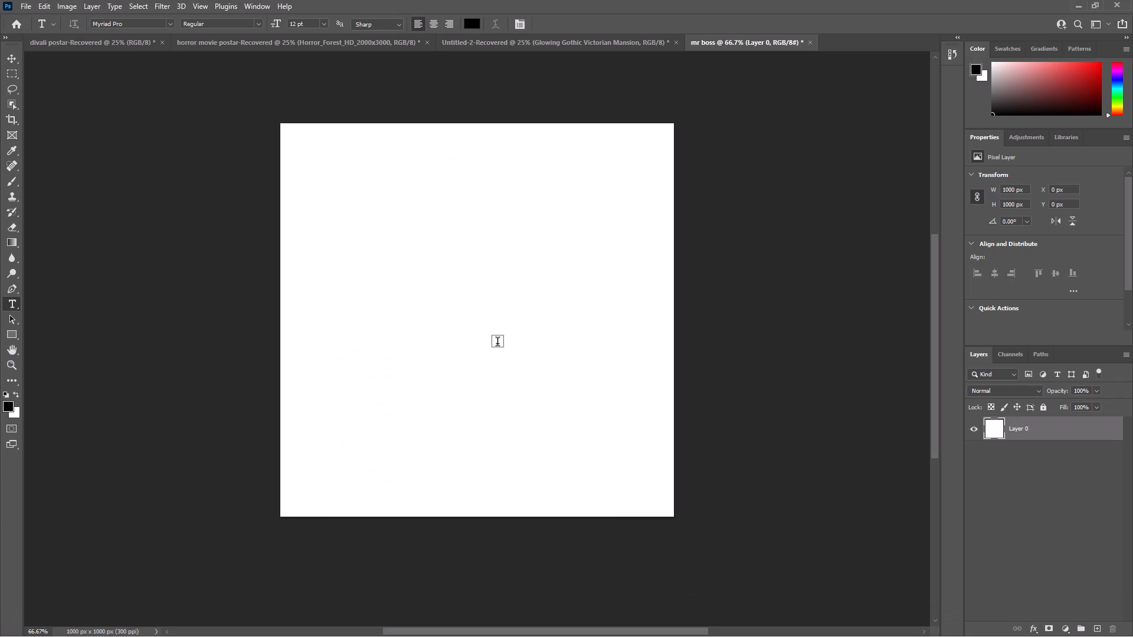
pyautogui.hotkey('ctrl', 'v')
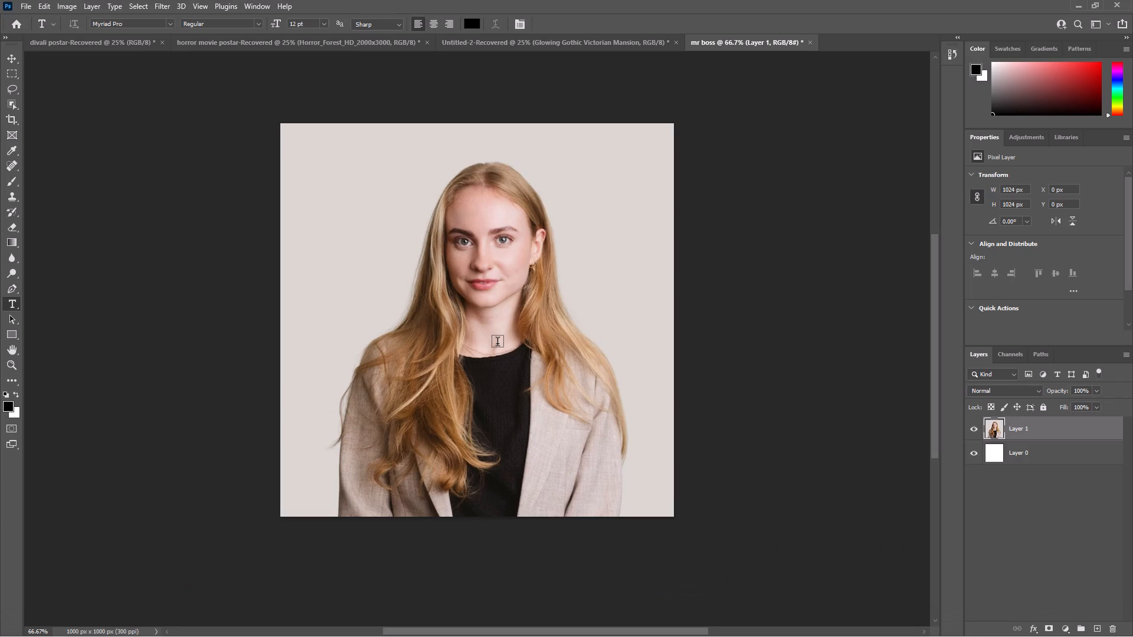
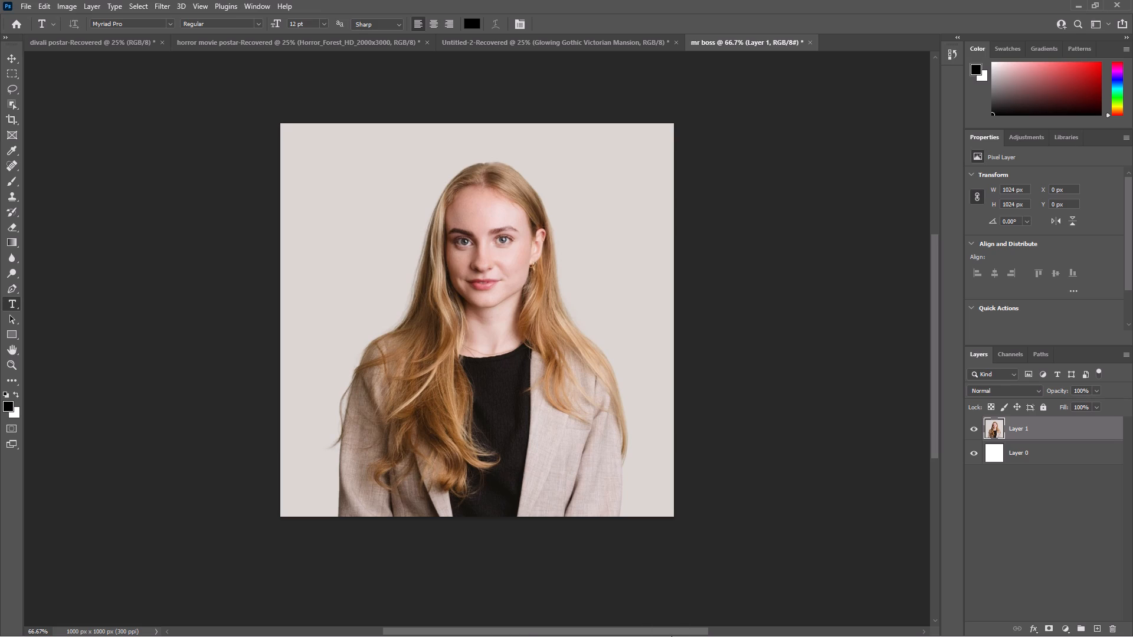
# Switch to Chrome and watch the double exposure tutorial's section on preparing the subject and adding the second photo.
pyautogui.click(670, 583)
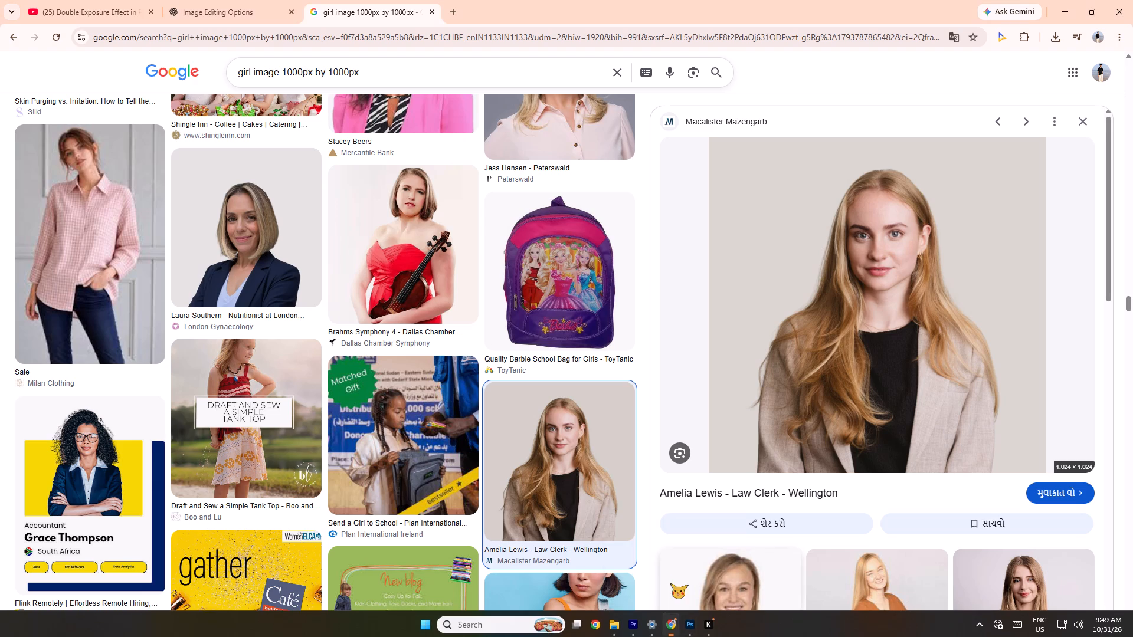
pyautogui.click(82, 15)
pyautogui.press('space')
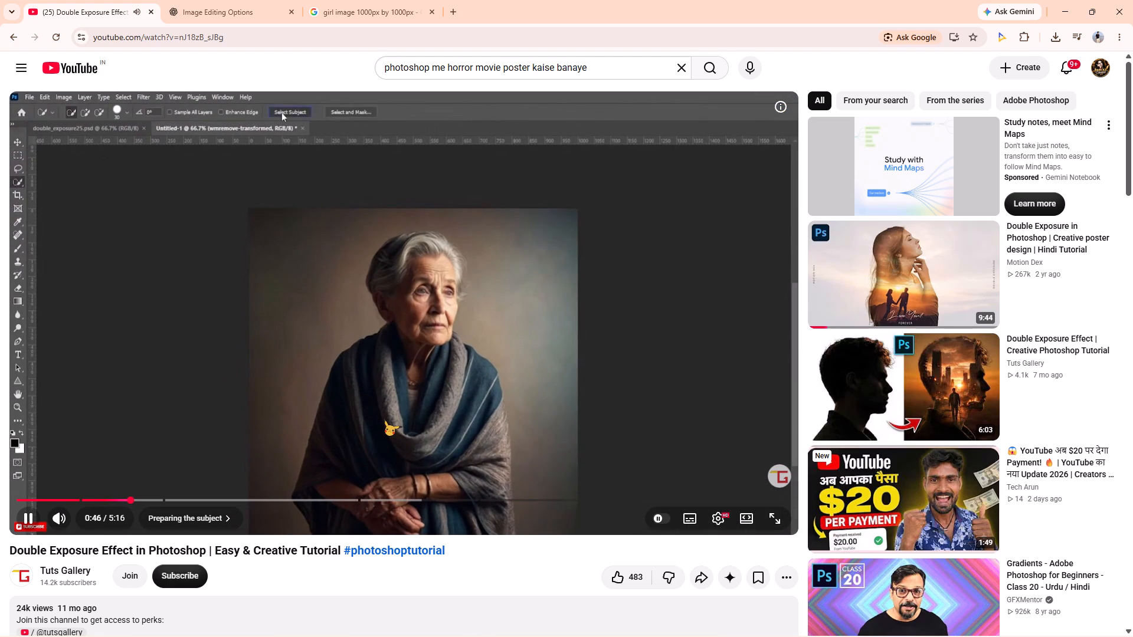
pyautogui.press('space')
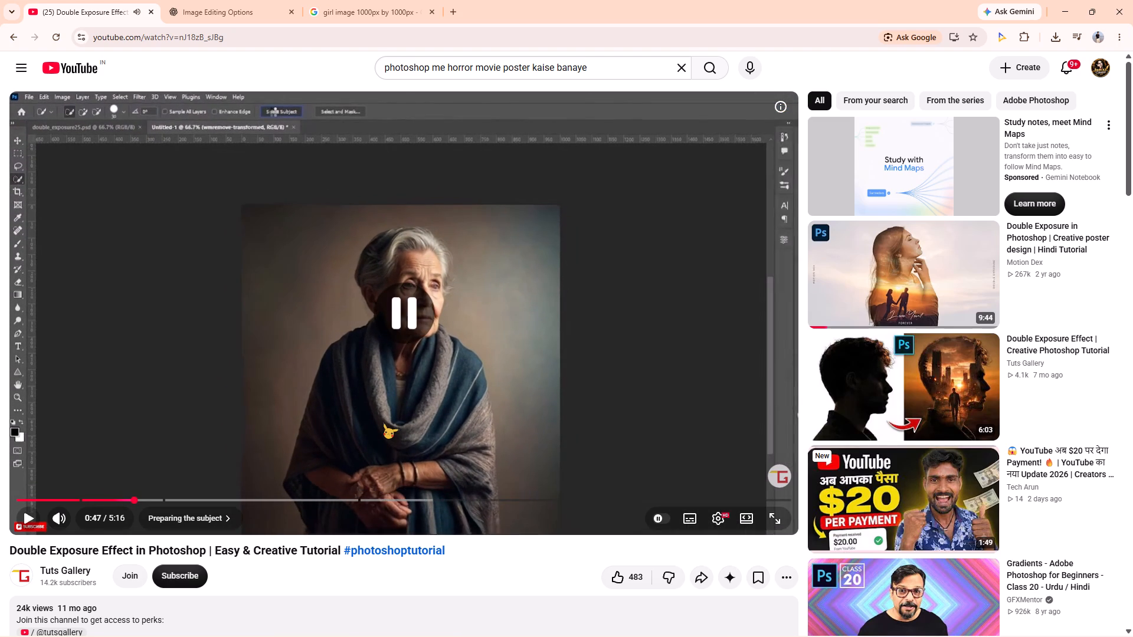
pyautogui.press('space')
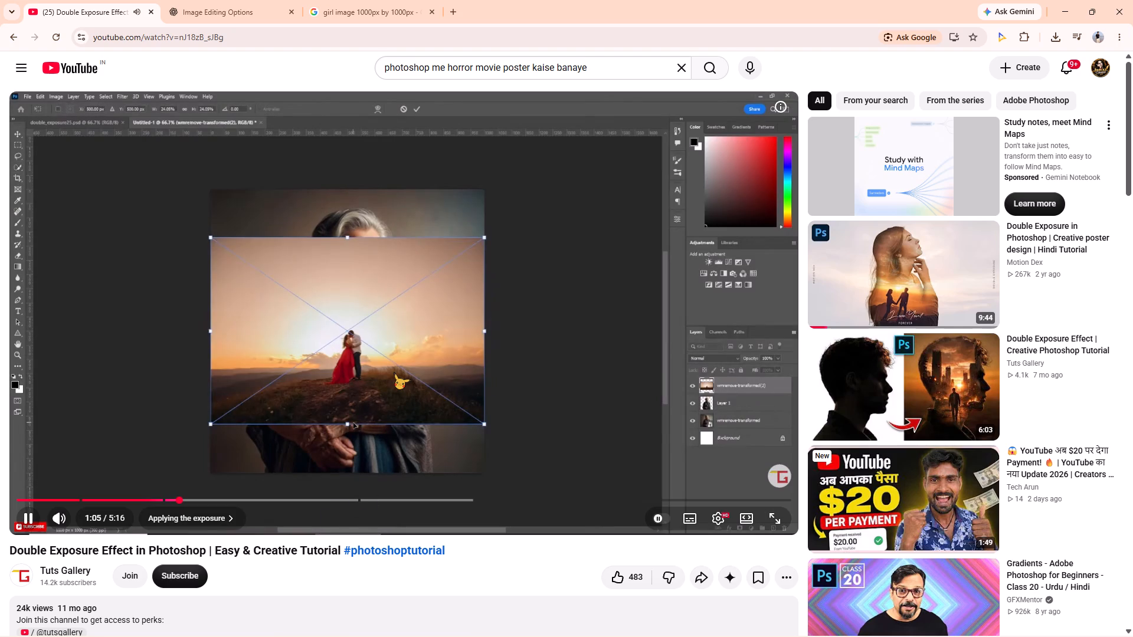
pyautogui.press('space')
pyautogui.press('space')
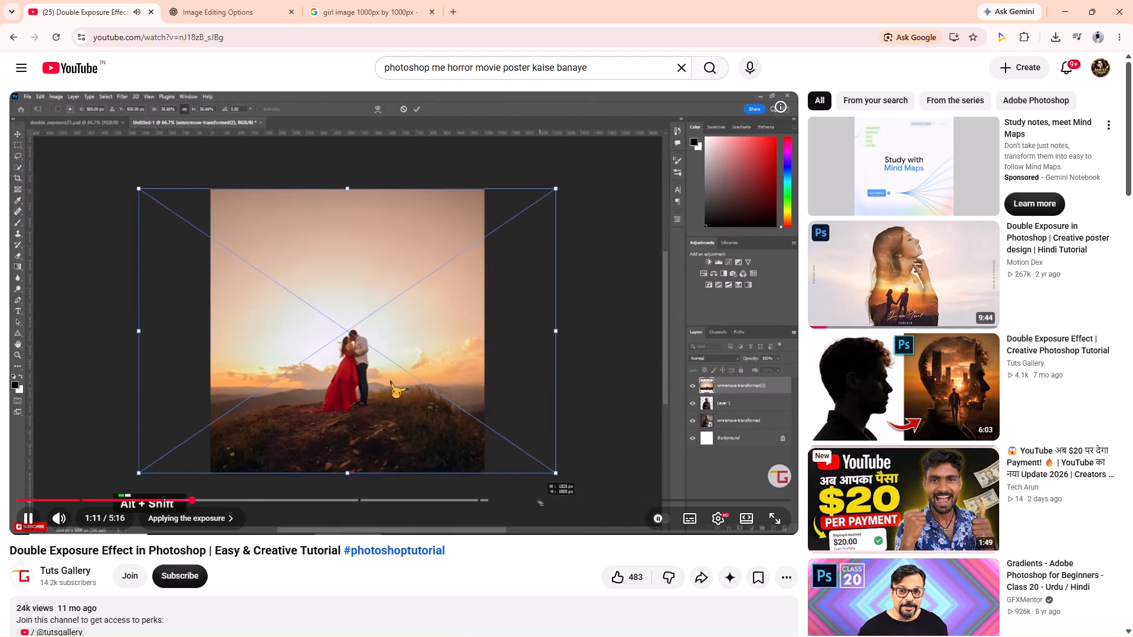
pyautogui.press('space')
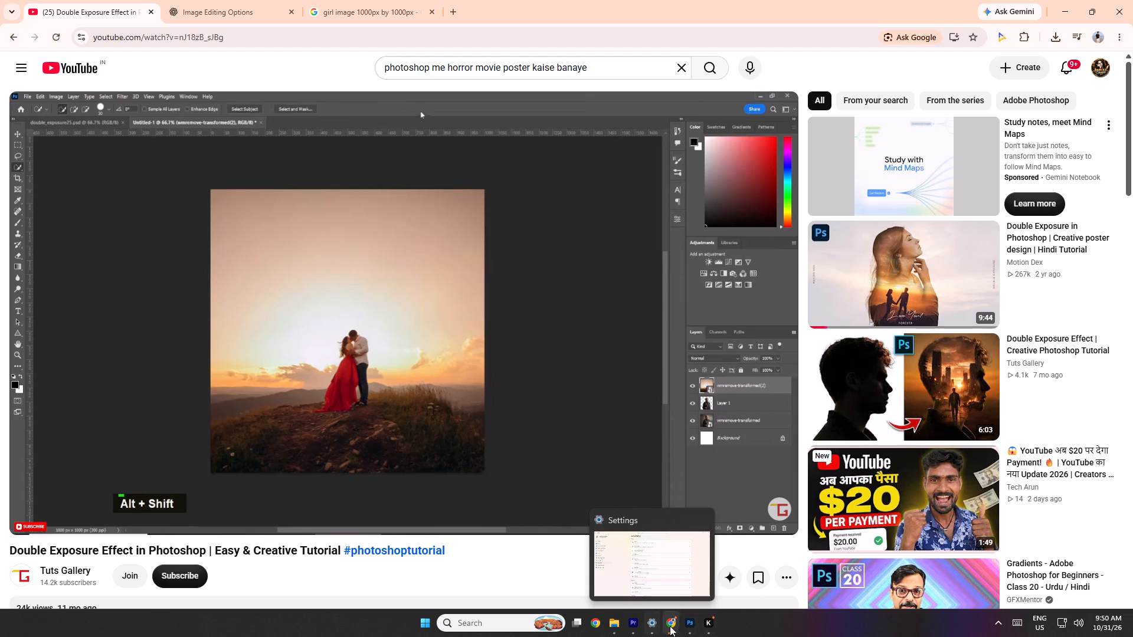
# Search Google Images for "coppal image 1000px by 1000px".
pyautogui.click(364, 0)
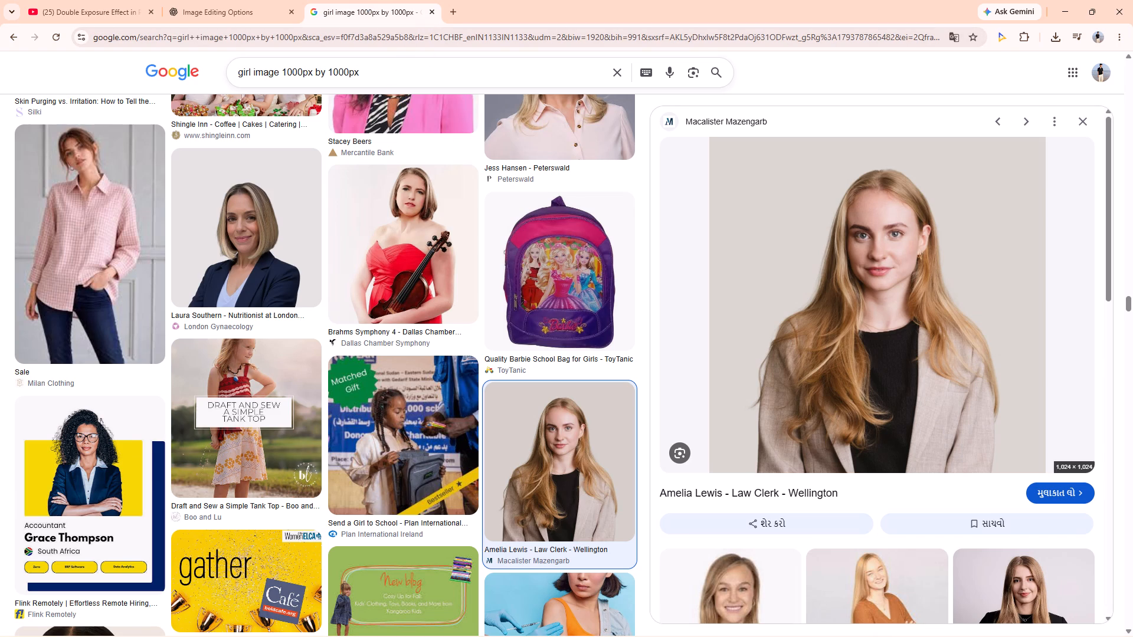
pyautogui.click(279, 73)
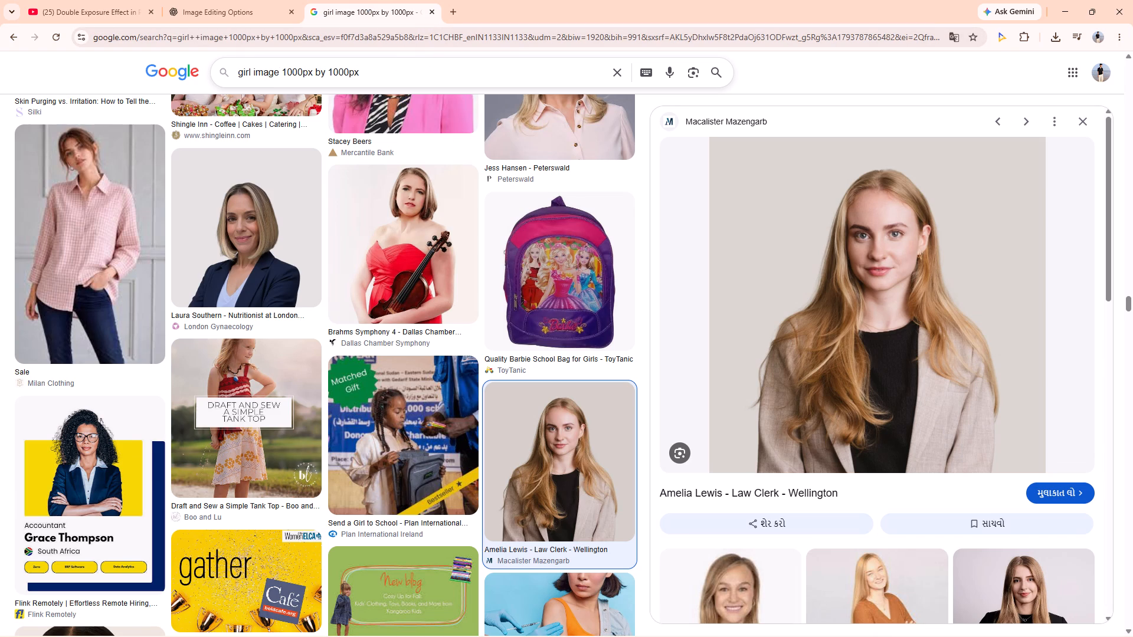
pyautogui.click(252, 71)
pyautogui.press('BackSpace')
pyautogui.press('BackSpace')
pyautogui.press('BackSpace')
pyautogui.press('BackSpace')
pyautogui.press('BackSpace')
pyautogui.press('BackSpace')
pyautogui.press('BackSpace')
pyautogui.press('BackSpace')
pyautogui.press('BackSpace')
pyautogui.press('BackSpace')
pyautogui.press('BackSpace')
pyautogui.press('BackSpace')
pyautogui.press('BackSpace')
pyautogui.press('BackSpace')
pyautogui.press('BackSpace')
pyautogui.press('BackSpace')
pyautogui.press('BackSpace')
pyautogui.press('BackSpace')
pyautogui.press('BackSpace')
pyautogui.press('BackSpace')
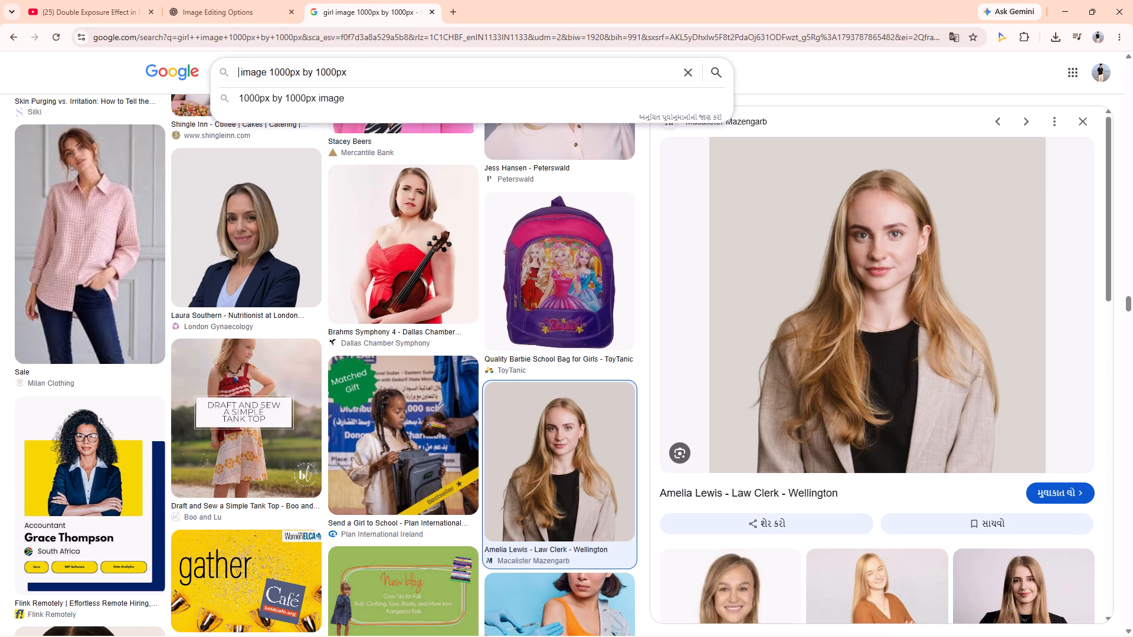
pyautogui.write('coppal')
pyautogui.press('space')
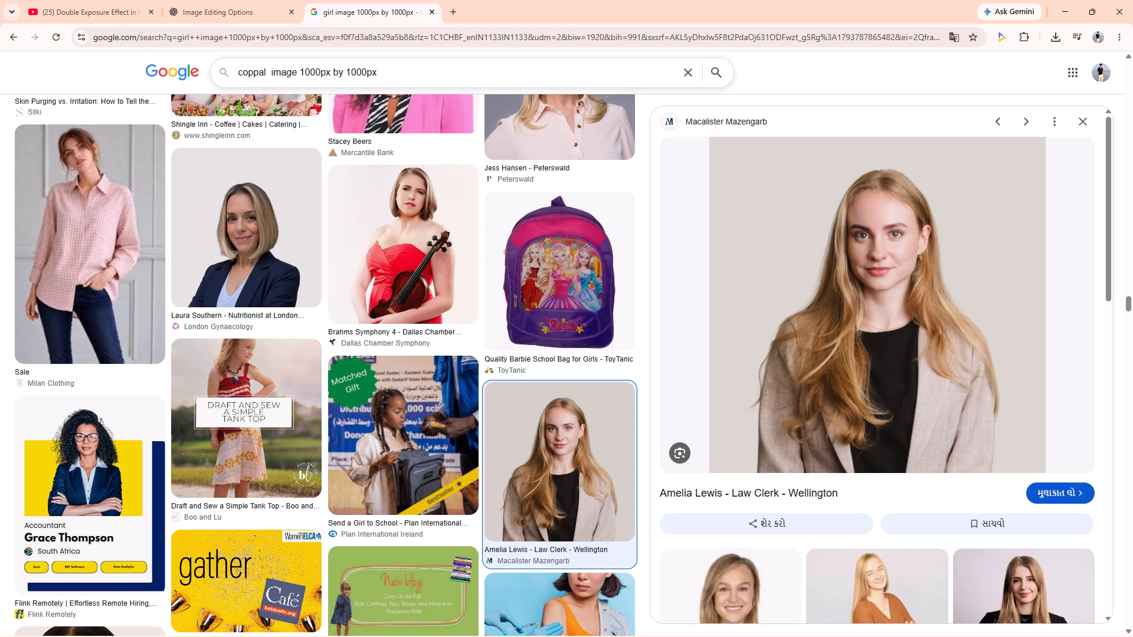
pyautogui.press('Return')
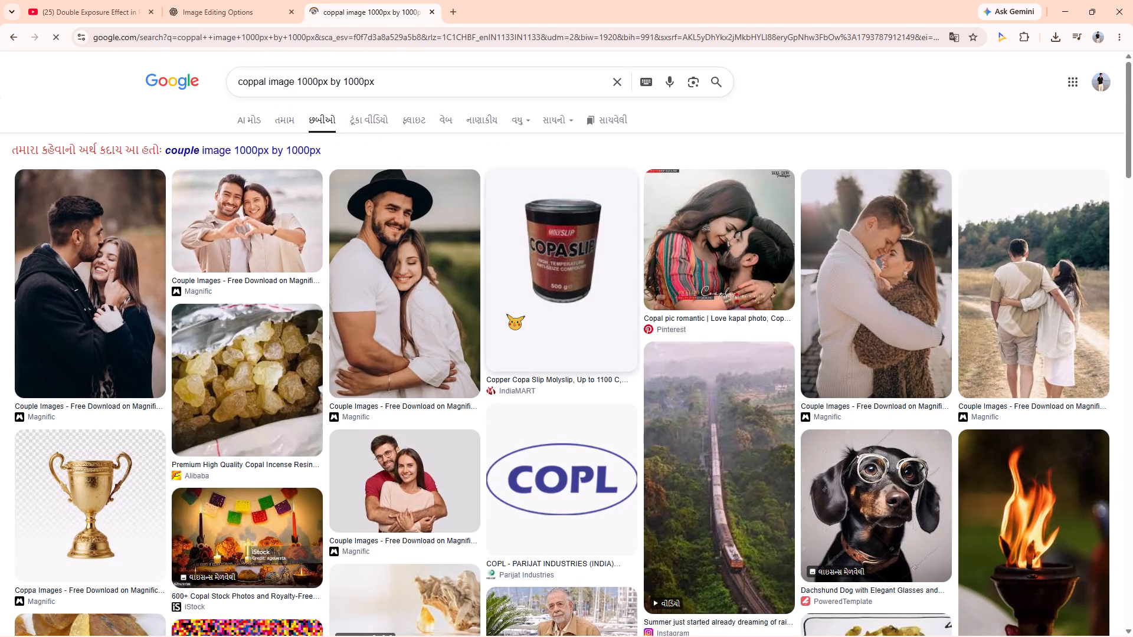
# Browse the image results for a couple photo suited to the double exposure.
pyautogui.scroll(-4, 620, 335)
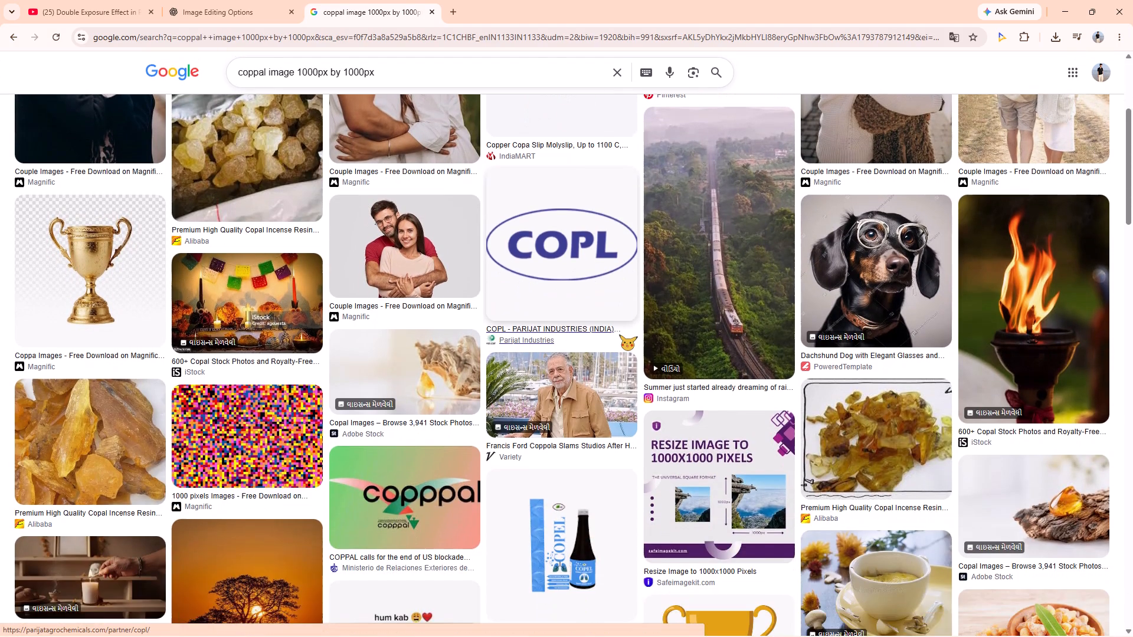
pyautogui.scroll(4, 619, 333)
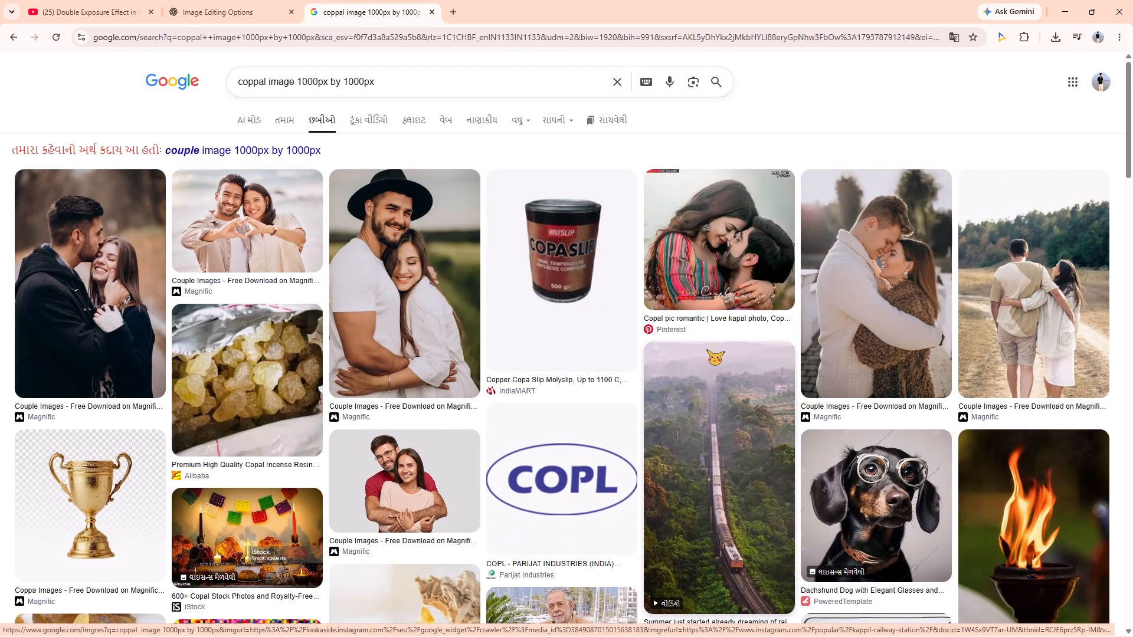
pyautogui.scroll(-1, 707, 350)
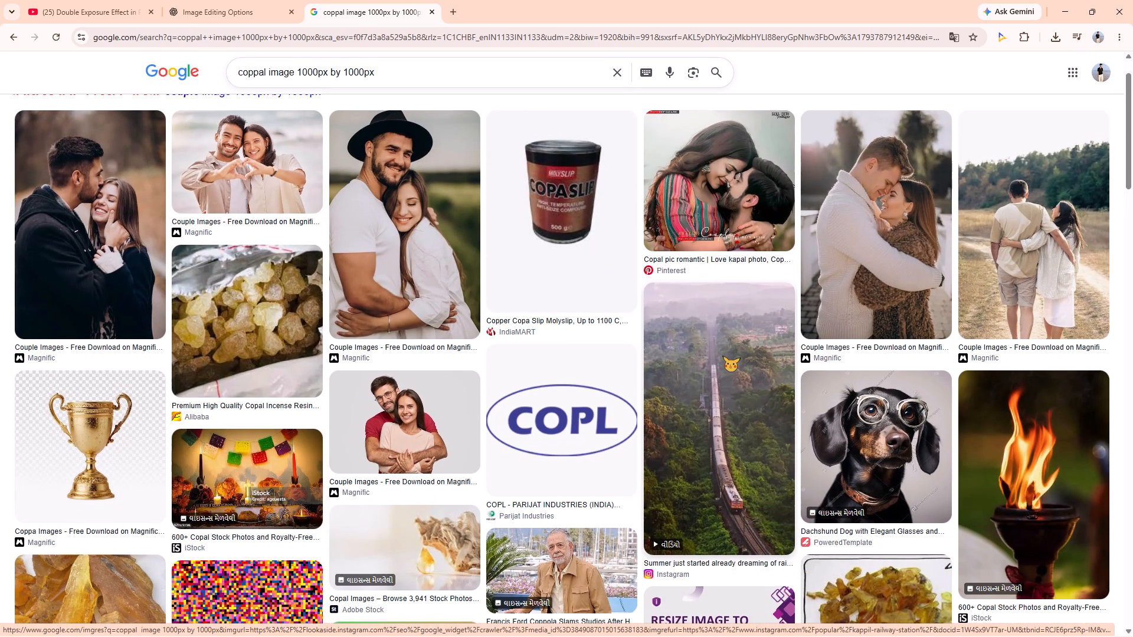
pyautogui.scroll(-11, 723, 357)
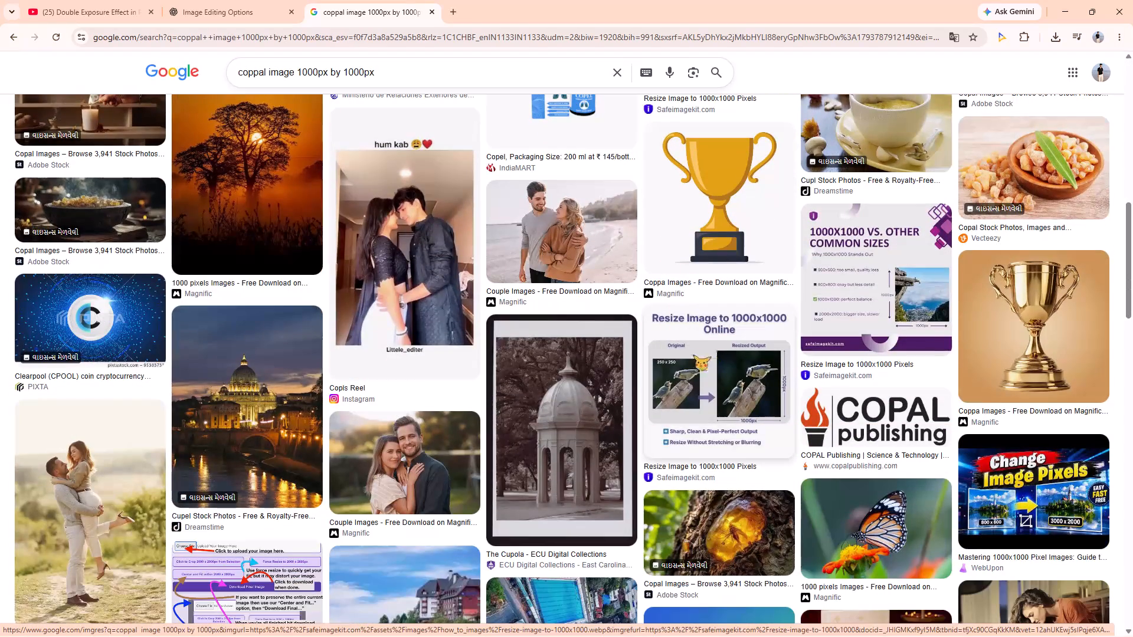
pyautogui.scroll(-5, 631, 346)
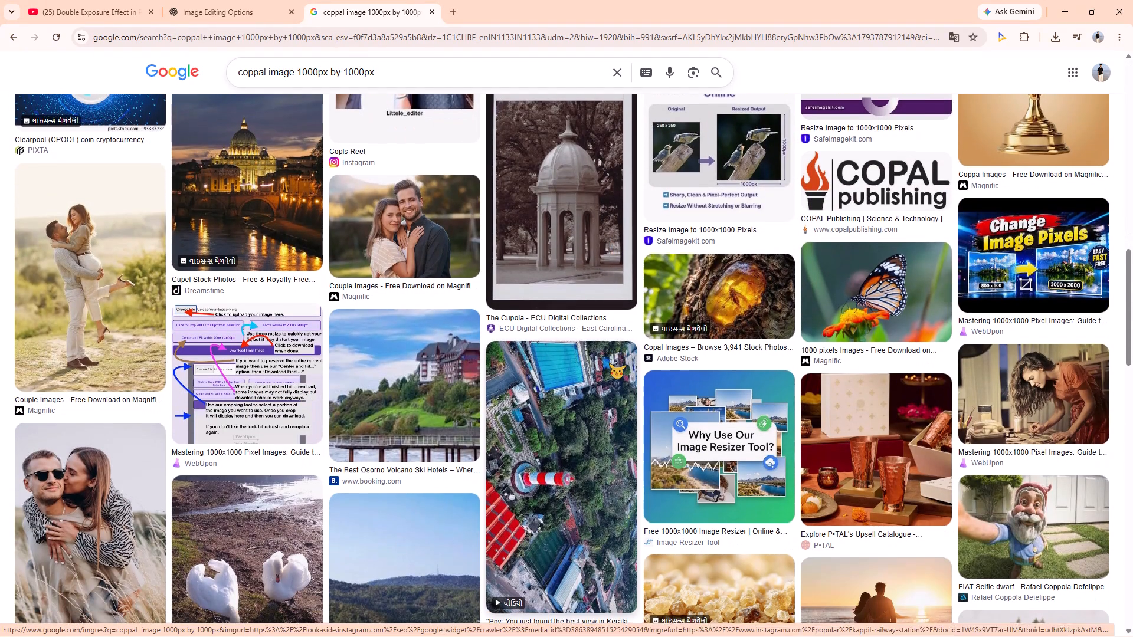
pyautogui.scroll(-6, 609, 363)
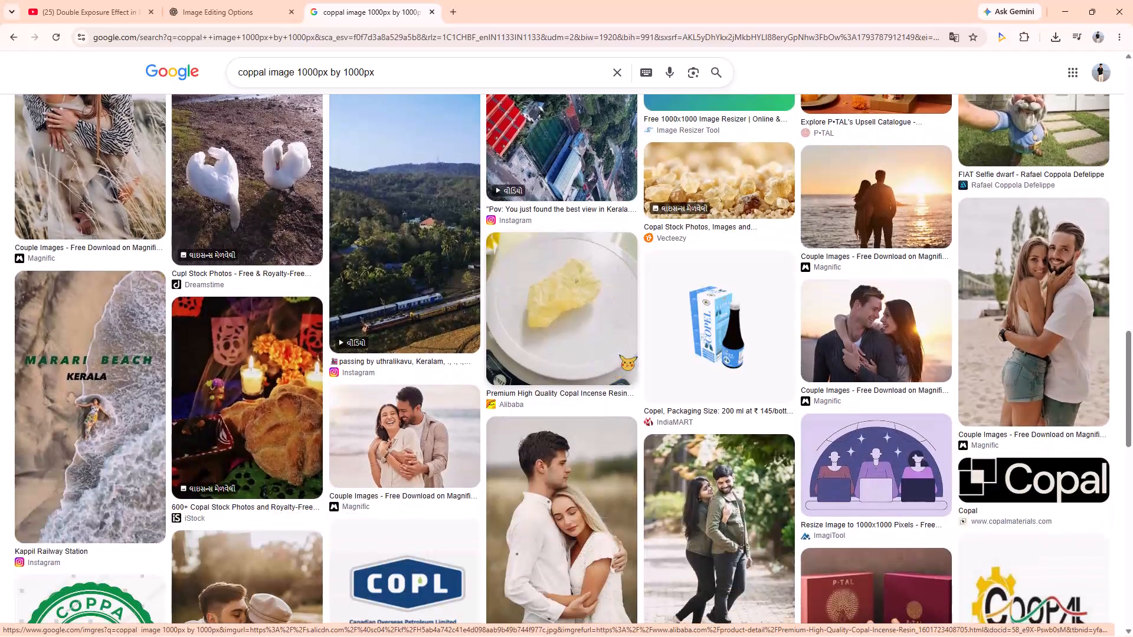
pyautogui.scroll(-4, 628, 362)
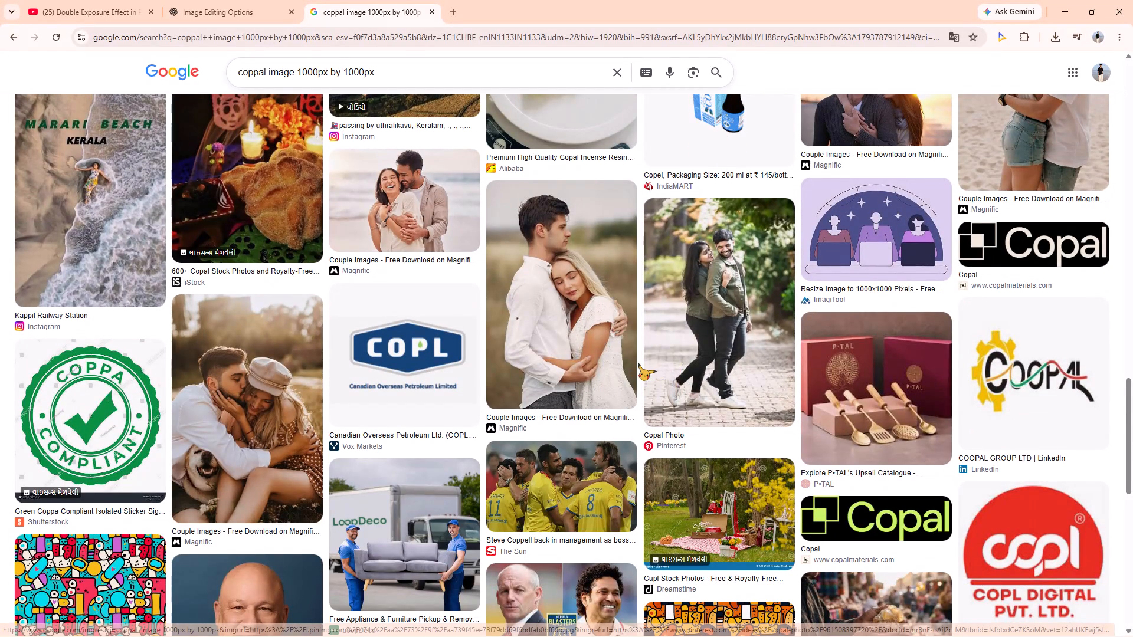
pyautogui.scroll(-6, 638, 363)
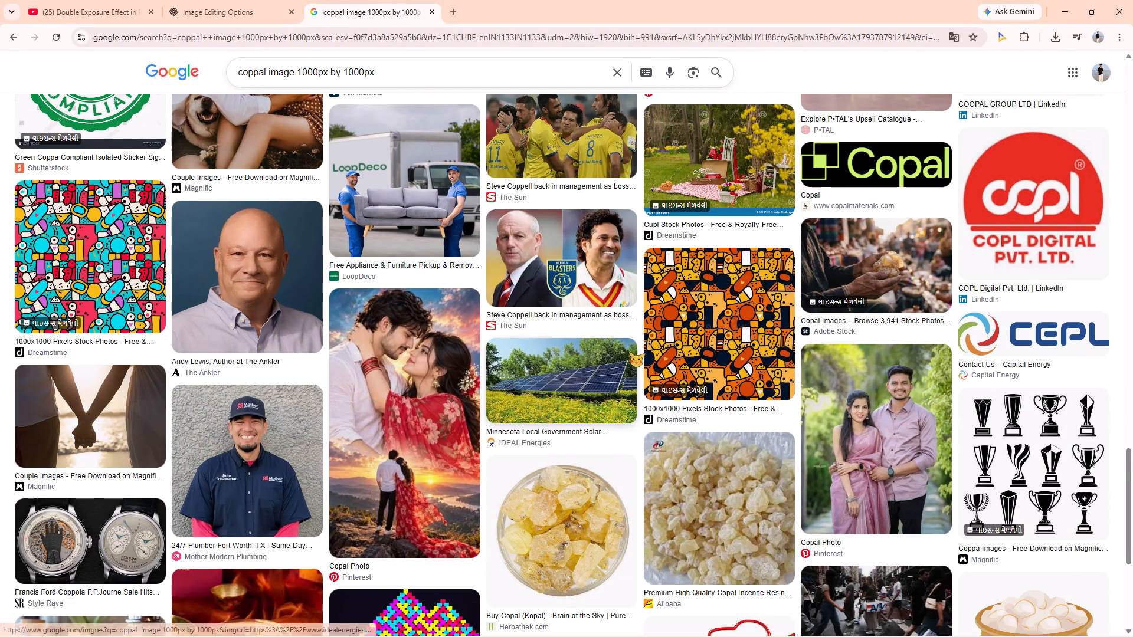
pyautogui.scroll(-9, 636, 360)
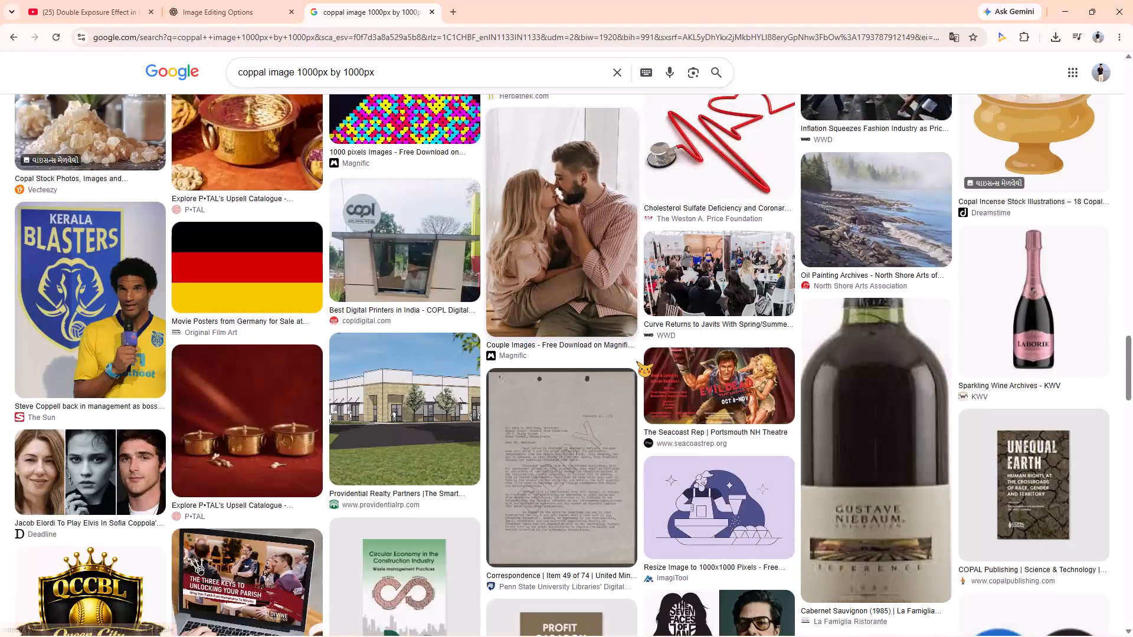
pyautogui.scroll(-4, 637, 362)
pyautogui.scroll(2, 637, 362)
pyautogui.scroll(-1, 637, 362)
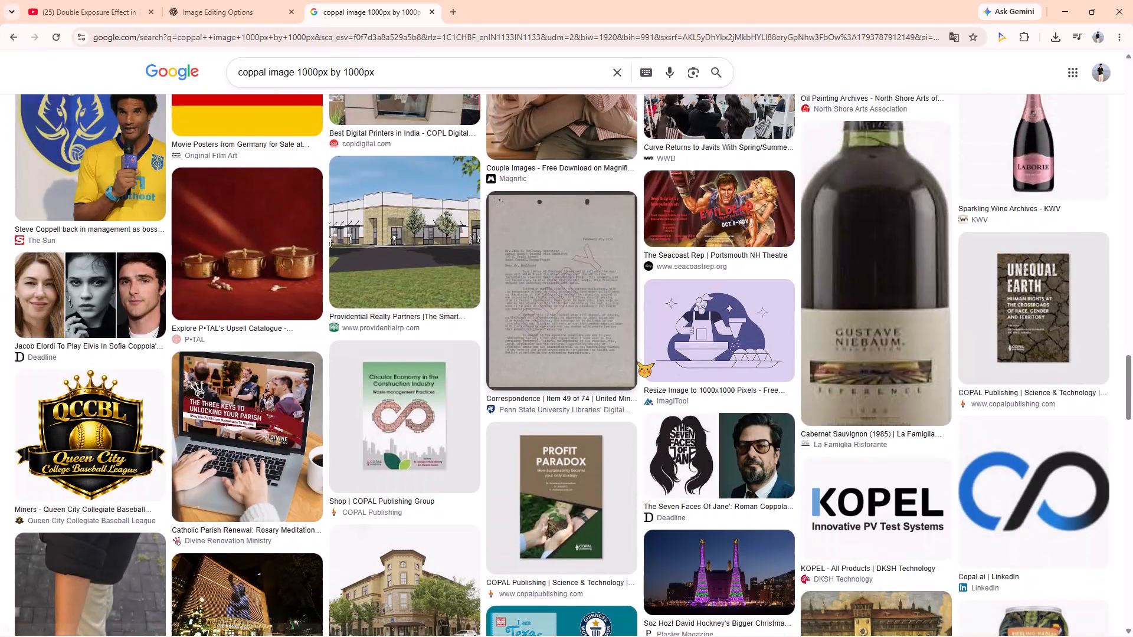
pyautogui.scroll(-15, 637, 362)
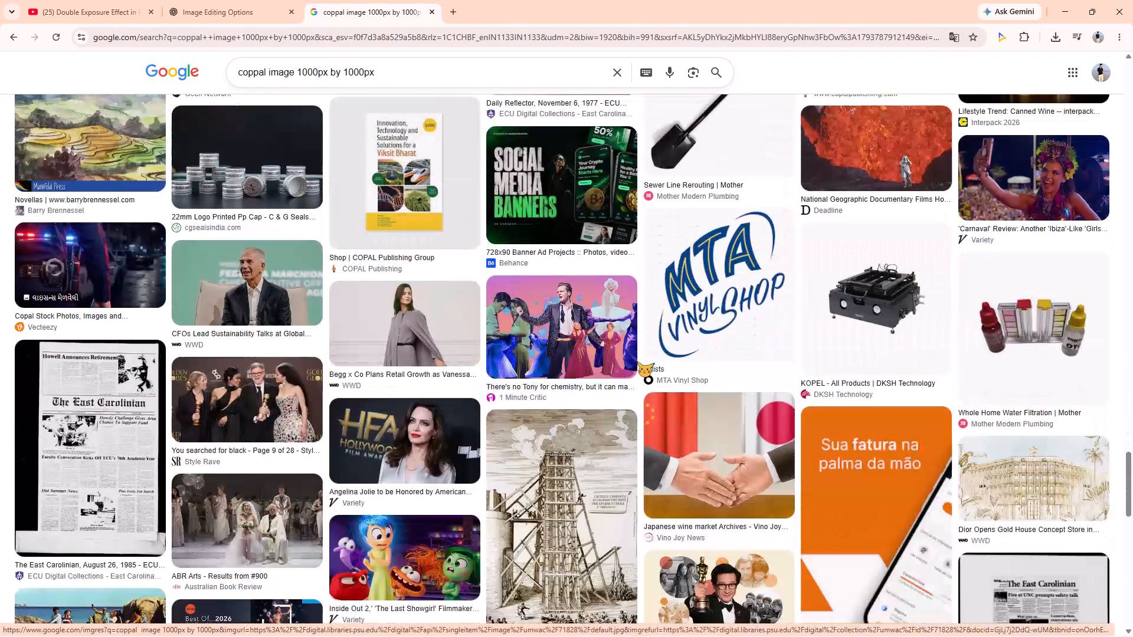
pyautogui.scroll(-5, 637, 362)
pyautogui.scroll(1, 637, 362)
pyautogui.scroll(-9, 637, 362)
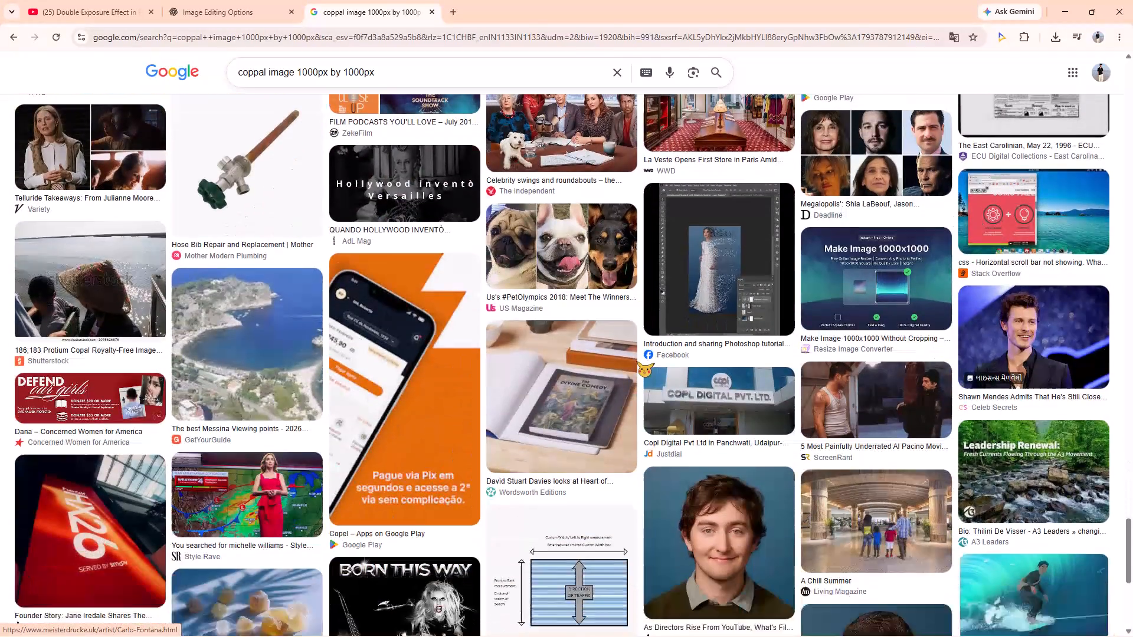
pyautogui.scroll(-7, 637, 362)
pyautogui.scroll(5, 637, 362)
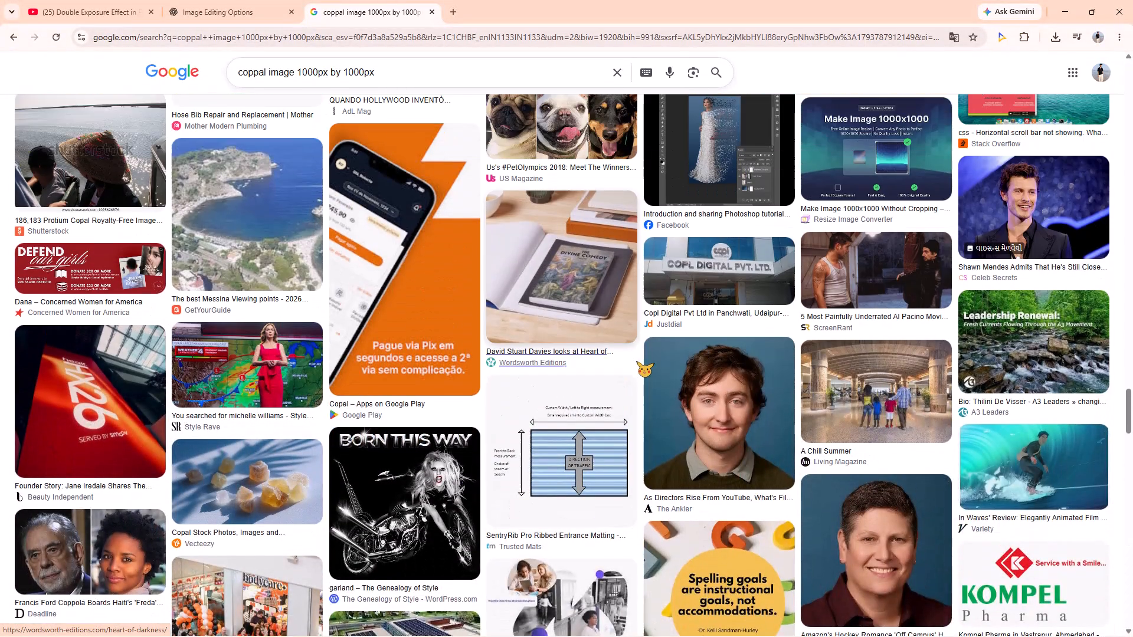
pyautogui.scroll(8, 637, 362)
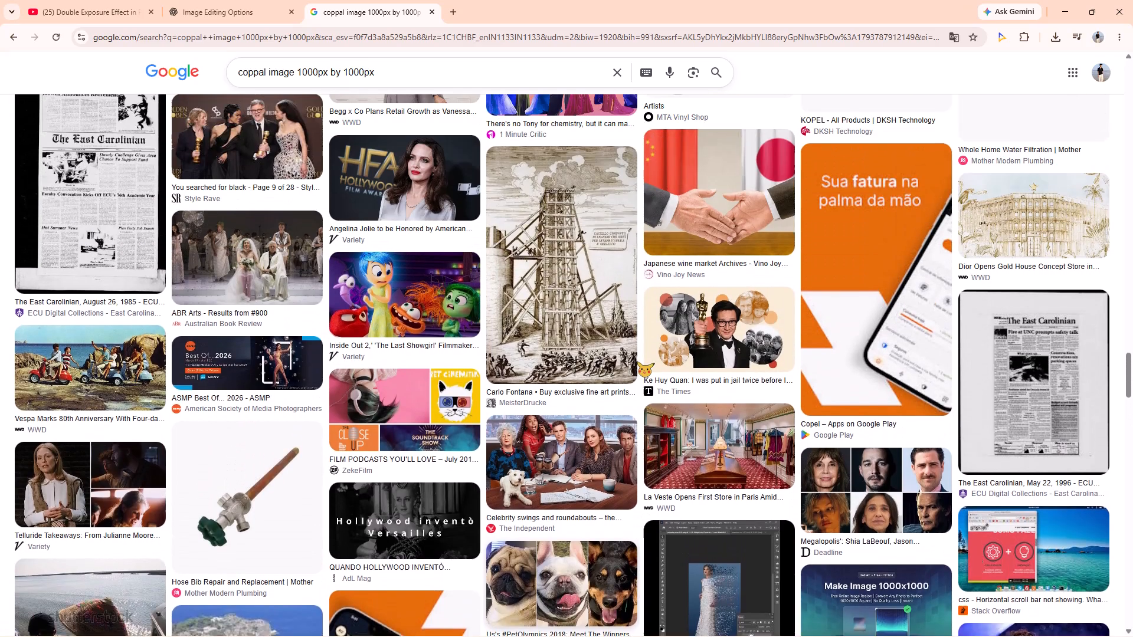
pyautogui.scroll(12, 637, 362)
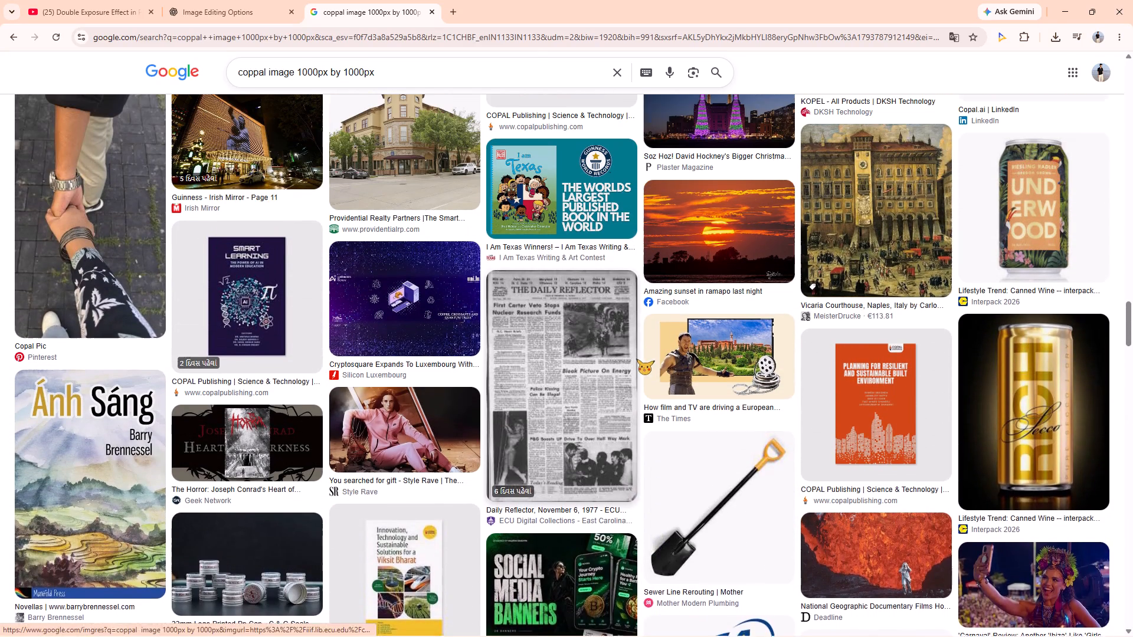
pyautogui.scroll(5, 637, 359)
pyautogui.scroll(5, 571, 374)
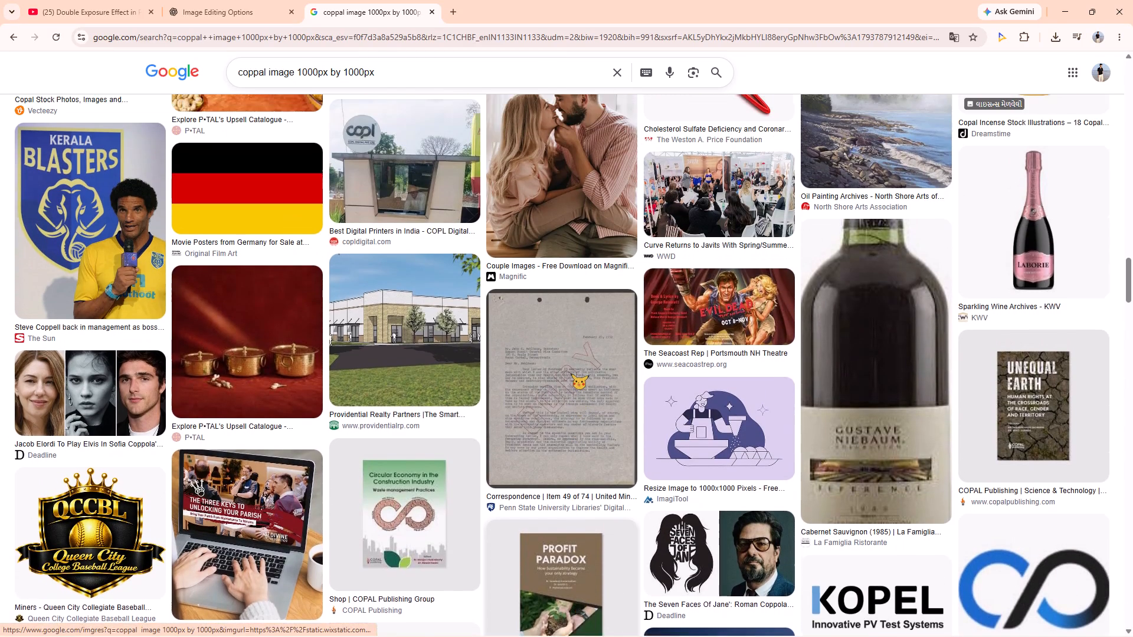
pyautogui.scroll(11, 571, 374)
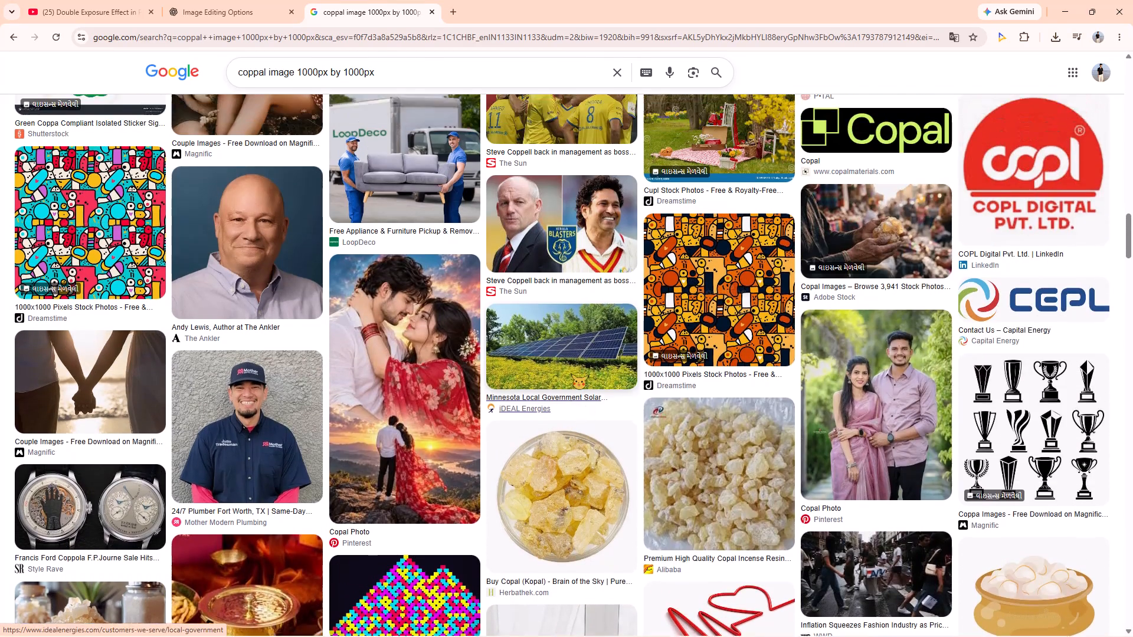
pyautogui.scroll(5, 571, 374)
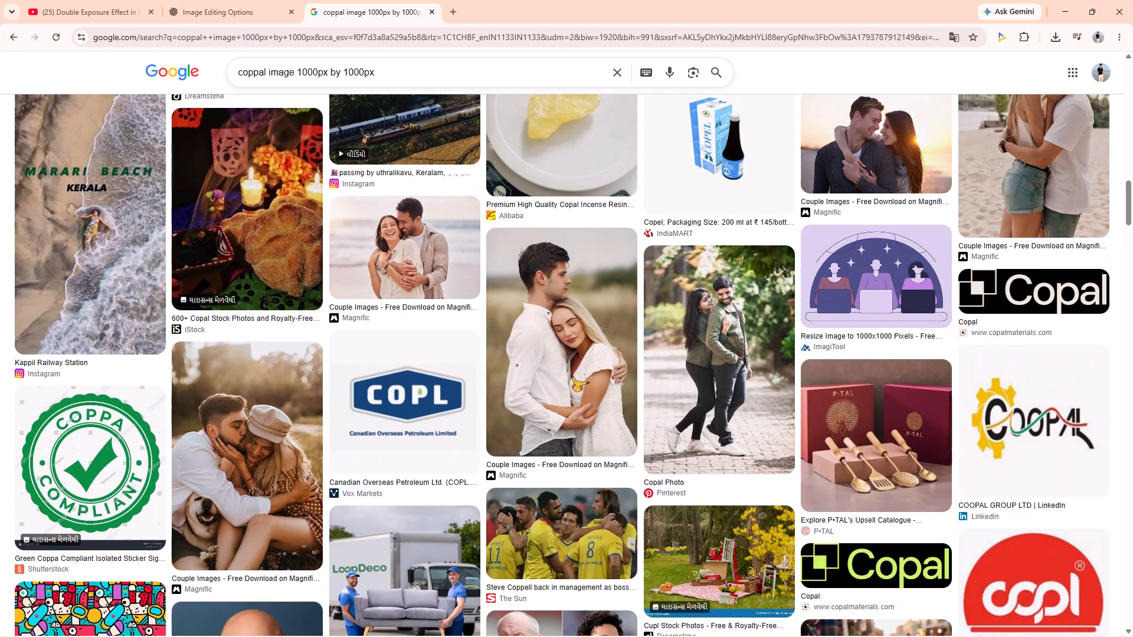
pyautogui.scroll(4, 664, 408)
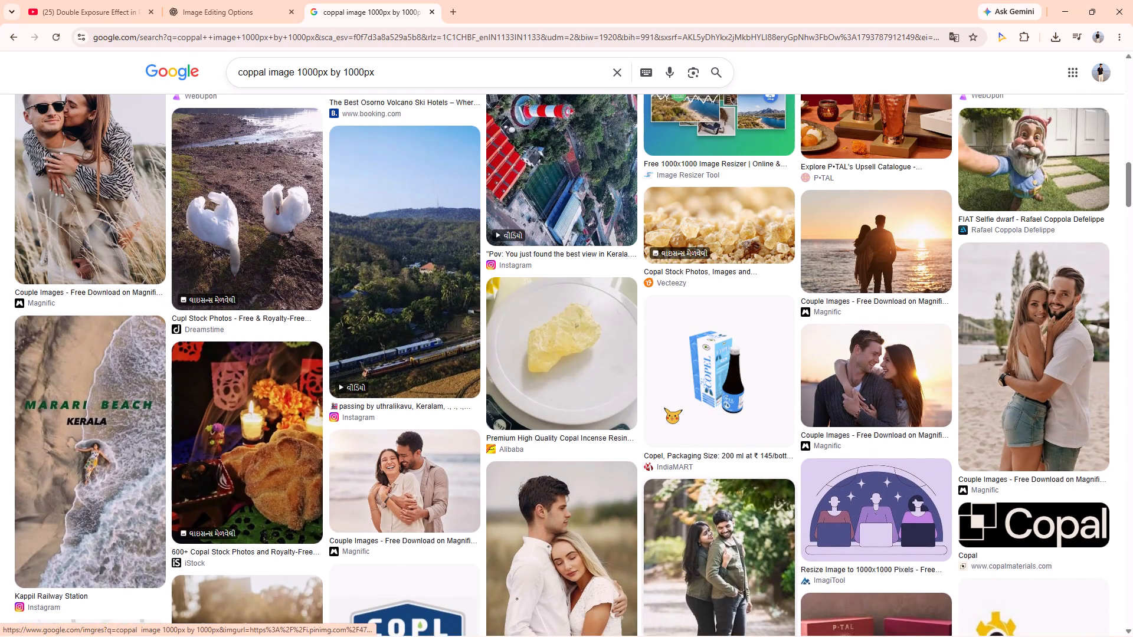
pyautogui.scroll(2, 664, 408)
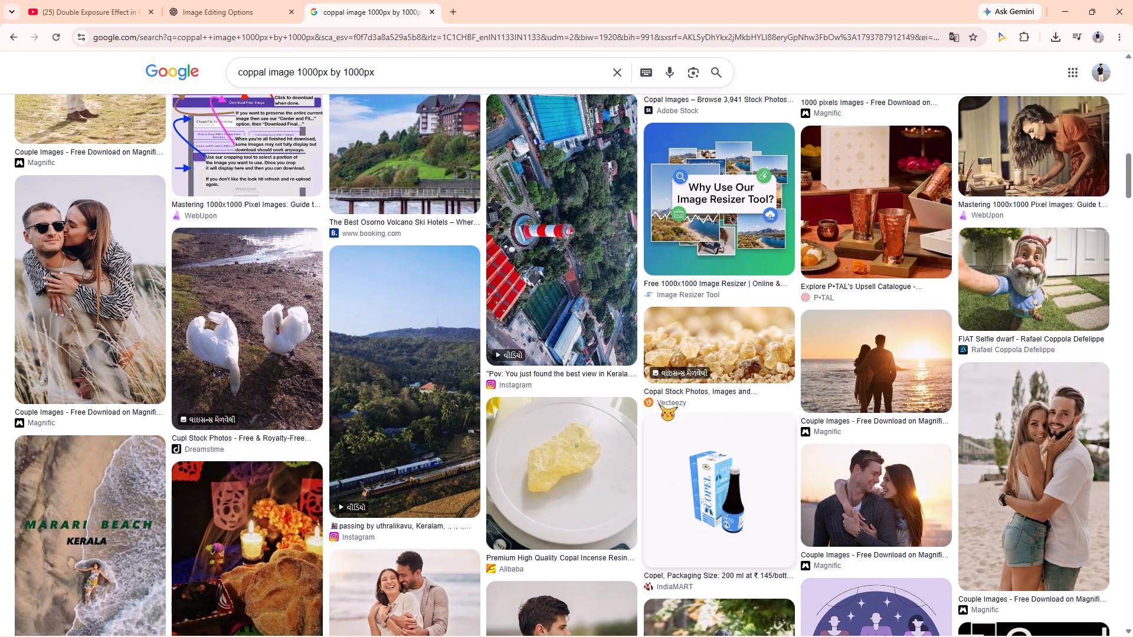
# Copy the Magnific photo of a couple silhouetted against an ocean sunset and return to the mr boss document in Photoshop.
pyautogui.click(892, 393)
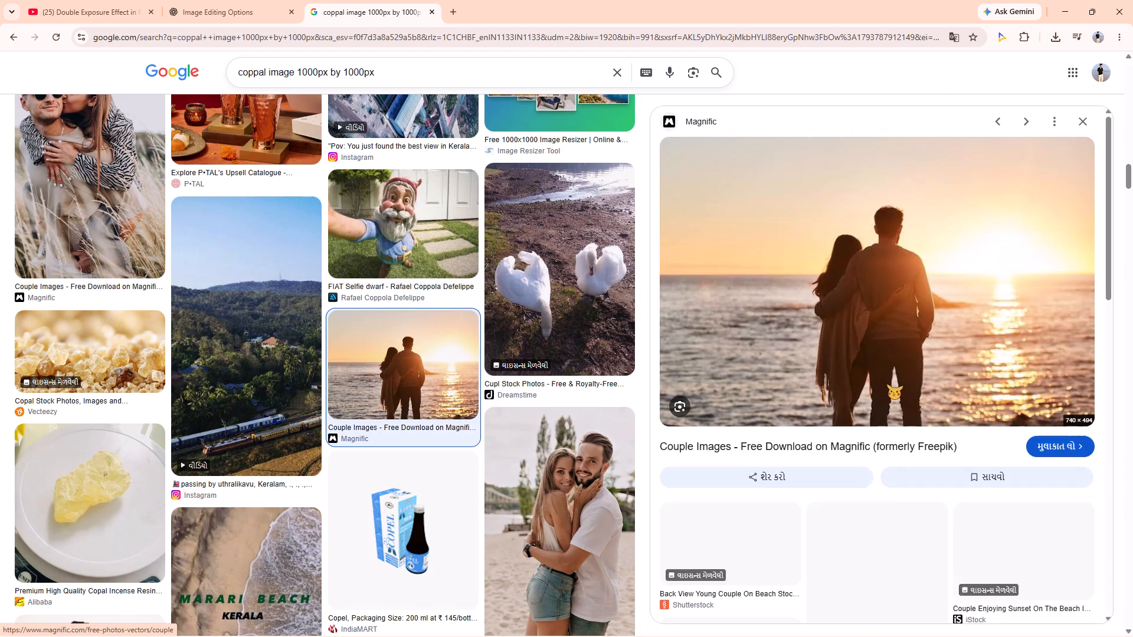
pyautogui.rightClick(899, 340)
pyautogui.rightClick(899, 340)
pyautogui.click(936, 544)
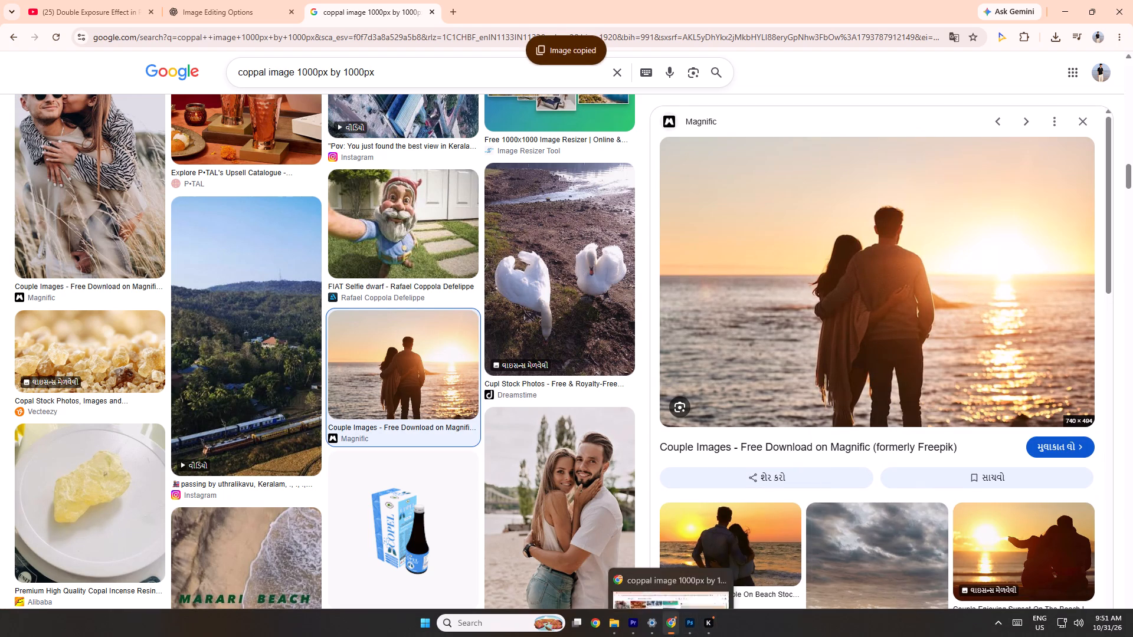
pyautogui.click(683, 570)
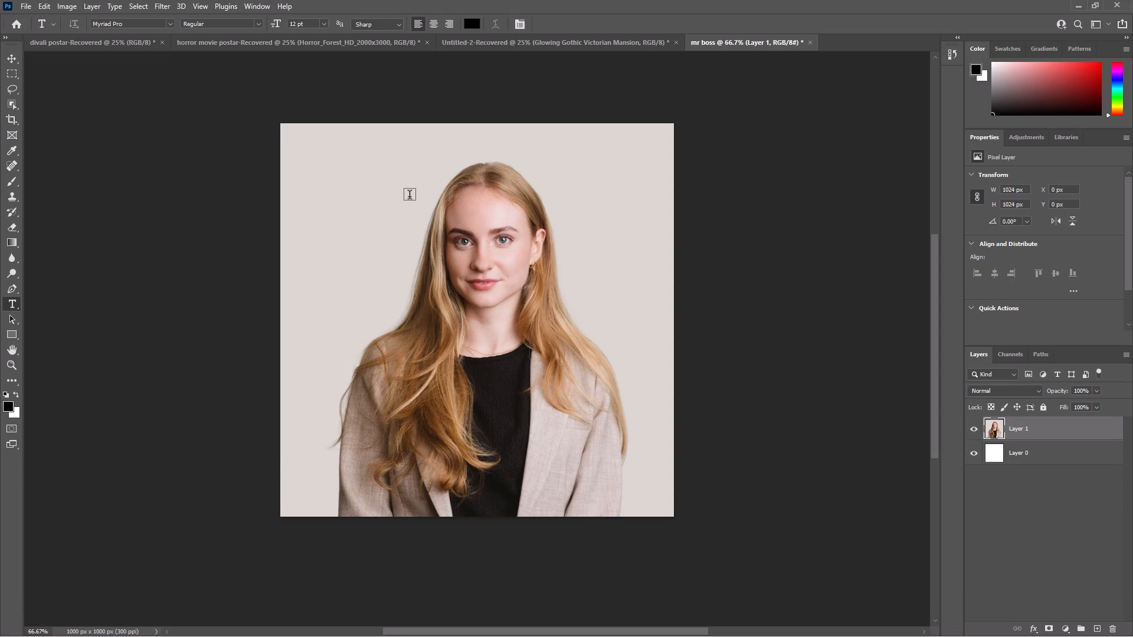
# Scale the portrait on Layer 1 up to about 1057 × 1057 px, extending it past all canvas edges.
pyautogui.press('v')
pyautogui.click(536, 353)
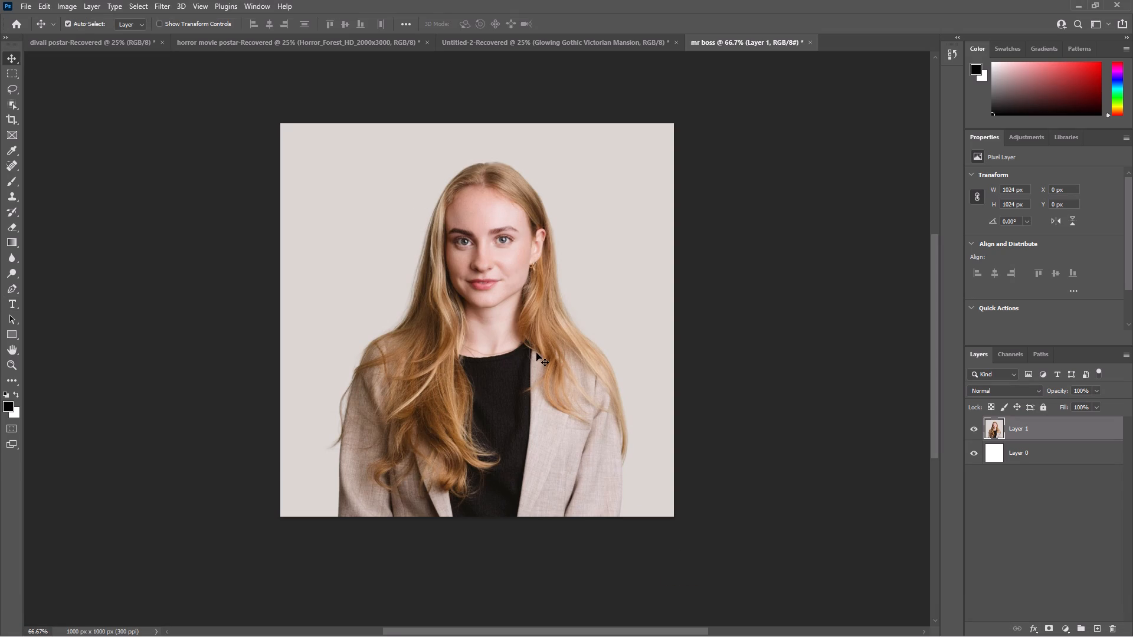
pyautogui.click(1044, 426)
pyautogui.hotkey('ctrl', 'y')
pyautogui.hotkey('ctrl', 't')
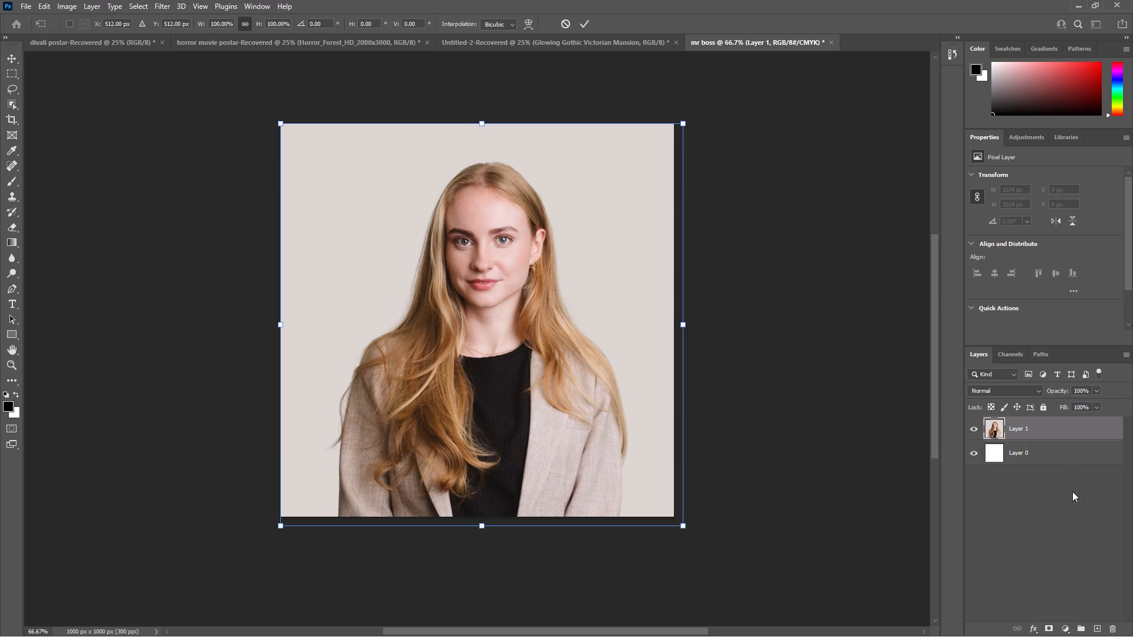
pyautogui.moveTo(684, 527); pyautogui.dragTo(687, 533)
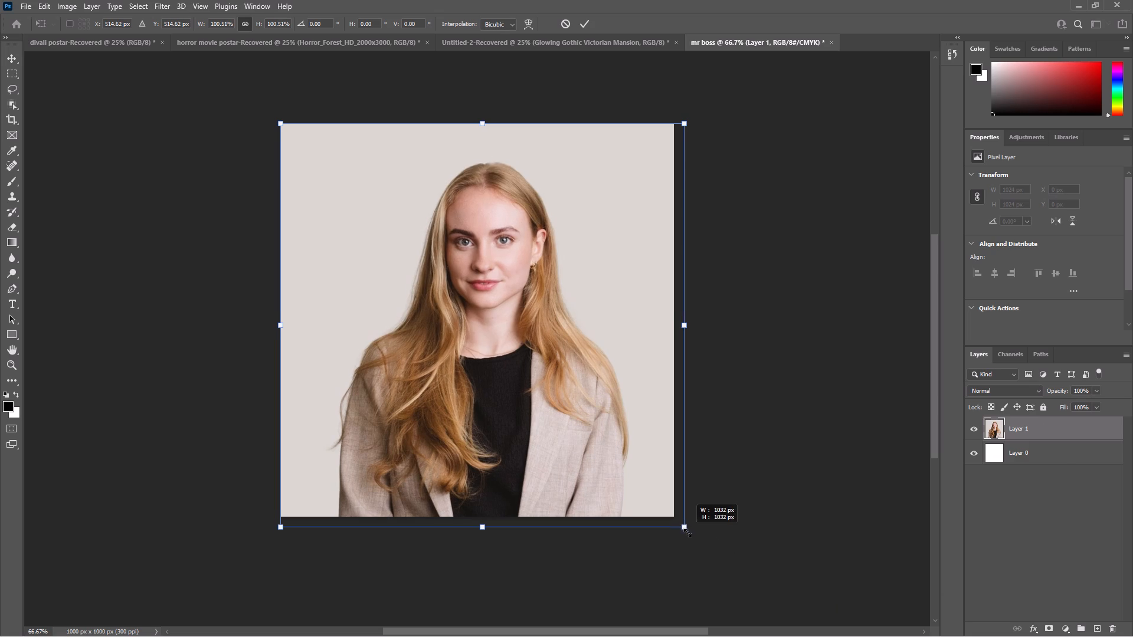
pyautogui.moveTo(687, 533); pyautogui.dragTo(692, 537)
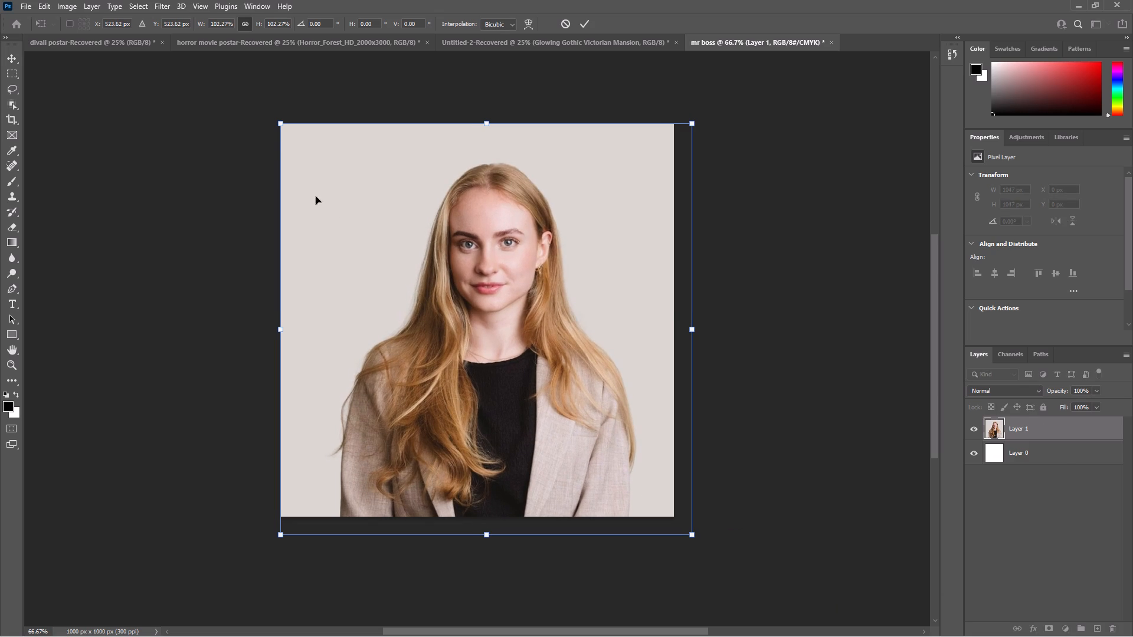
pyautogui.moveTo(280, 125); pyautogui.dragTo(280, 125)
pyautogui.moveTo(280, 125); pyautogui.dragTo(275, 123)
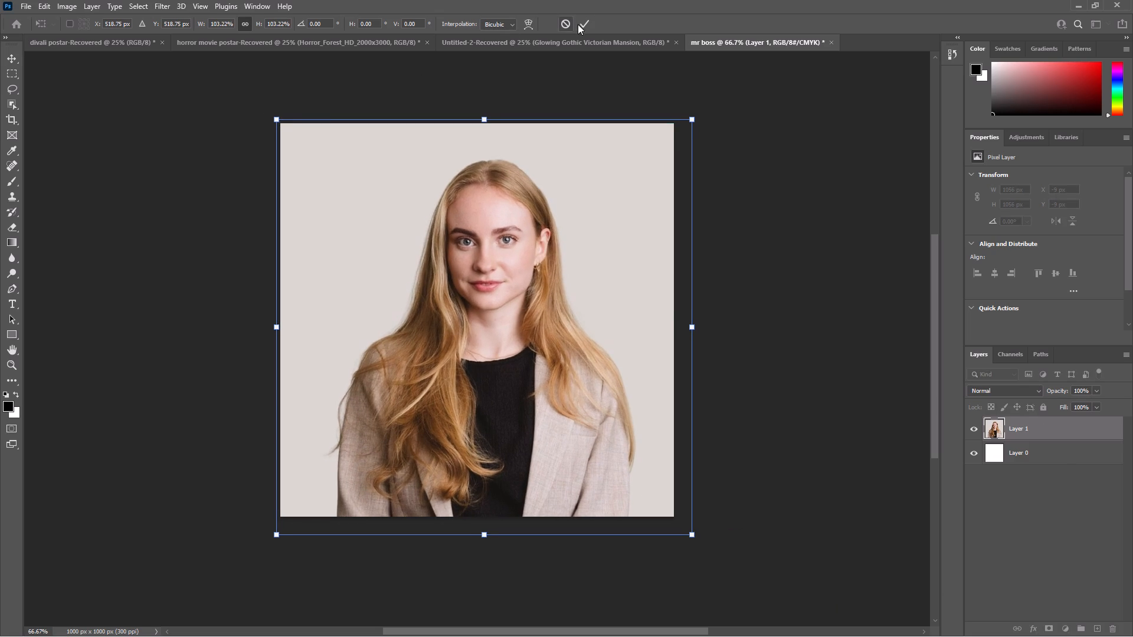
pyautogui.click(582, 22)
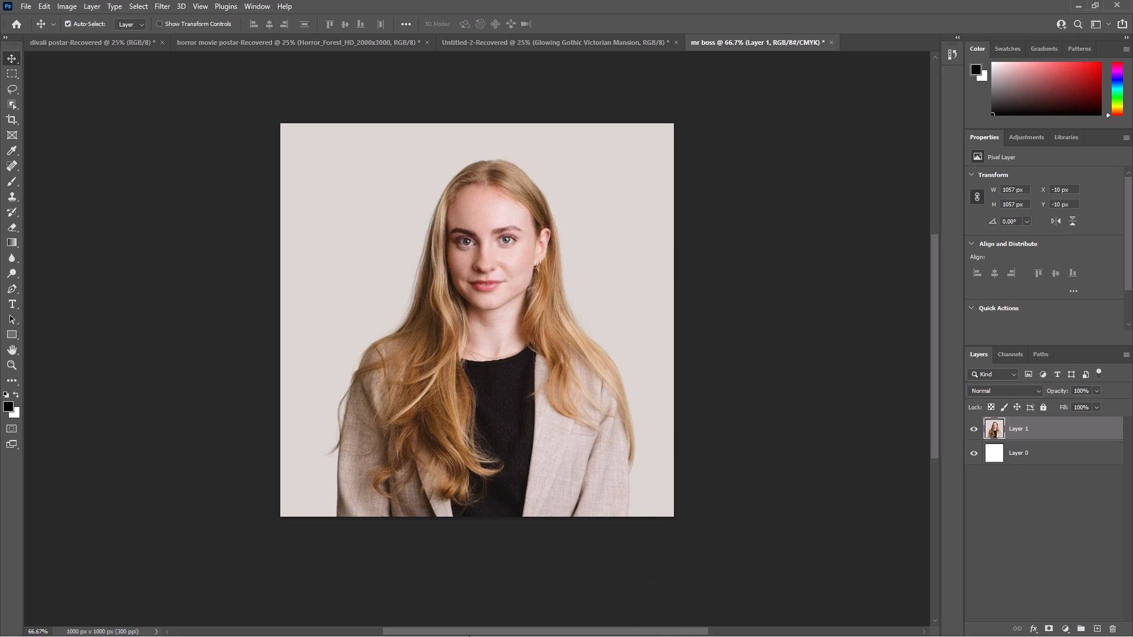
# Switch to Chrome and rewatch the tutorial's section on preparing the subject, from placing the portrait to selecting the person.
pyautogui.click(675, 620)
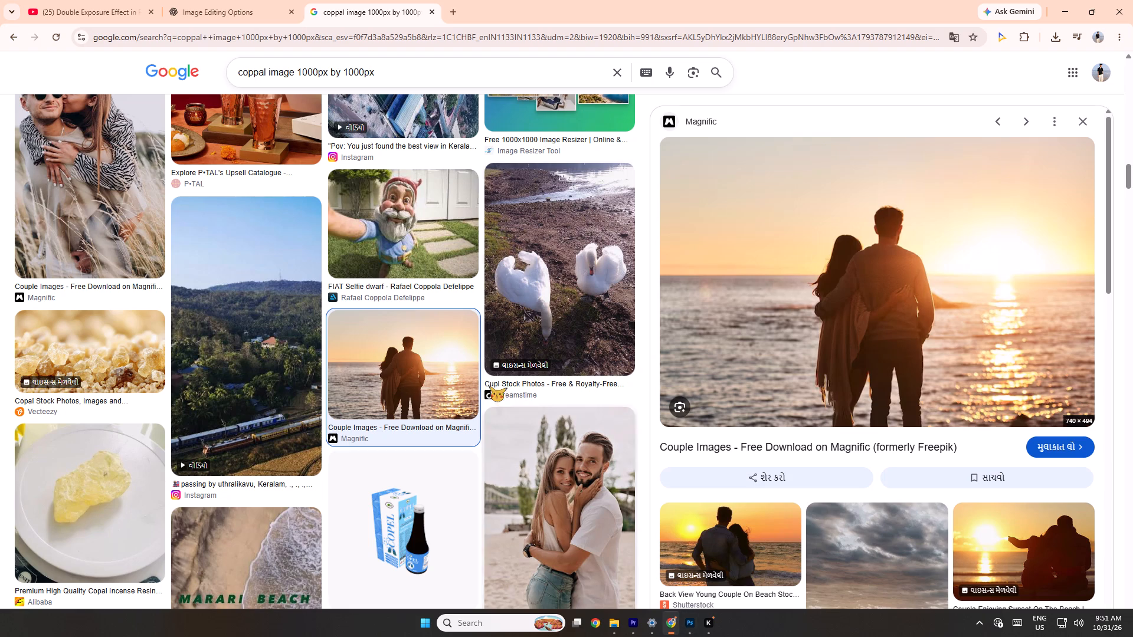
pyautogui.click(84, 0)
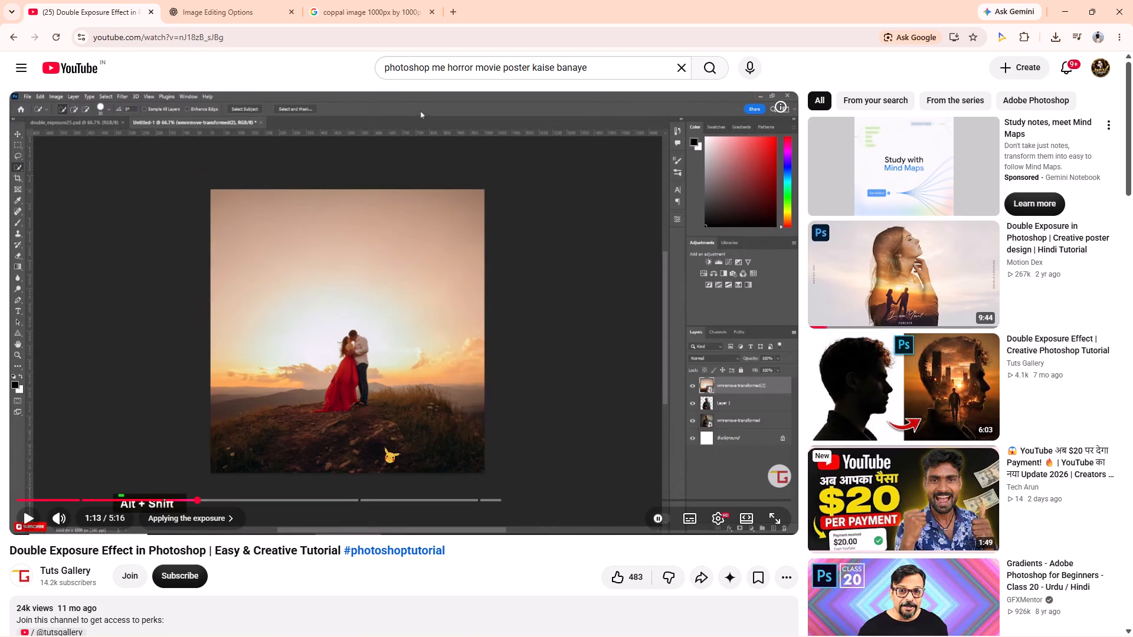
pyautogui.press('Left')
pyautogui.press('Left')
pyautogui.press('Left')
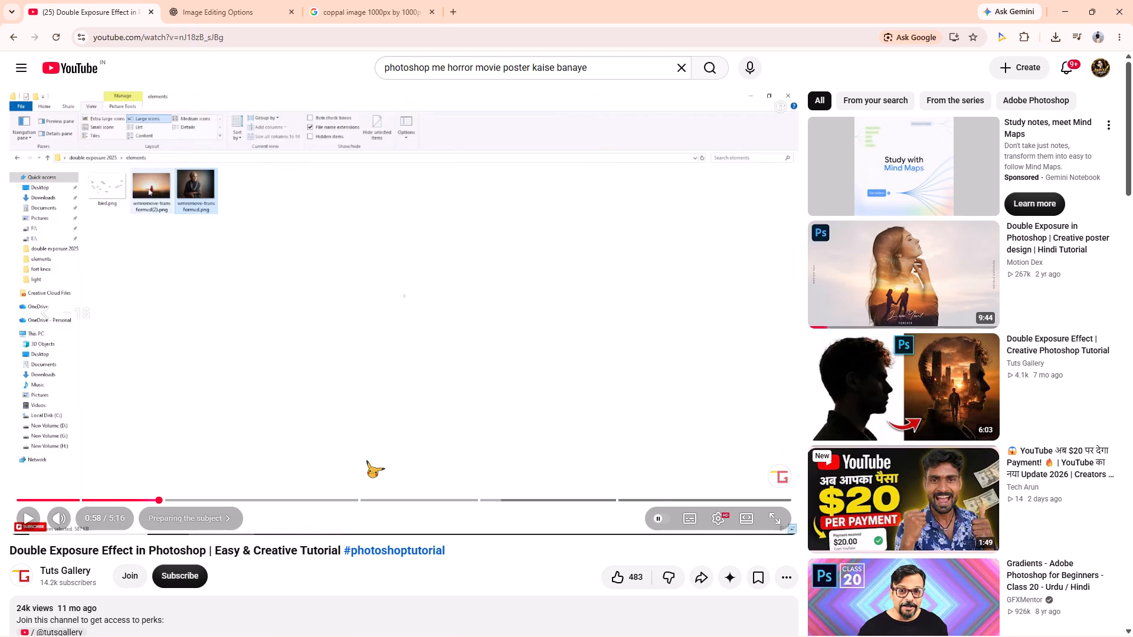
pyautogui.press('Left')
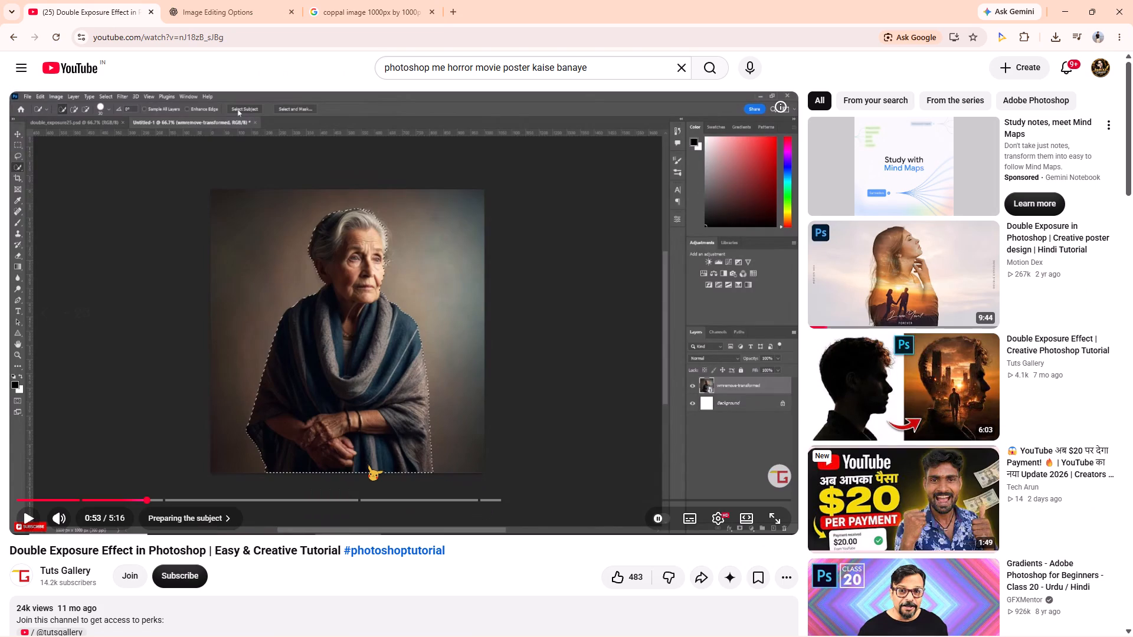
pyautogui.press('Left')
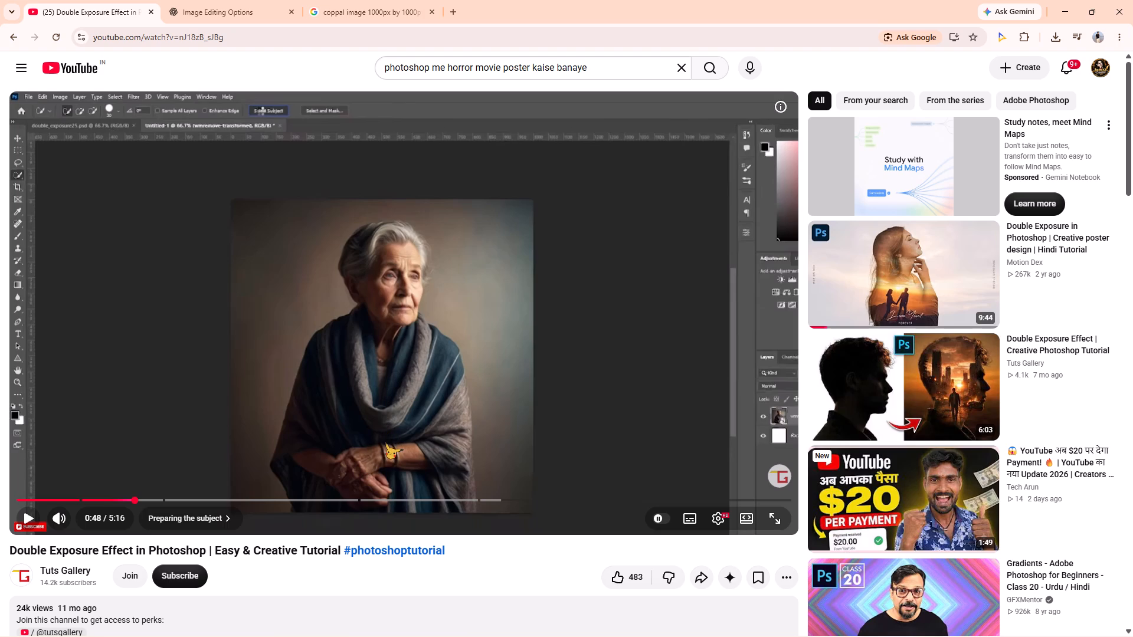
pyautogui.press('space')
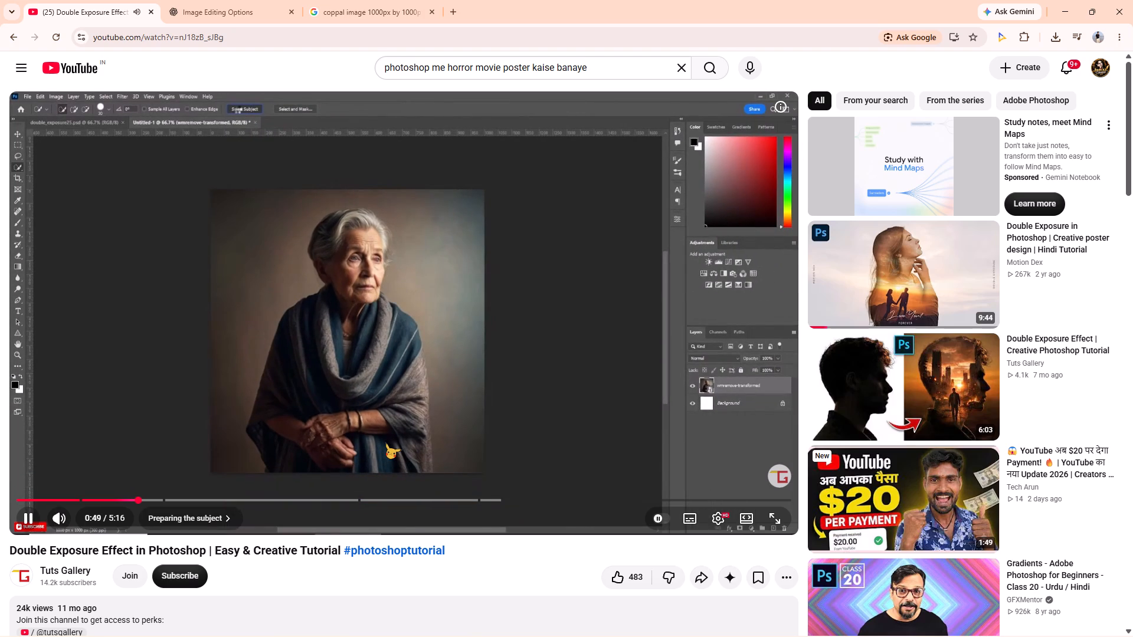
pyautogui.press('space')
pyautogui.press('Left')
pyautogui.press('Left')
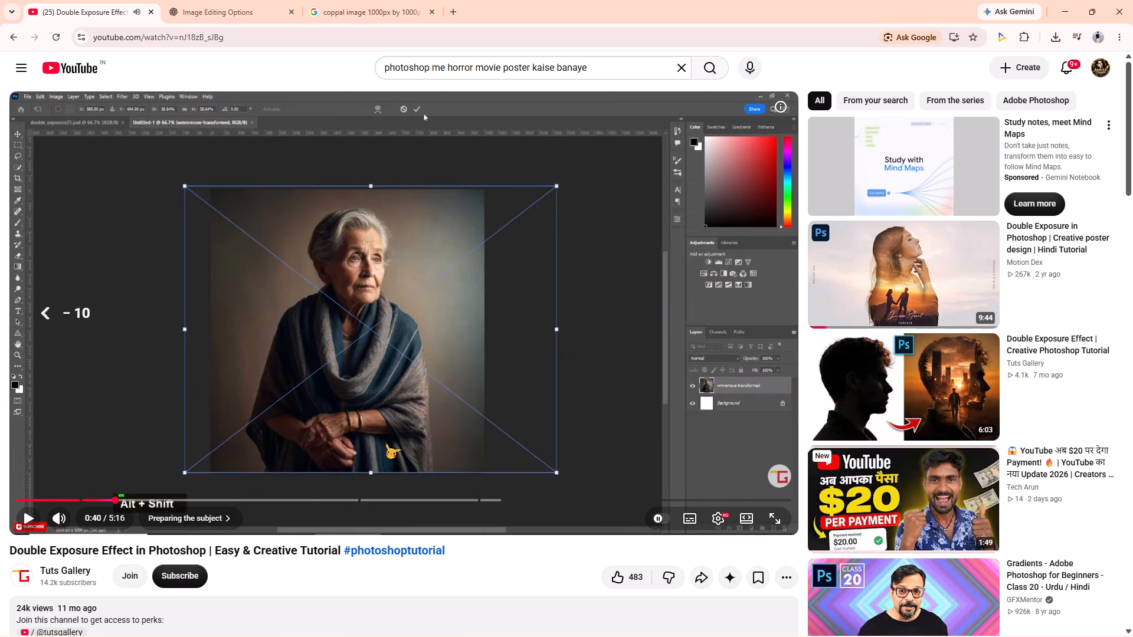
pyautogui.press('space')
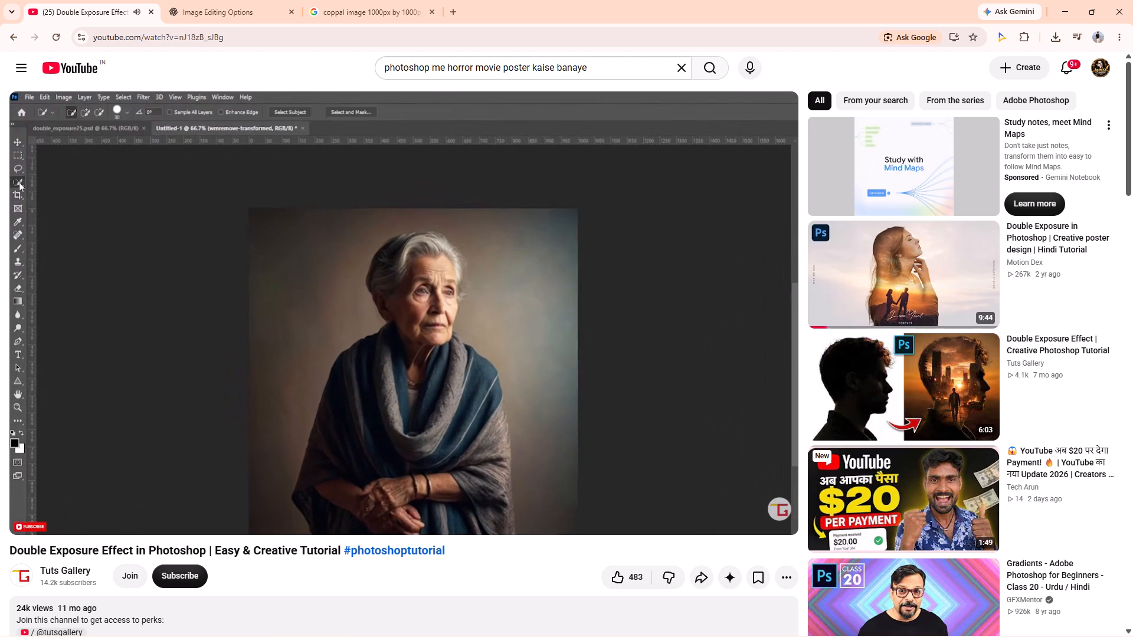
pyautogui.press('space')
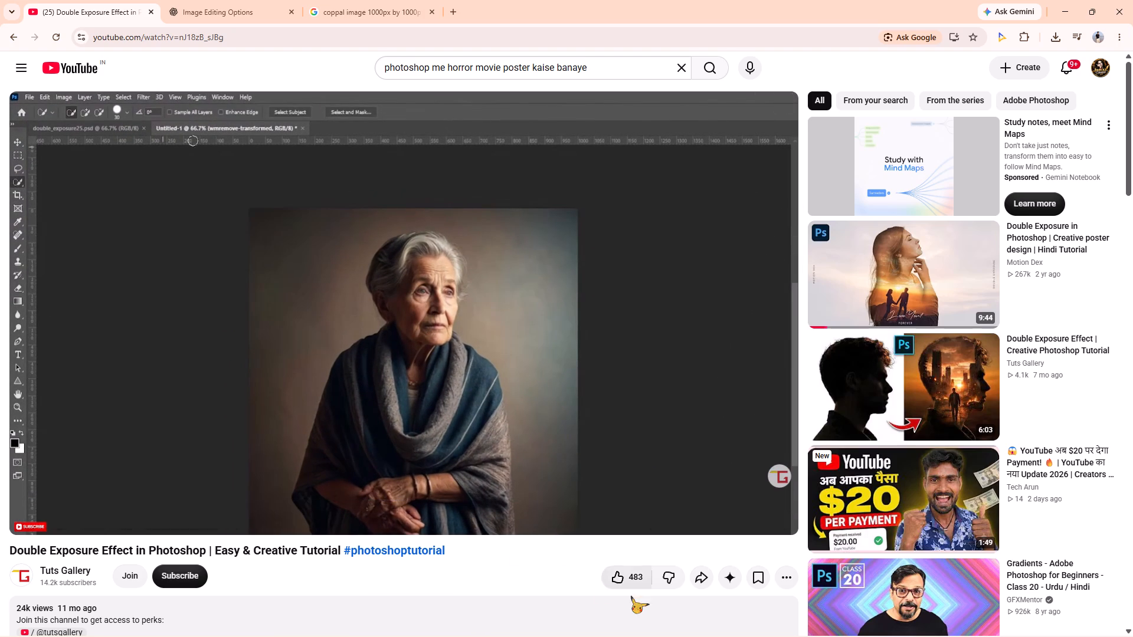
# Back in Photoshop, use Select Subject on the woman in Layer 1 and copy the selection to a new layer.
pyautogui.click(687, 632)
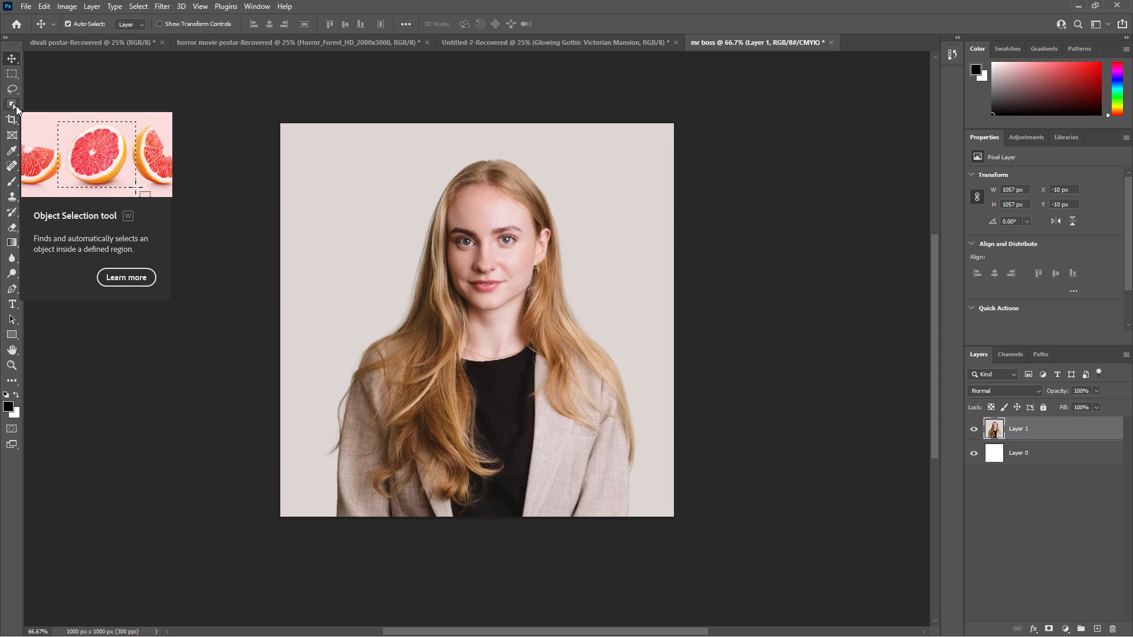
pyautogui.click(16, 106)
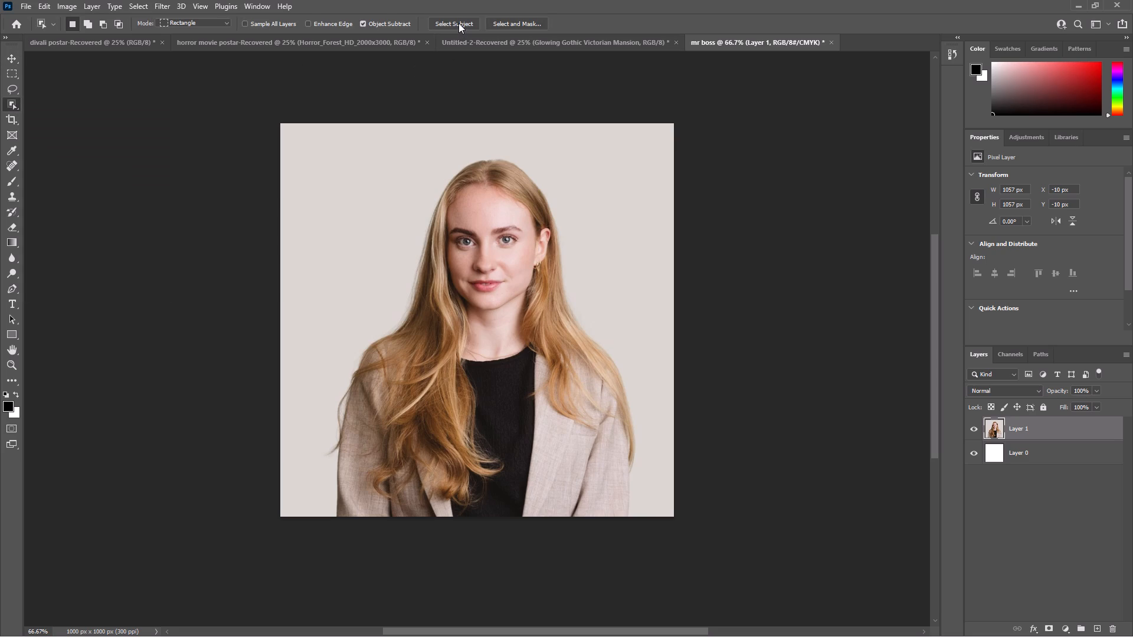
pyautogui.click(459, 23)
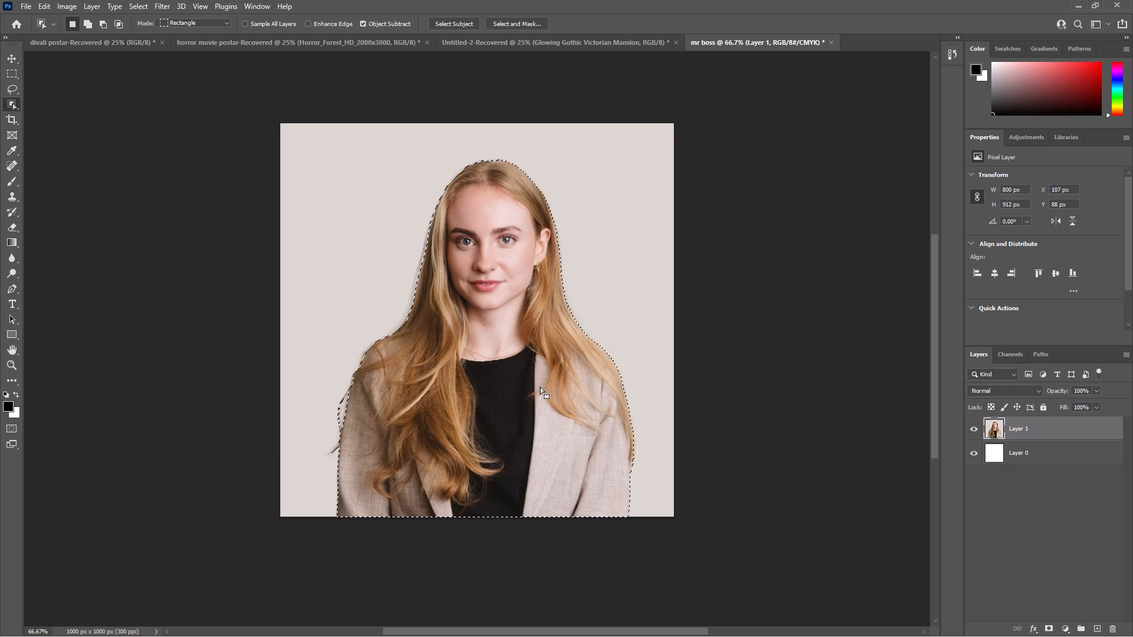
pyautogui.hotkey('ctrl', 'j')
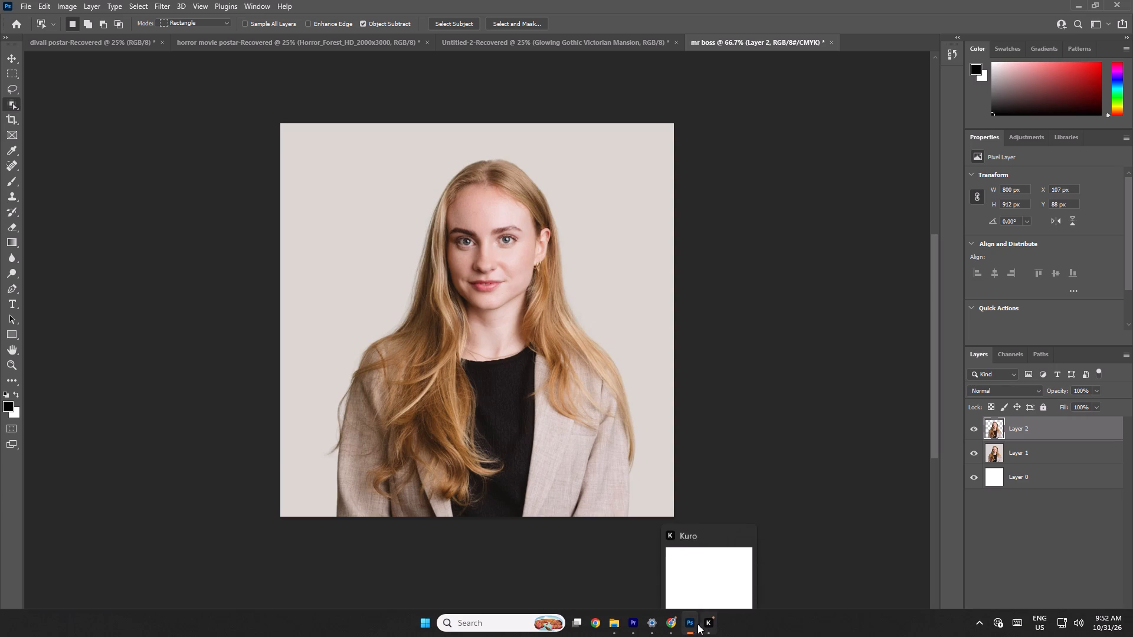
# Switch to Chrome, watch the tutorial's section on applying the exposure with opacity and blend mode, and return to Photoshop.
pyautogui.click(655, 583)
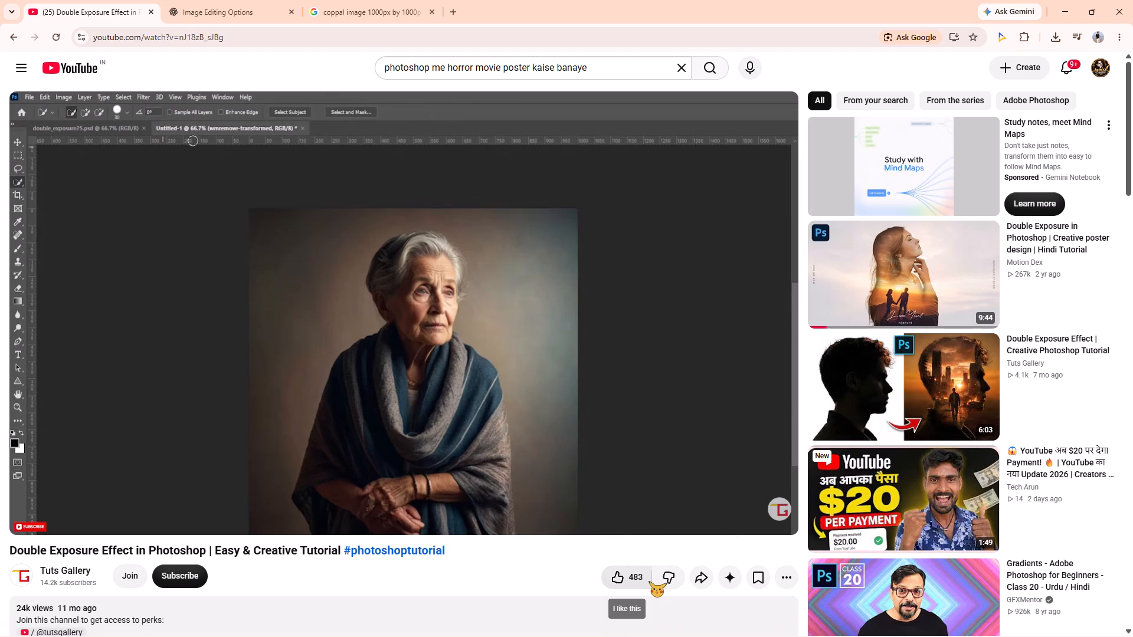
pyautogui.press('space')
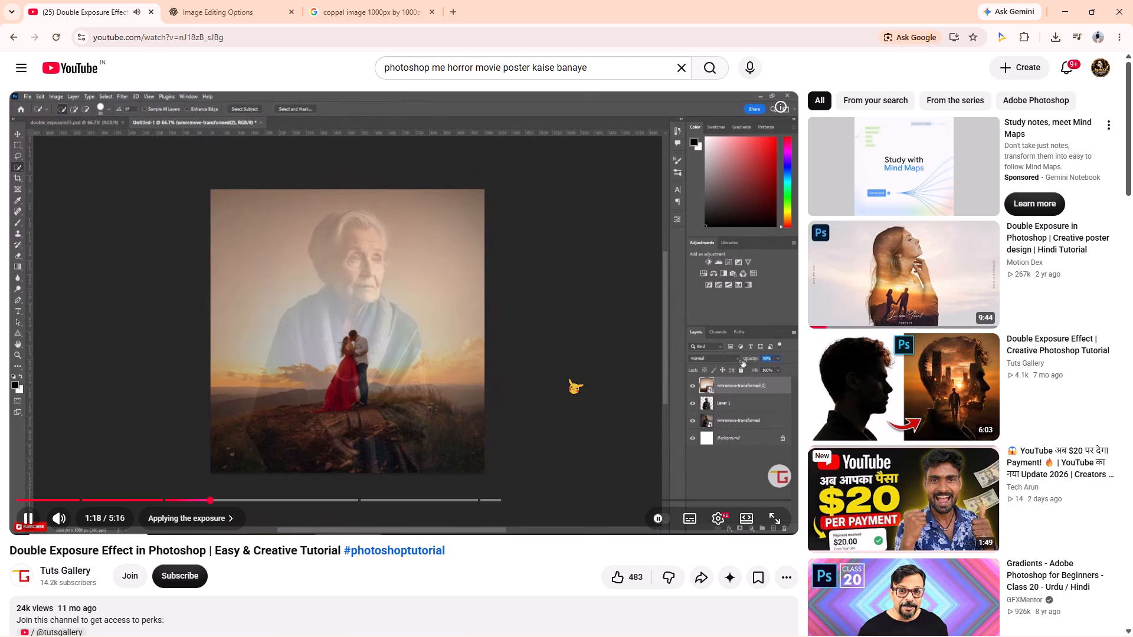
pyautogui.press('Left')
pyautogui.press('Left')
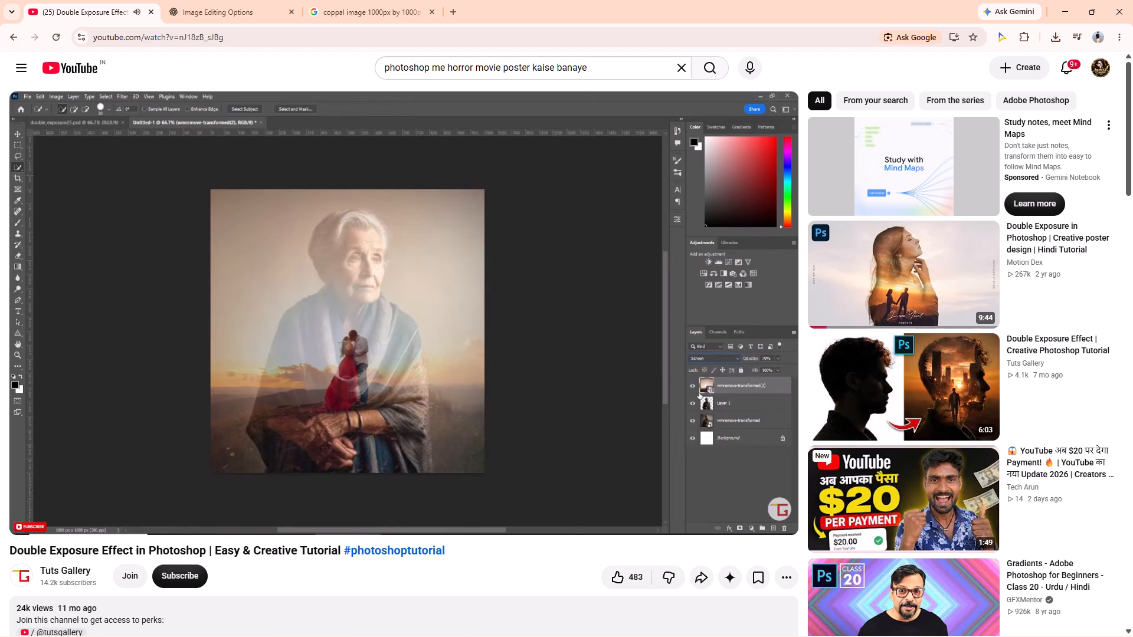
pyautogui.press('space')
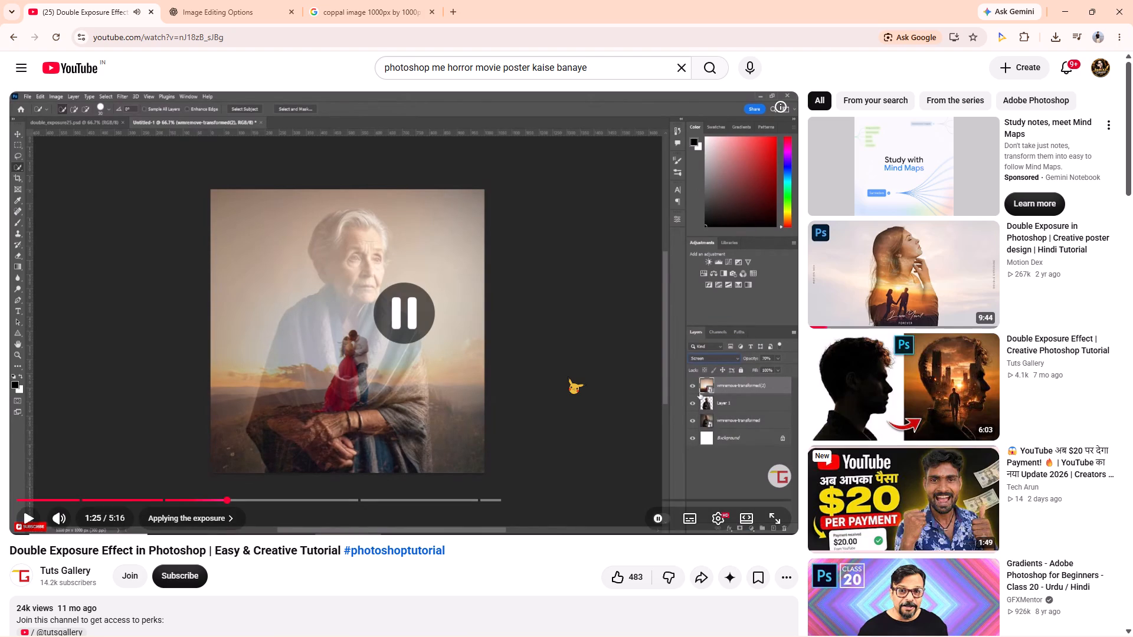
pyautogui.press('space')
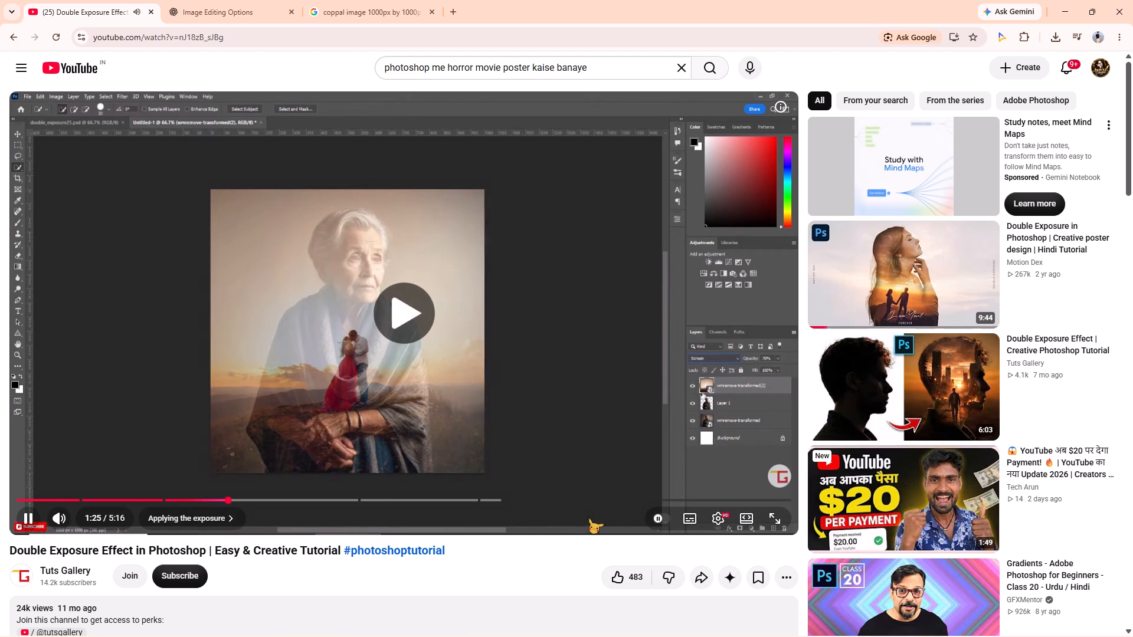
pyautogui.press('space')
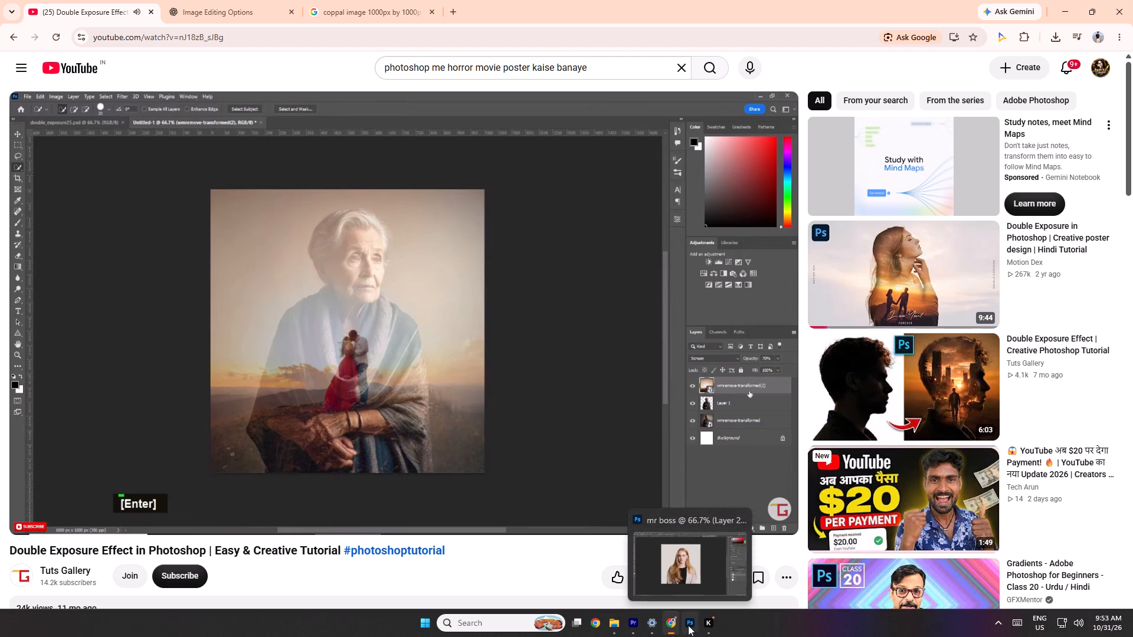
pyautogui.click(682, 554)
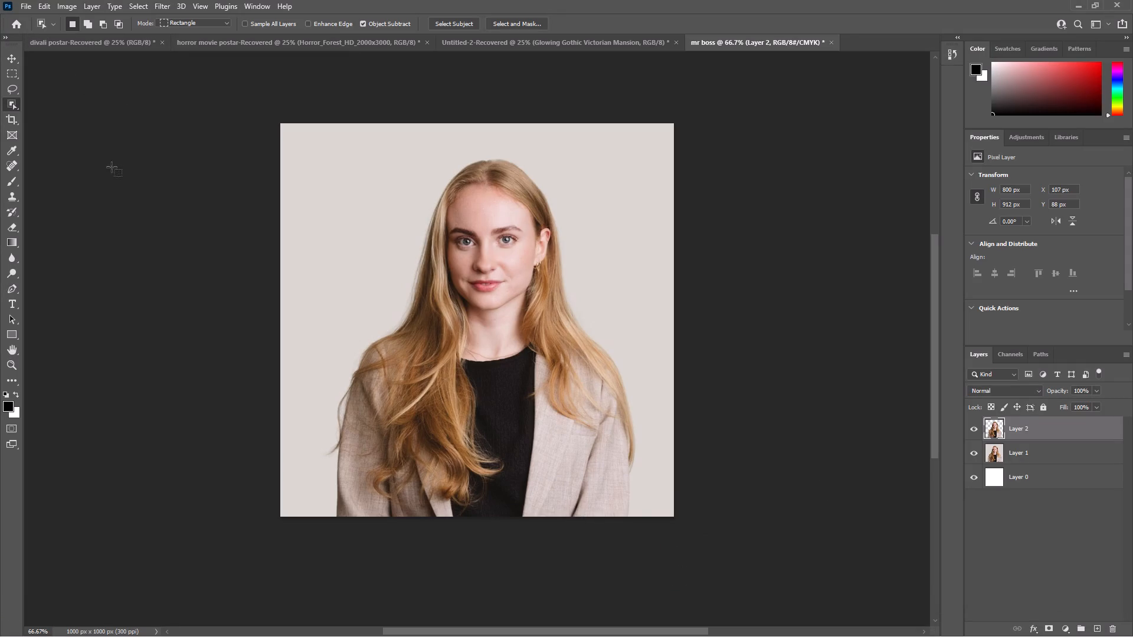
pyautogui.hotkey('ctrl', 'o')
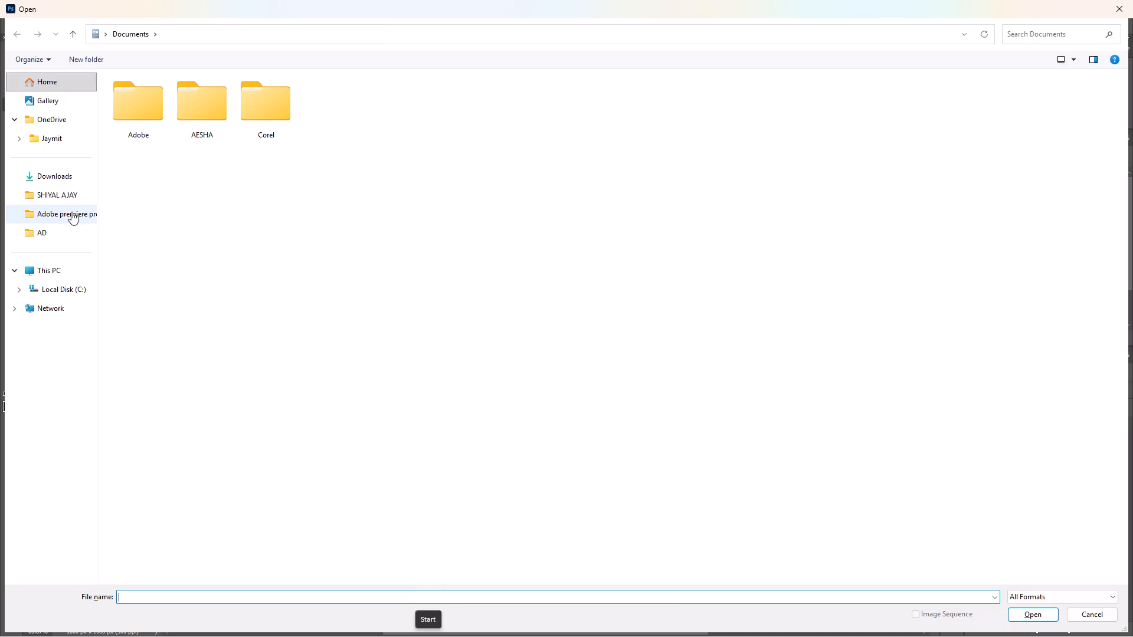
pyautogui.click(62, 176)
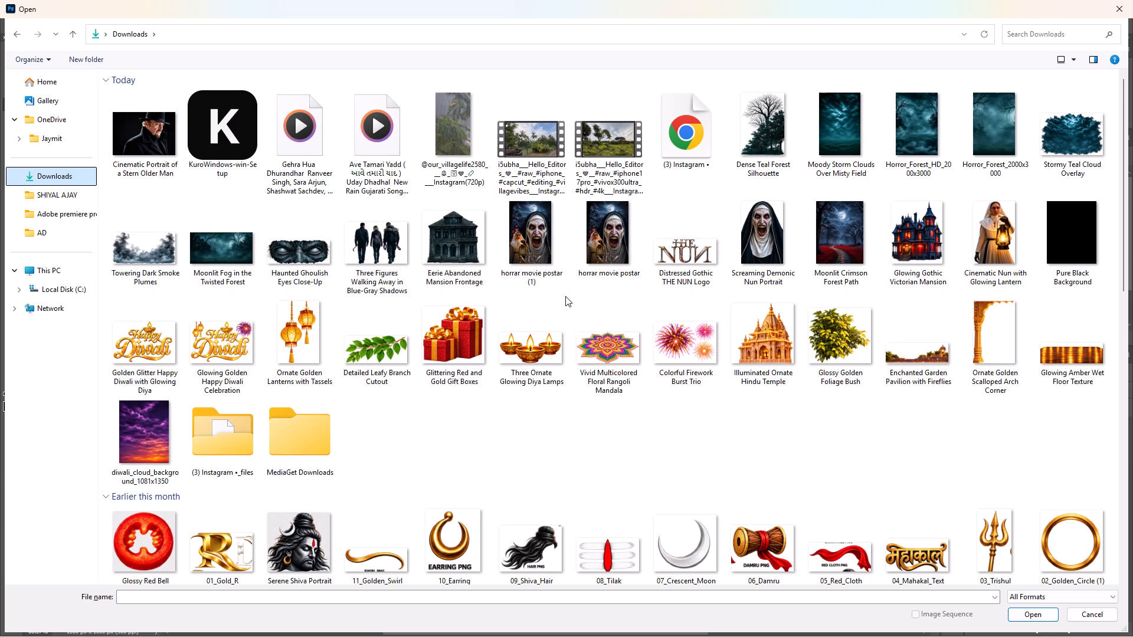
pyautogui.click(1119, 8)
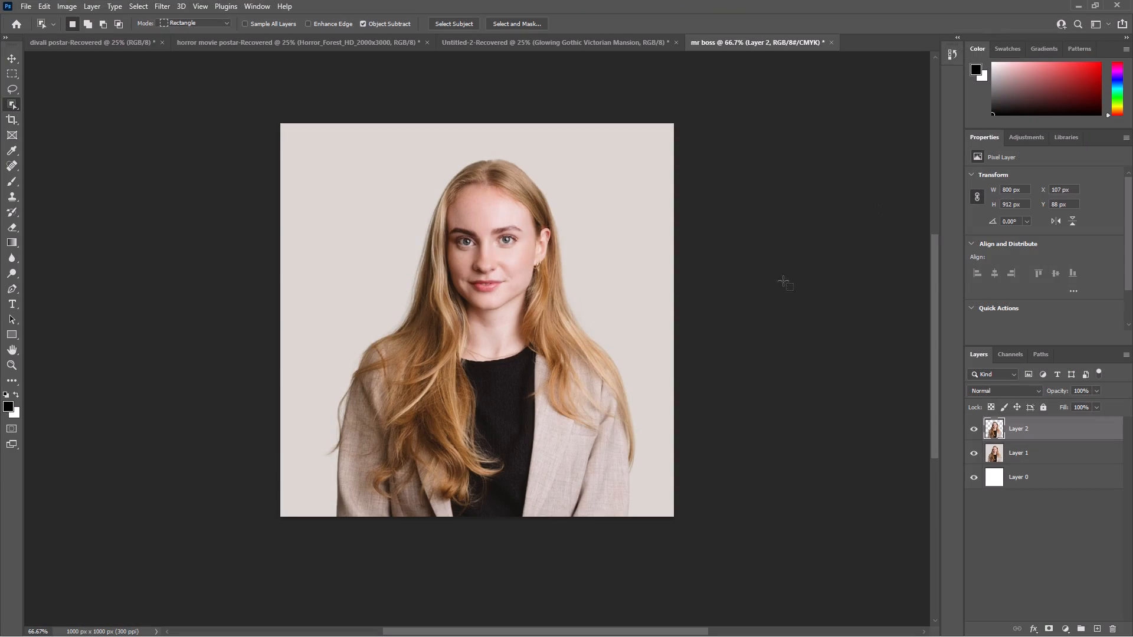
# Paste the copied sunset couple photo as a new layer above the woman's cutout.
pyautogui.hotkey('ctrl', 'v')
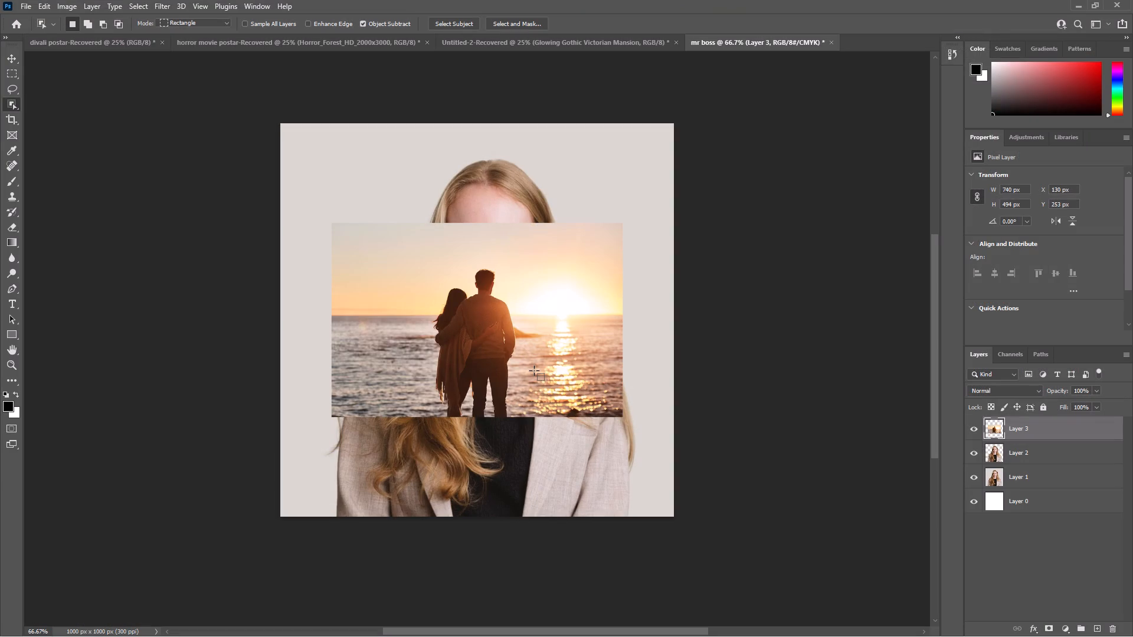
# Free-transform the sunset couple photo in Layer 3, enlarging it proportionally to about 204% so it covers the whole canvas.
pyautogui.press('v')
pyautogui.click(562, 376)
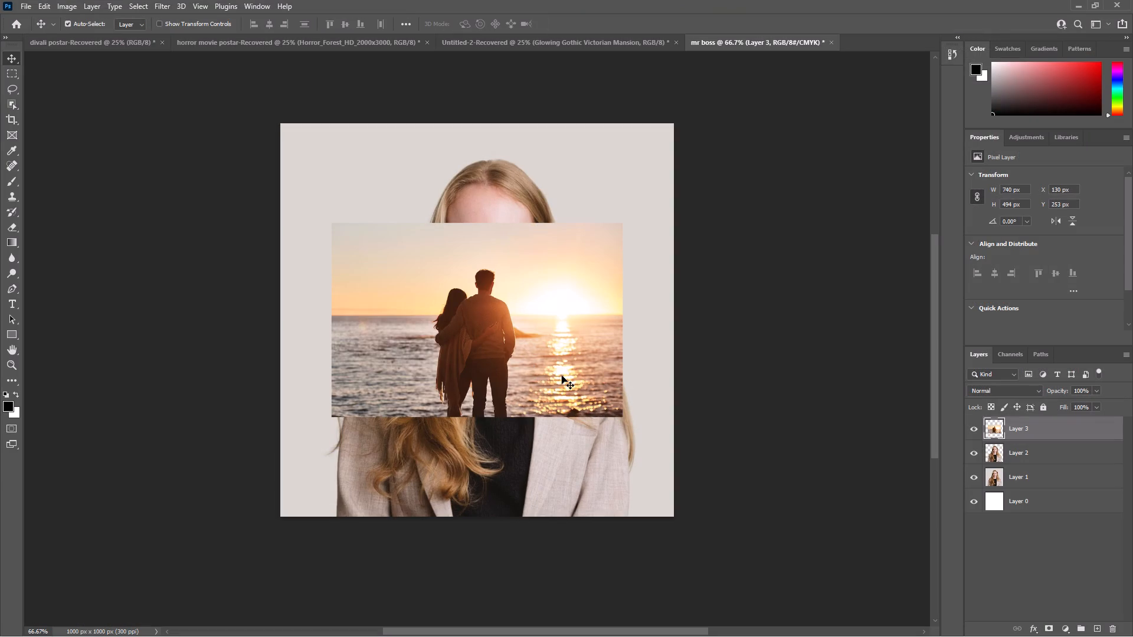
pyautogui.hotkey('ctrl', 't')
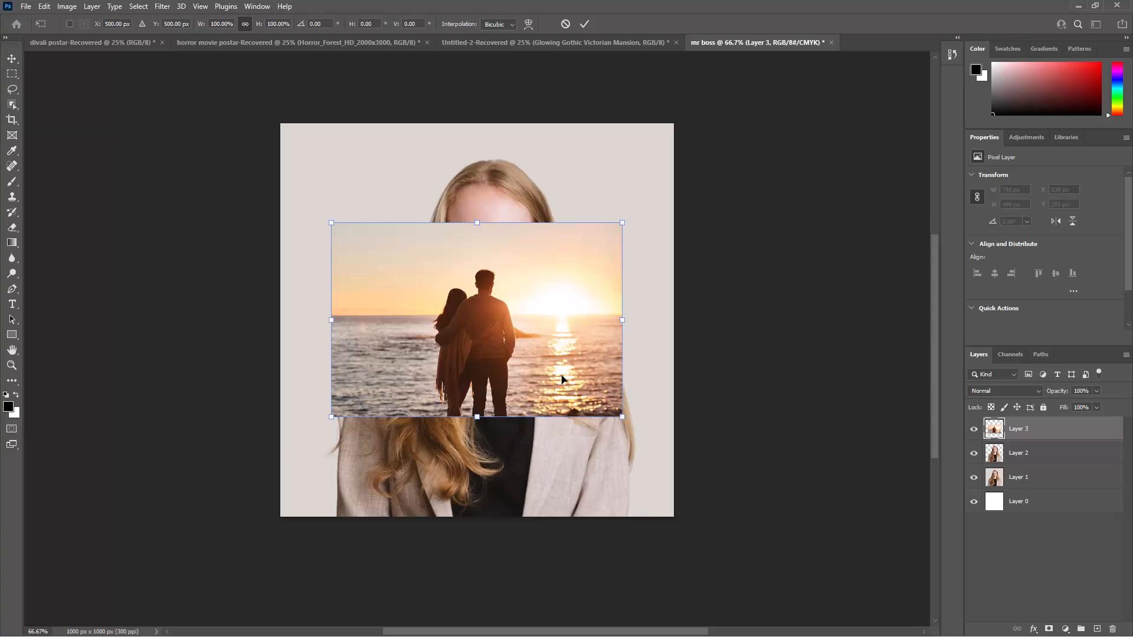
pyautogui.moveTo(621, 416); pyautogui.dragTo(692, 499)
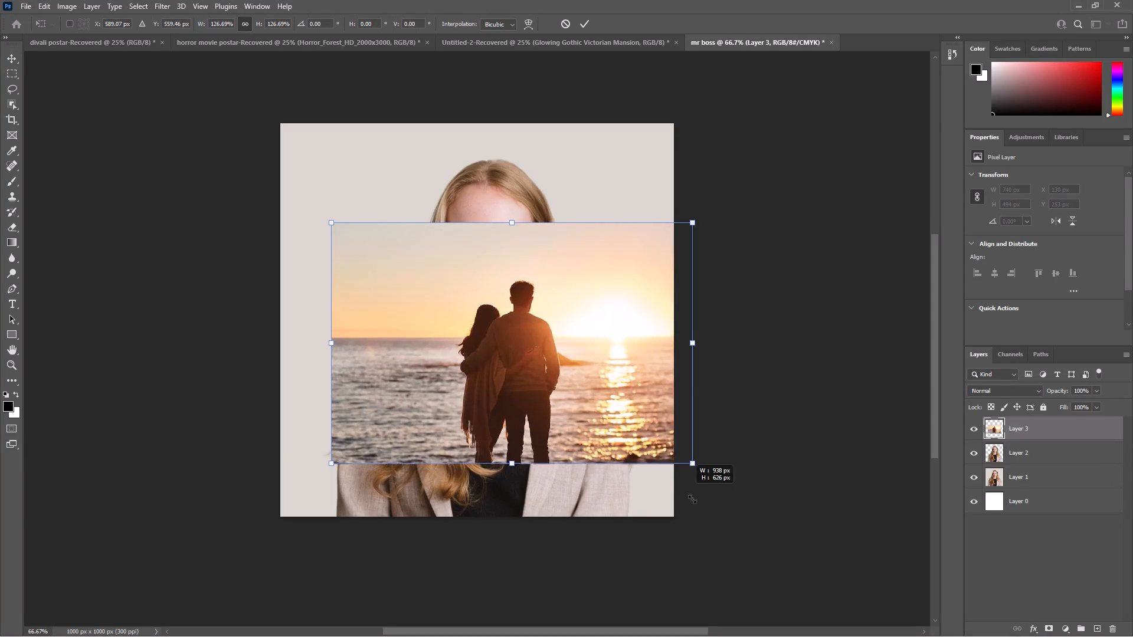
pyautogui.moveTo(692, 499); pyautogui.dragTo(751, 548)
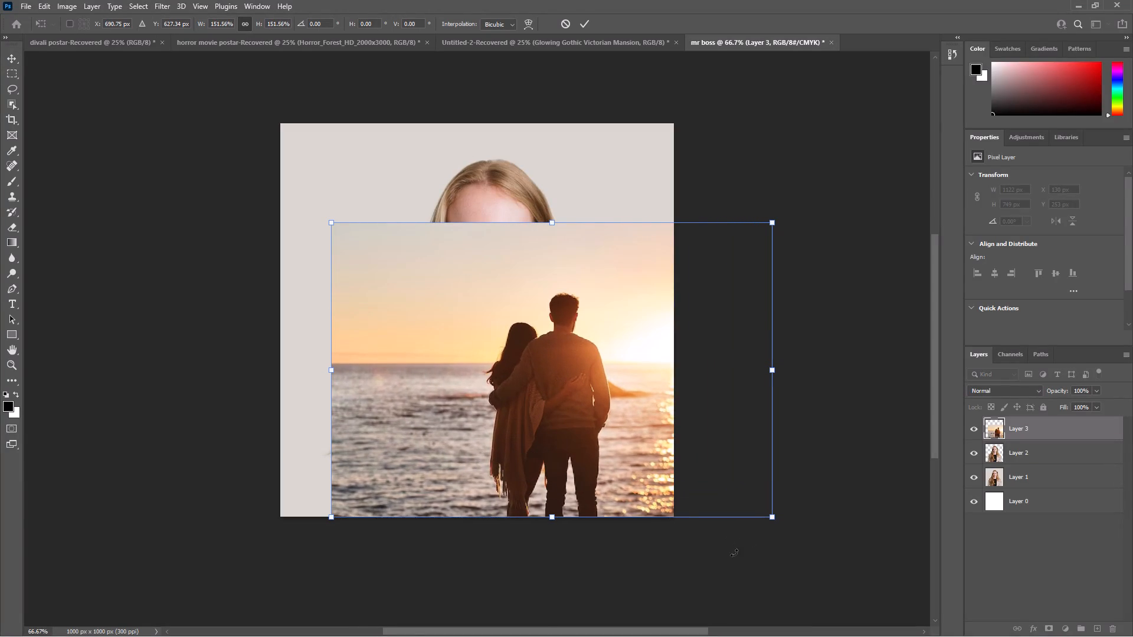
pyautogui.moveTo(332, 221); pyautogui.dragTo(326, 211)
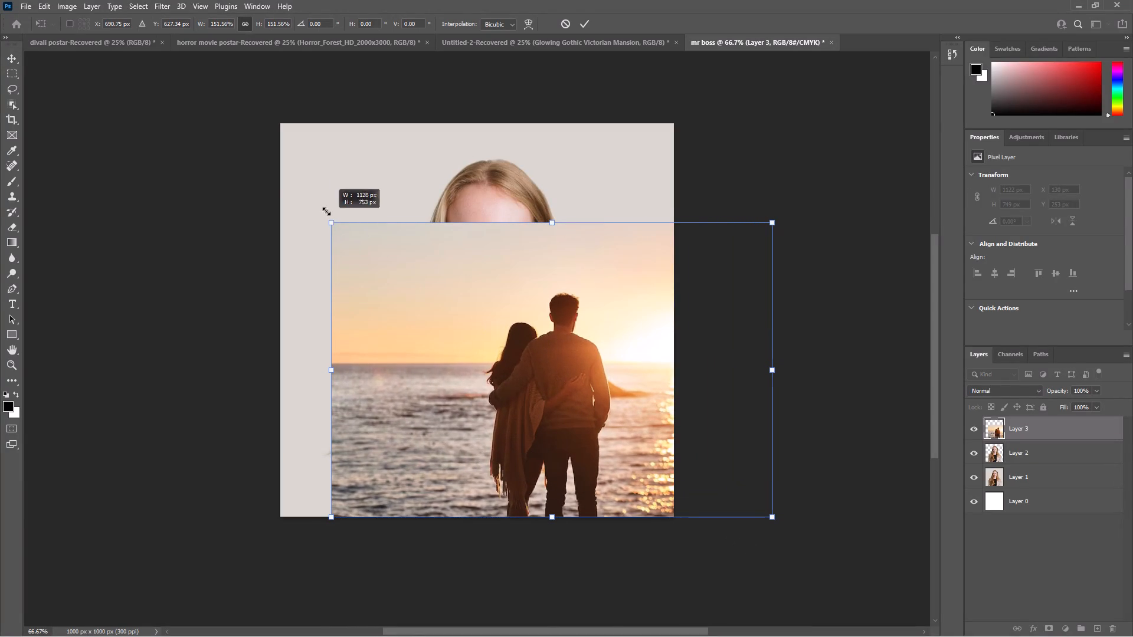
pyautogui.moveTo(326, 211); pyautogui.dragTo(202, 83)
pyautogui.moveTo(451, 396); pyautogui.dragTo(463, 395)
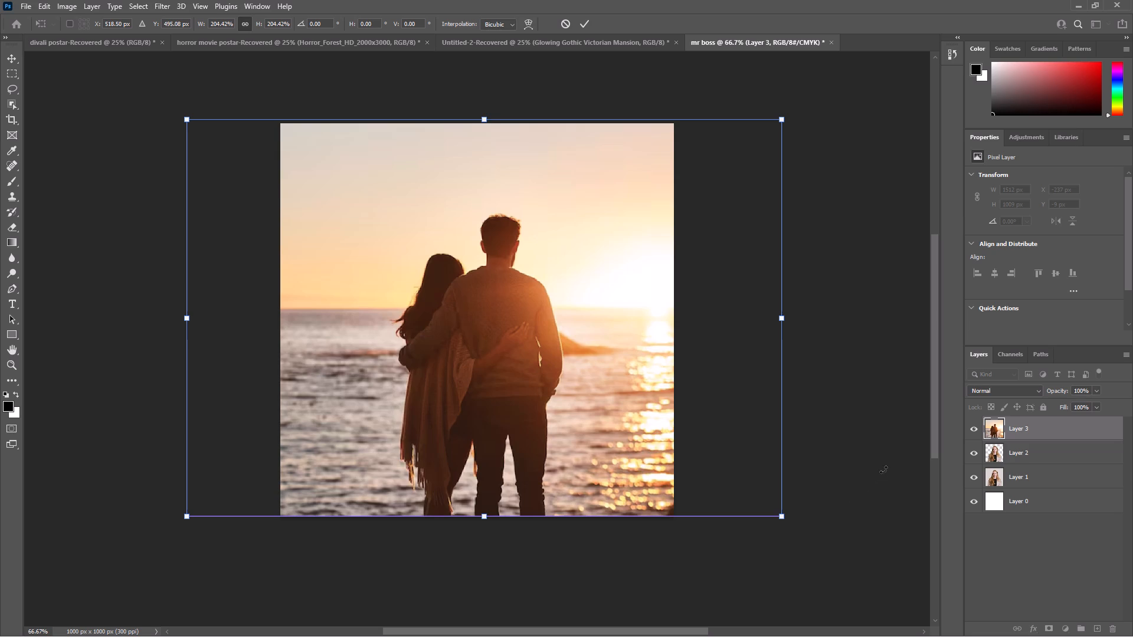
# Lower Layer 3's opacity to 70%, then reduce it further to 52% so the woman shows through for alignment.
pyautogui.click(1082, 389)
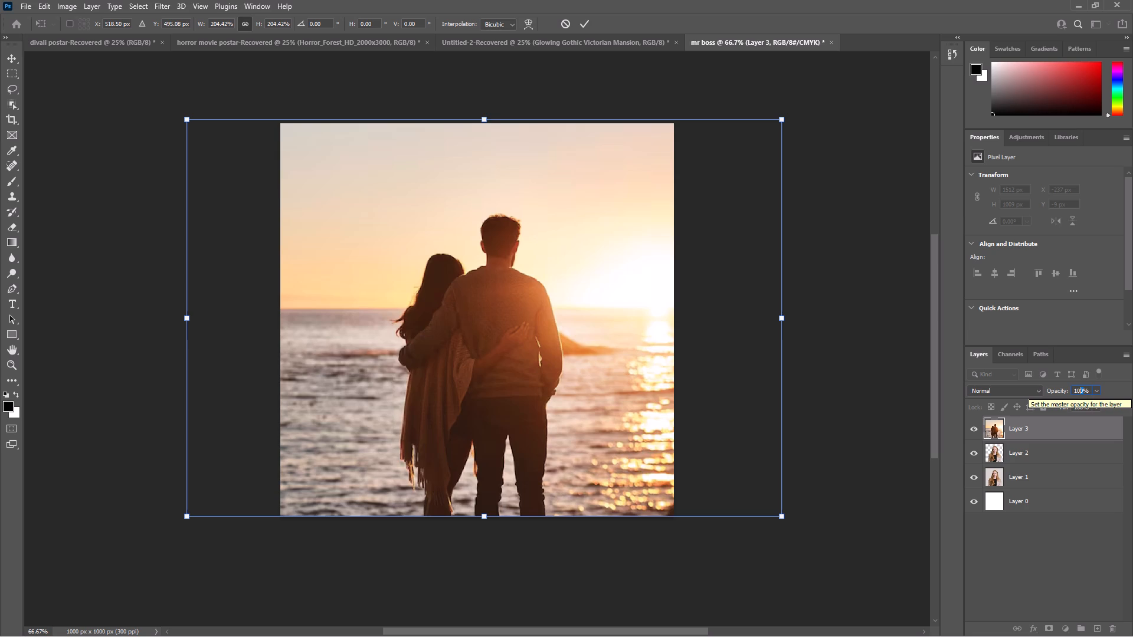
pyautogui.press('BackSpace')
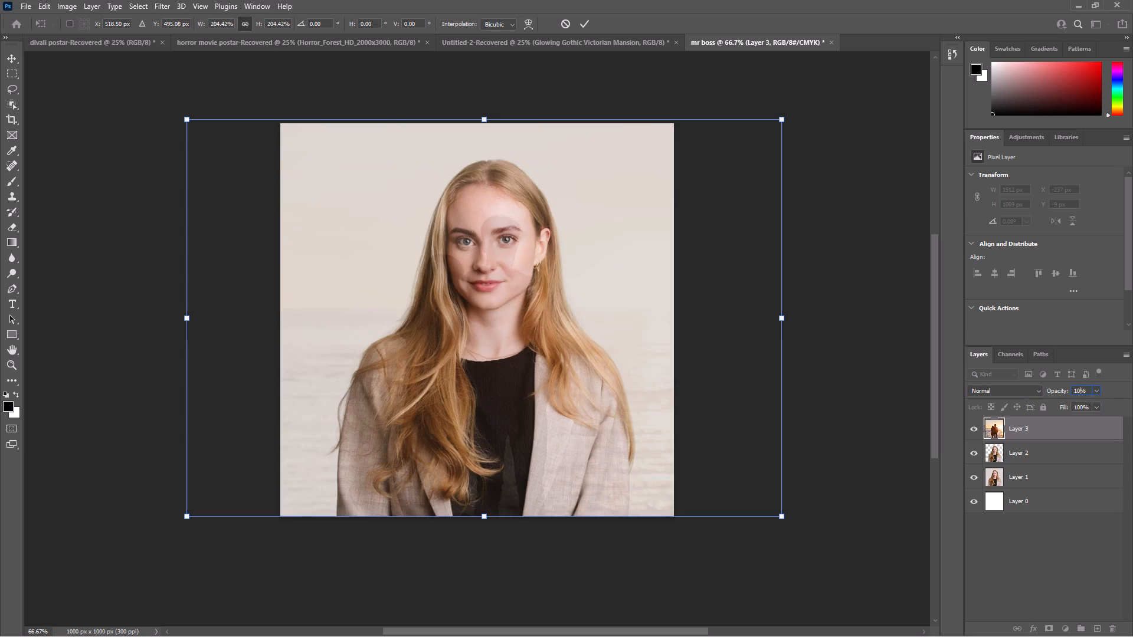
pyautogui.press('BackSpace')
pyautogui.press('BackSpace')
pyautogui.write('70')
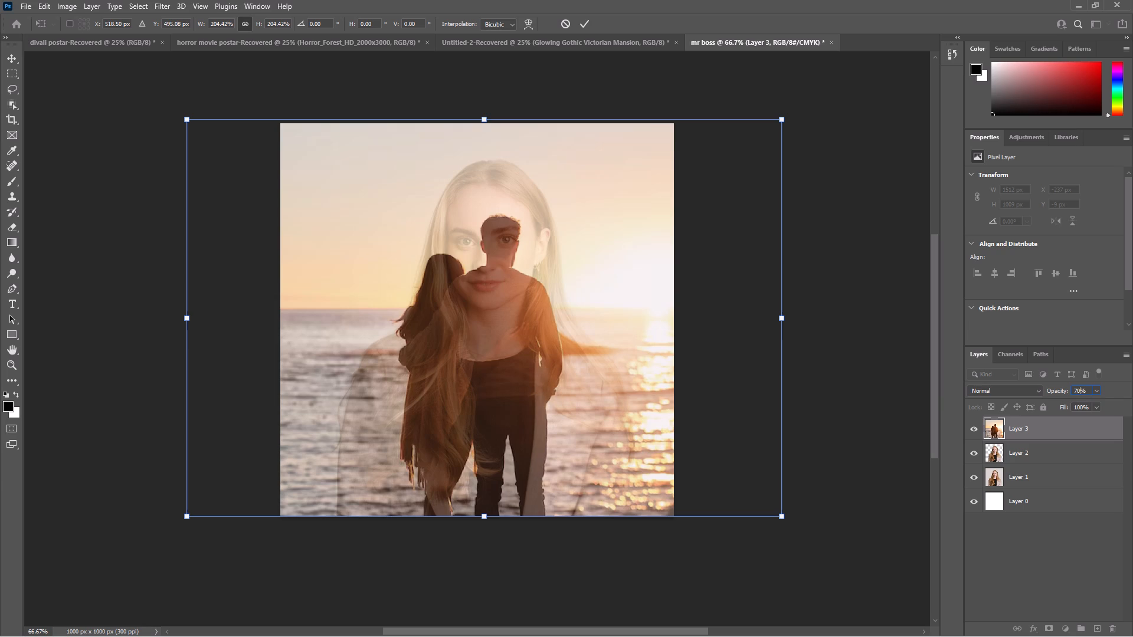
pyautogui.scroll(-18, 1079, 389)
# Rescale the couple photo to about 202% and reposition it over the woman, centred at about X 551 px, Y 500 px.
pyautogui.moveTo(782, 518); pyautogui.dragTo(769, 515)
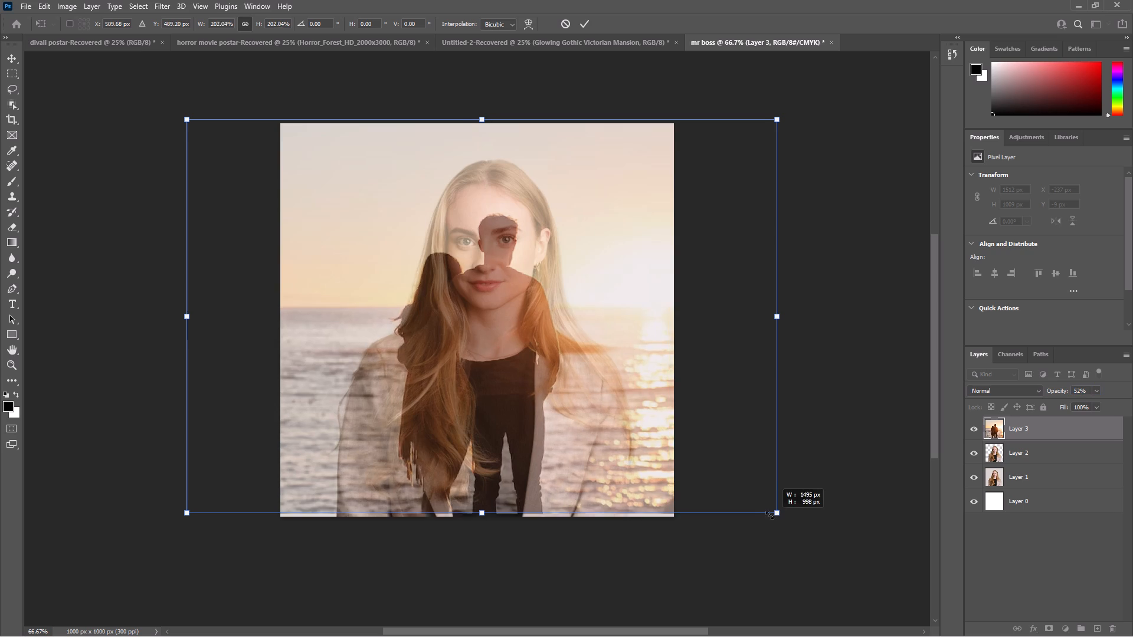
pyautogui.moveTo(769, 515); pyautogui.dragTo(727, 499)
pyautogui.moveTo(582, 399); pyautogui.dragTo(582, 400)
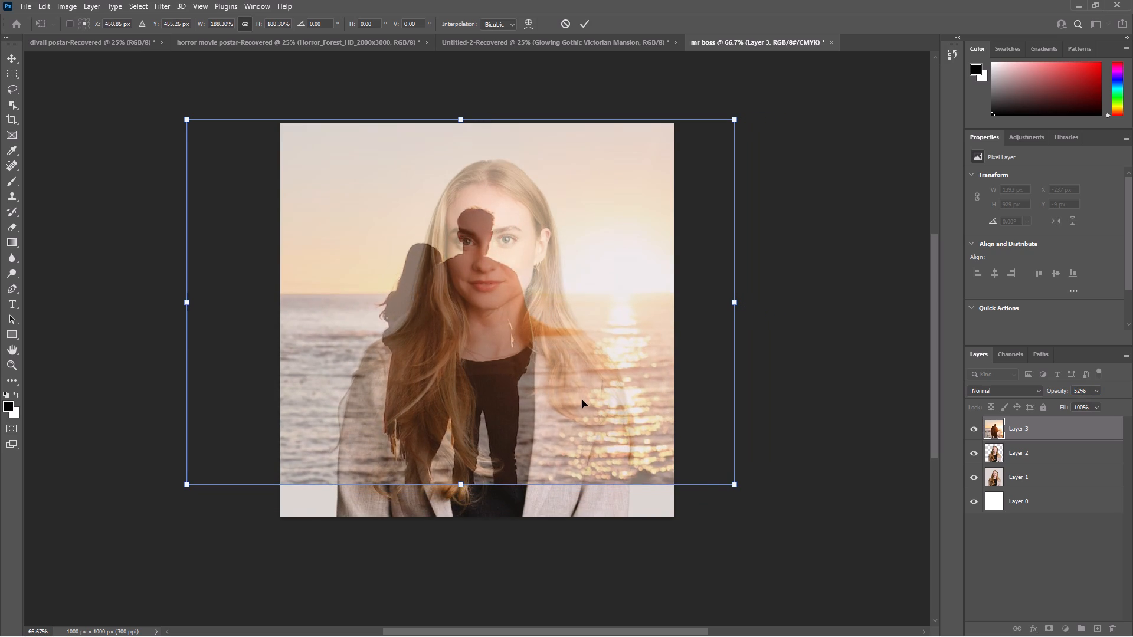
pyautogui.moveTo(582, 400); pyautogui.dragTo(609, 456)
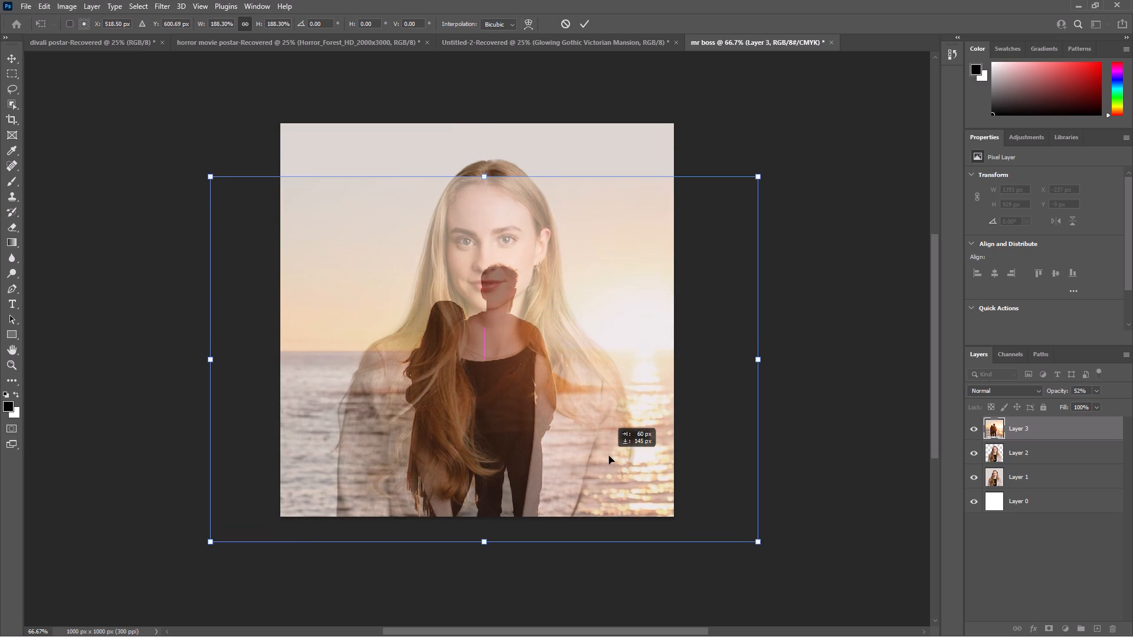
pyautogui.moveTo(609, 456); pyautogui.dragTo(617, 460)
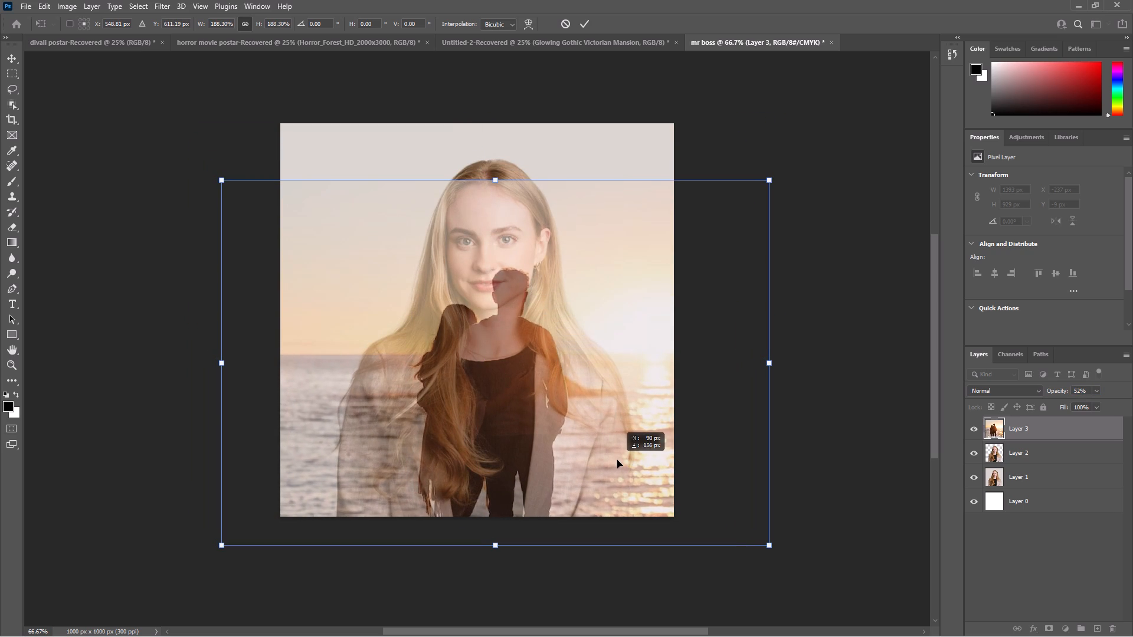
pyautogui.moveTo(617, 460); pyautogui.dragTo(619, 441)
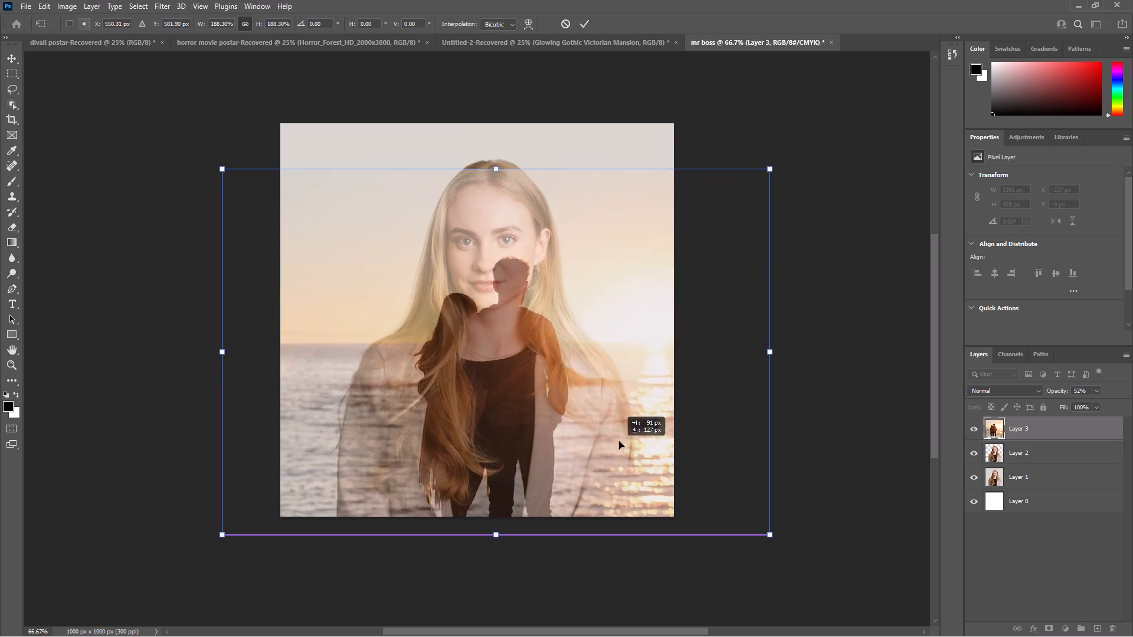
pyautogui.moveTo(619, 441); pyautogui.dragTo(614, 437)
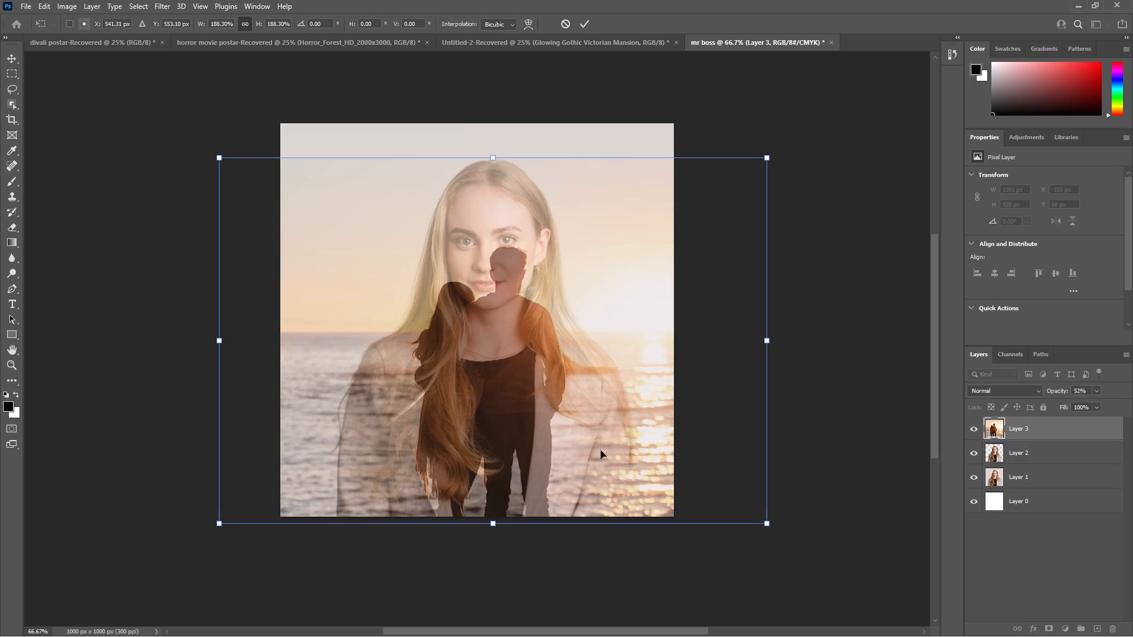
pyautogui.moveTo(600, 451); pyautogui.dragTo(592, 418)
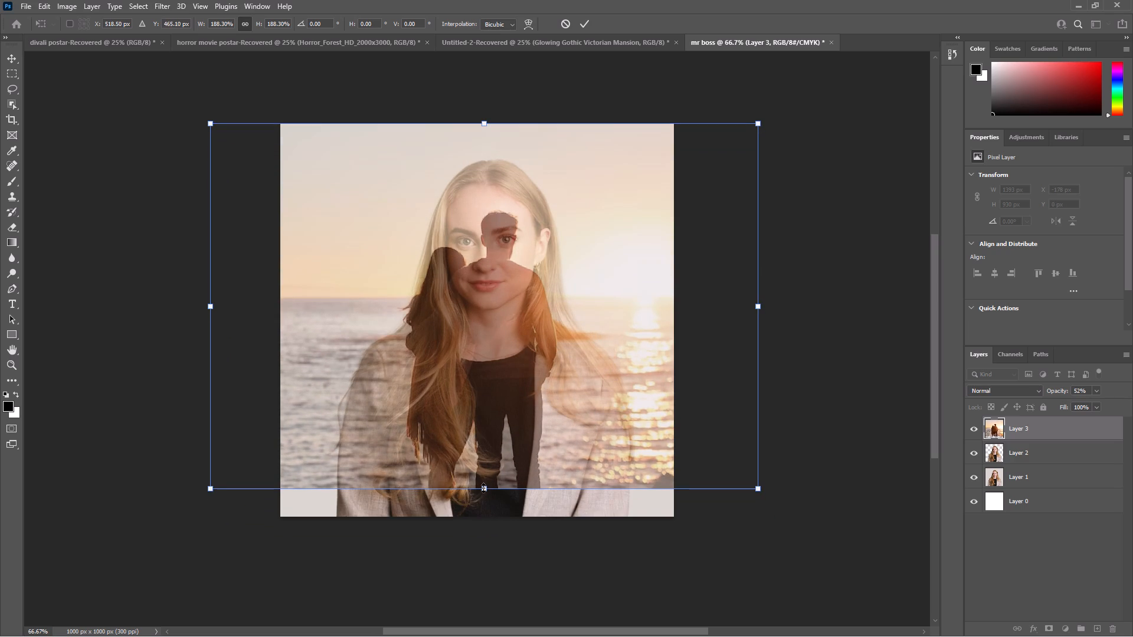
pyautogui.moveTo(483, 488); pyautogui.dragTo(492, 514)
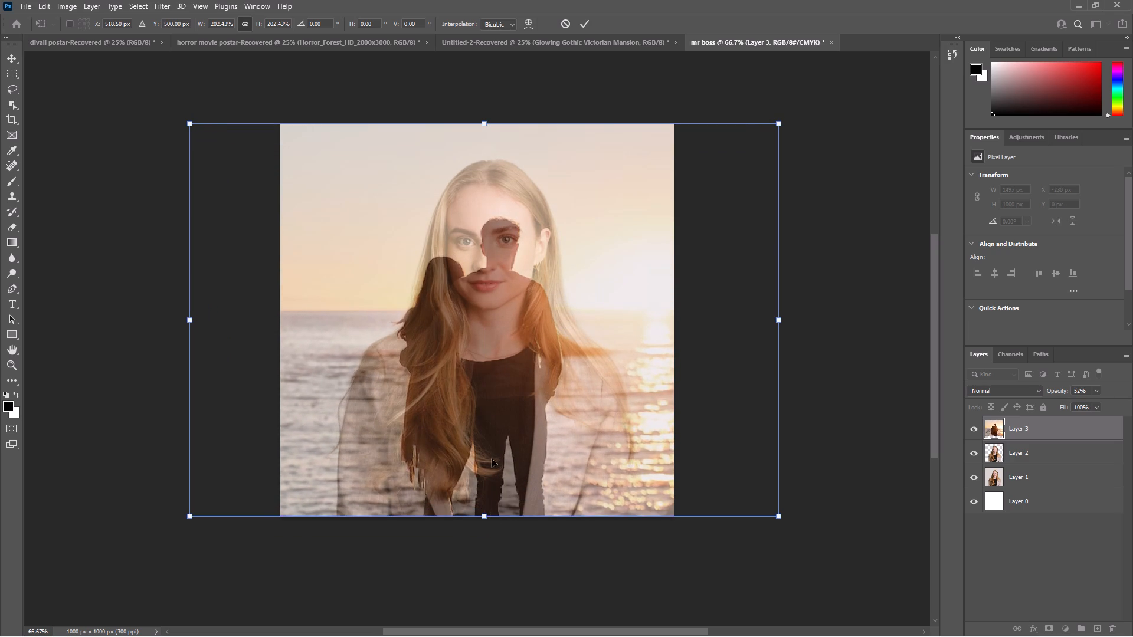
pyautogui.moveTo(492, 452); pyautogui.dragTo(496, 469)
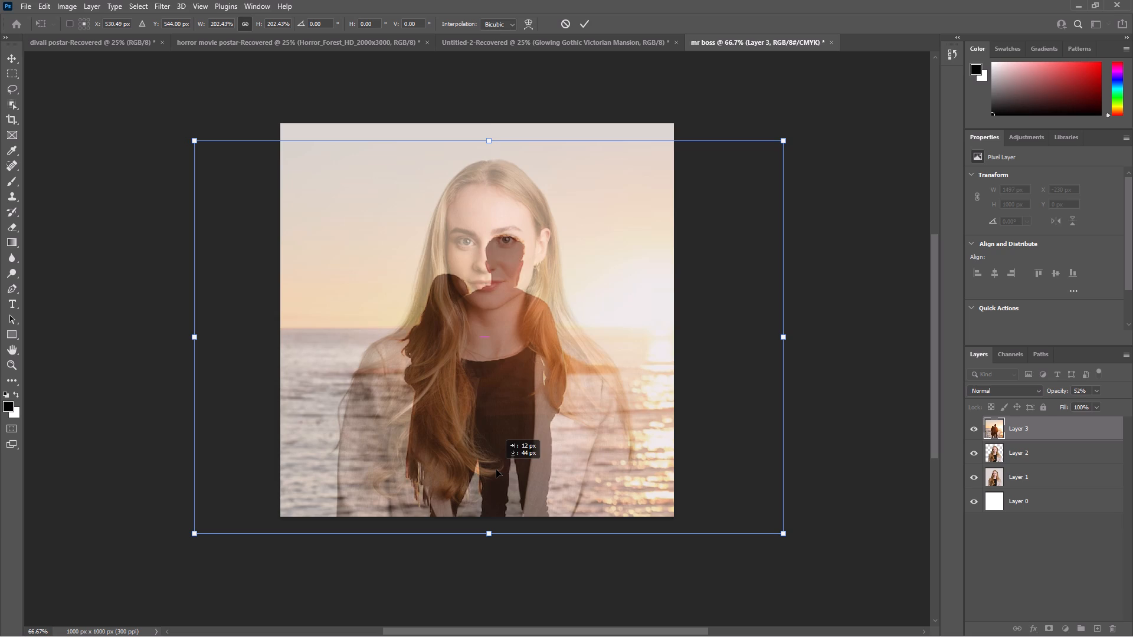
pyautogui.moveTo(496, 469); pyautogui.dragTo(502, 455)
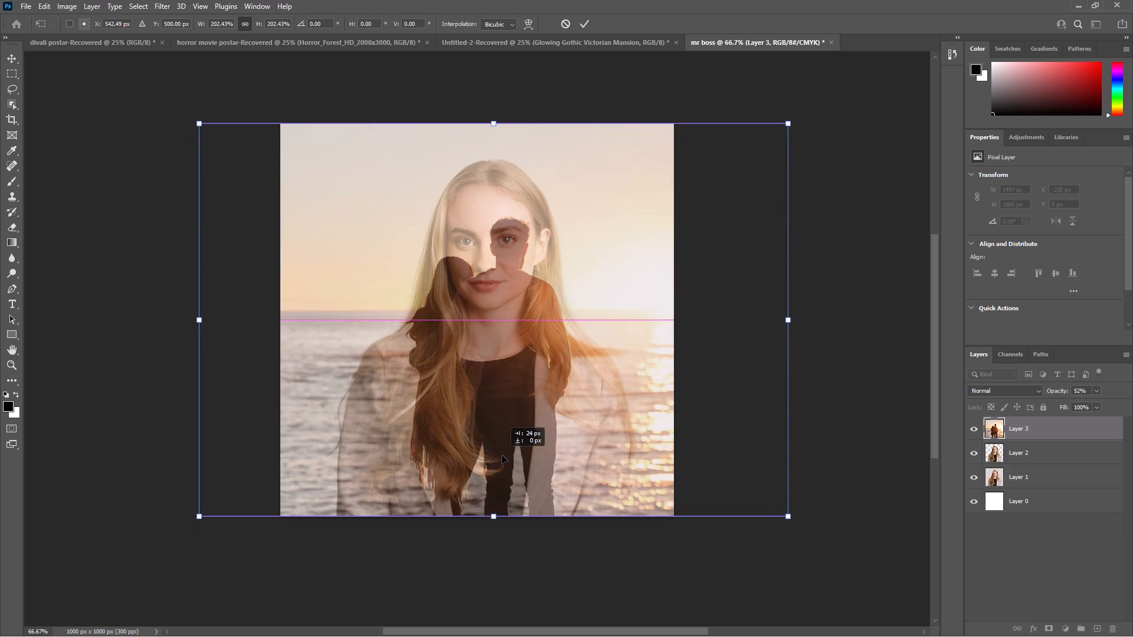
pyautogui.moveTo(502, 455); pyautogui.dragTo(505, 456)
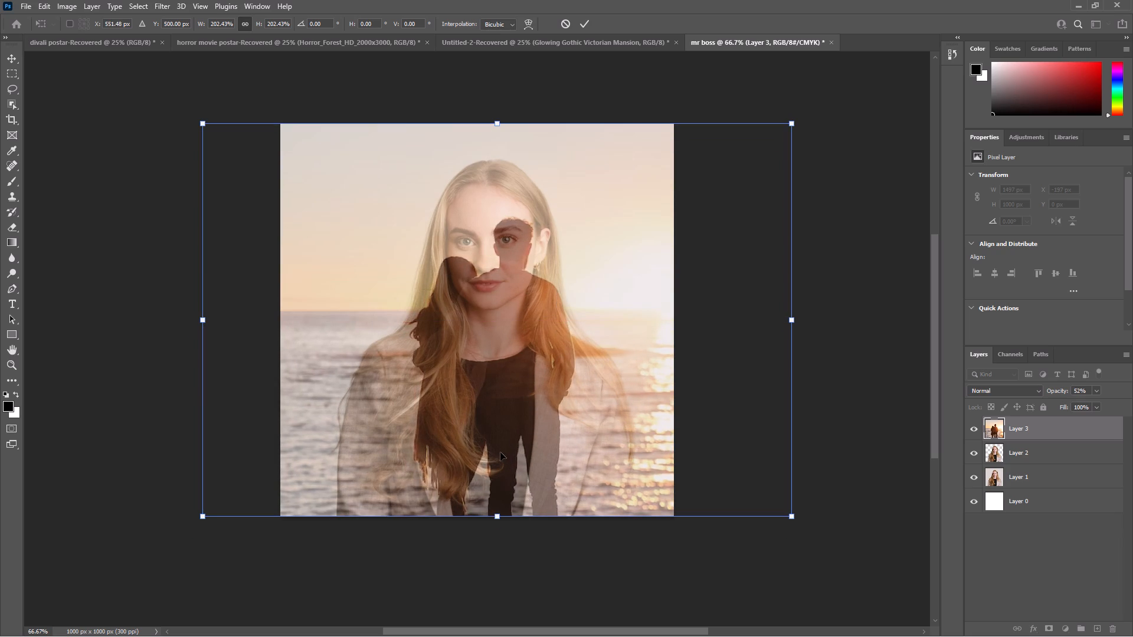
# Compare opacities between about 40% and 75% on the couple photo's layer and settle on 70%.
pyautogui.scroll(-5, 1078, 388)
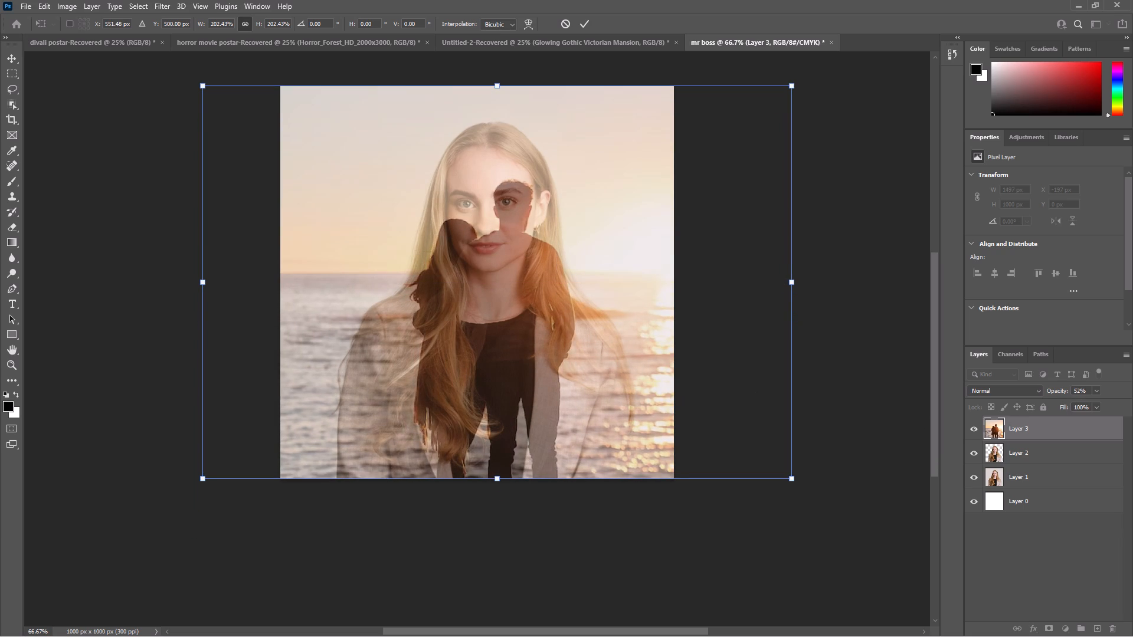
pyautogui.scroll(2, 1078, 388)
pyautogui.click(1078, 388)
pyautogui.scroll(-11, 1078, 388)
pyautogui.scroll(8, 1078, 388)
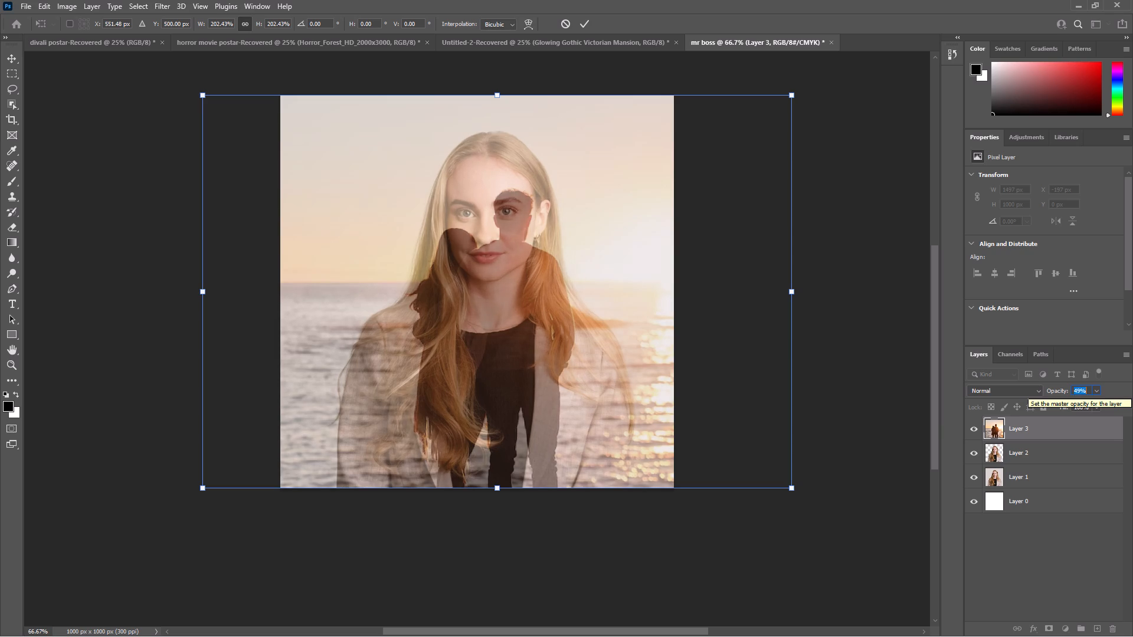
pyautogui.scroll(13, 1078, 388)
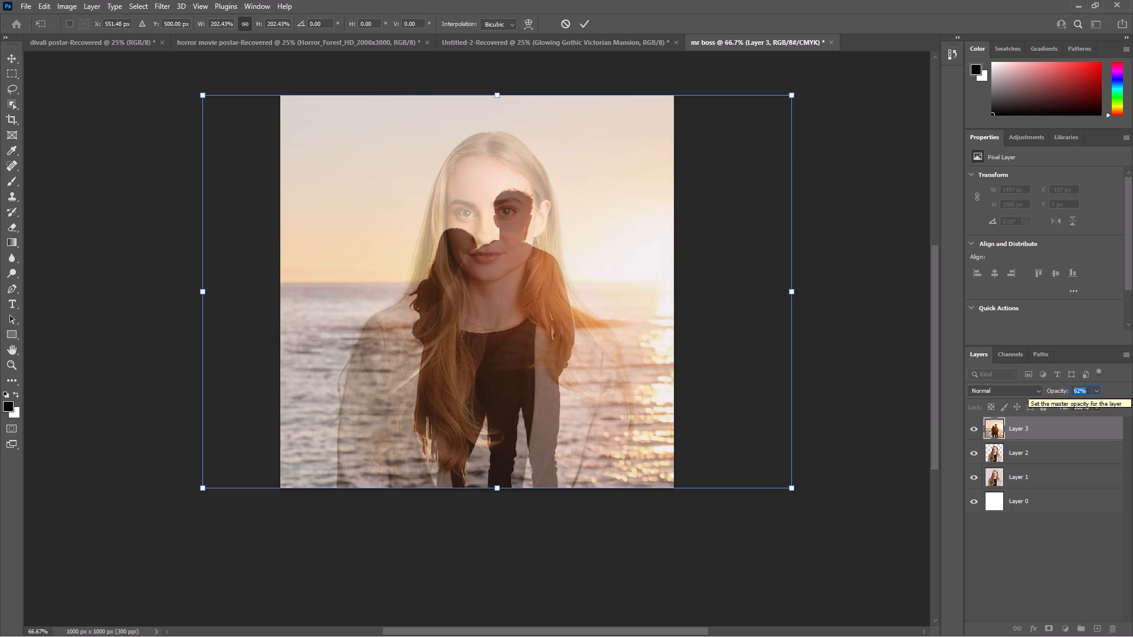
pyautogui.scroll(13, 1078, 388)
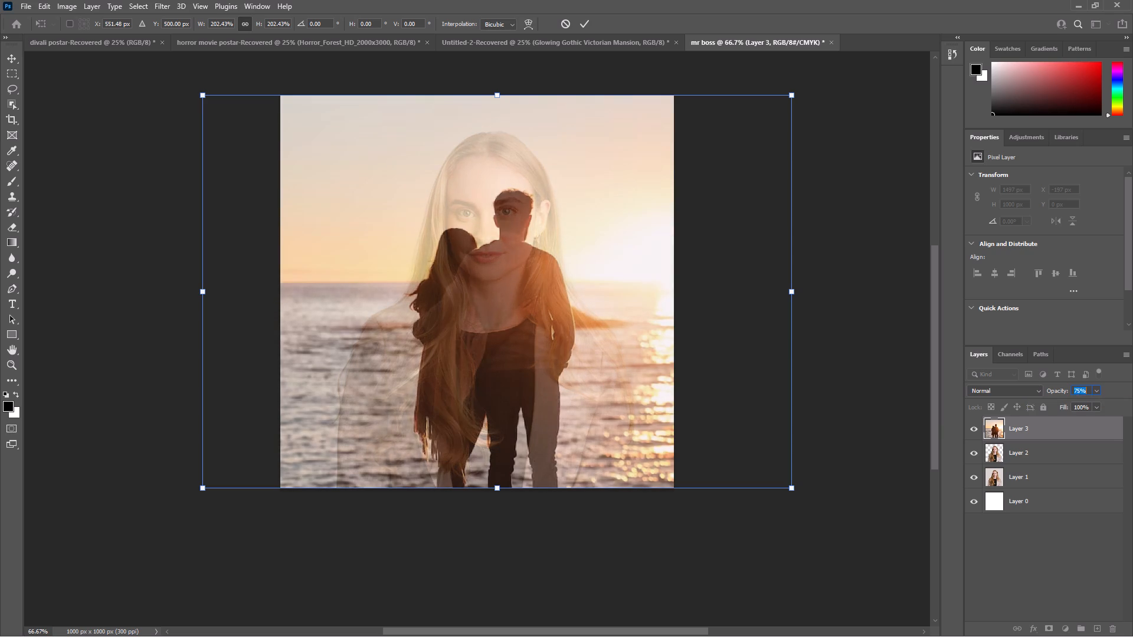
pyautogui.scroll(-20, 1078, 388)
pyautogui.scroll(-17, 1078, 388)
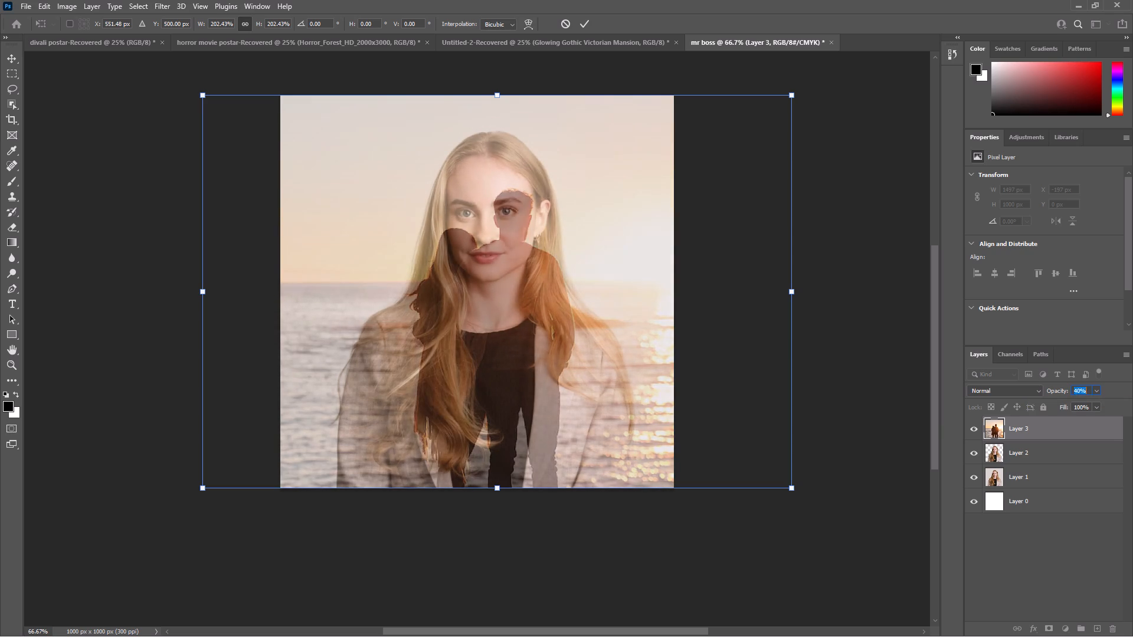
pyautogui.scroll(-3, 1078, 388)
pyautogui.scroll(20, 1078, 388)
pyautogui.scroll(11, 1078, 388)
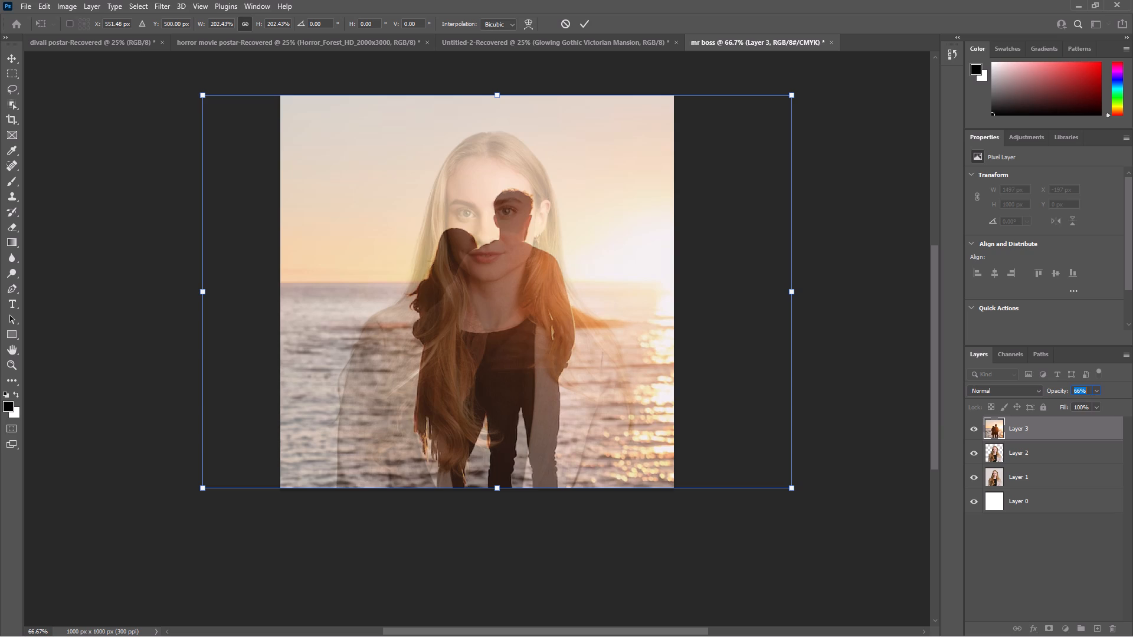
pyautogui.scroll(1, 1079, 390)
pyautogui.click(1079, 390)
pyautogui.scroll(3, 1079, 390)
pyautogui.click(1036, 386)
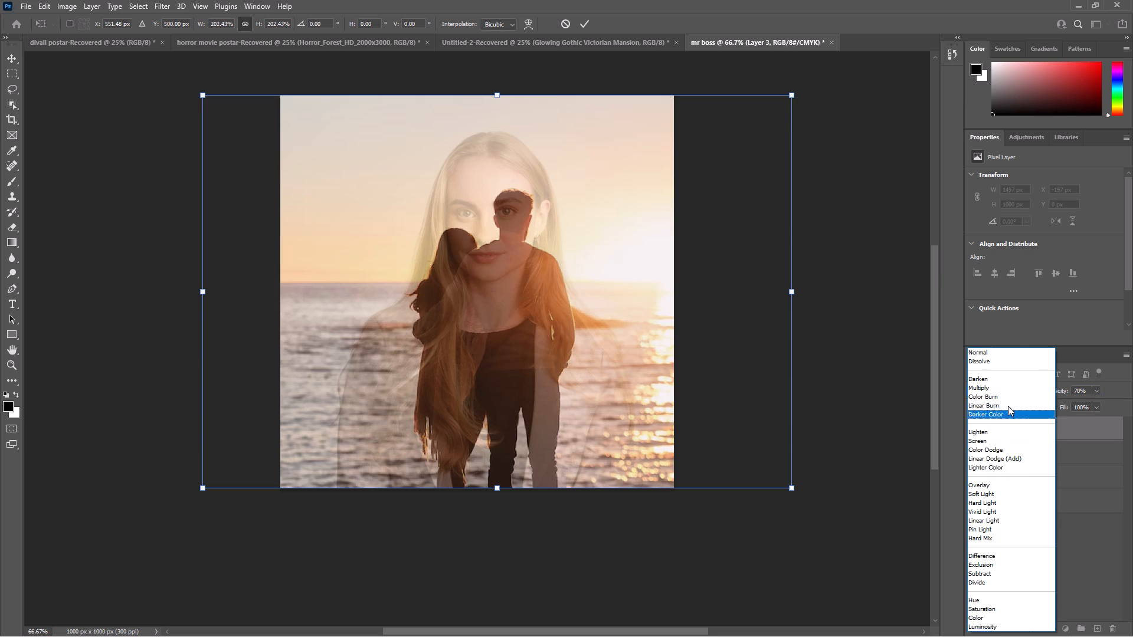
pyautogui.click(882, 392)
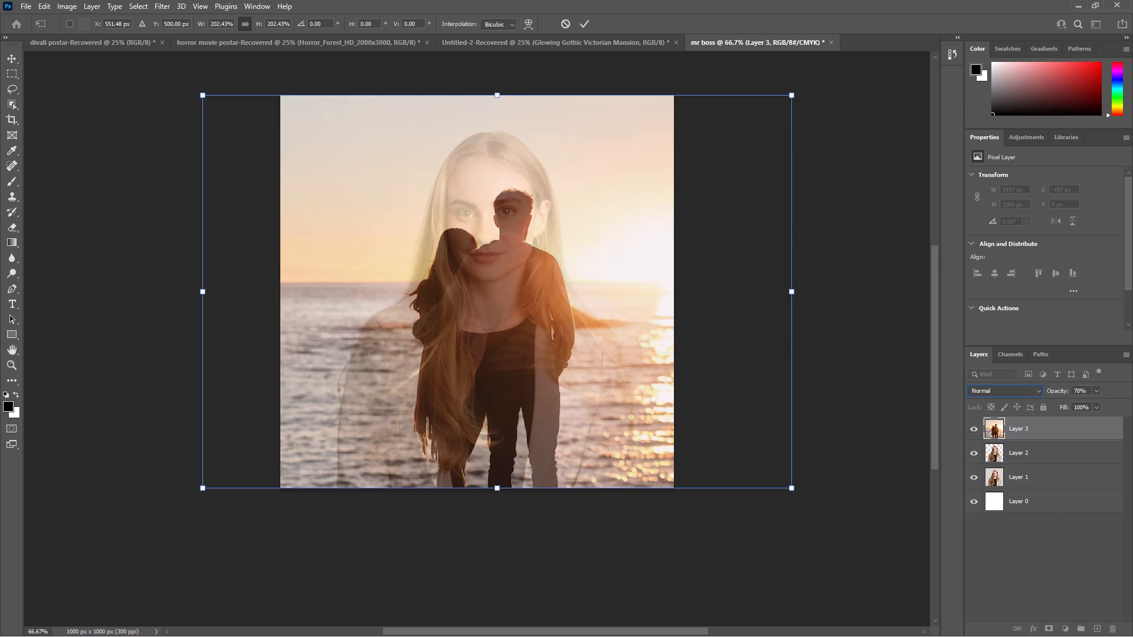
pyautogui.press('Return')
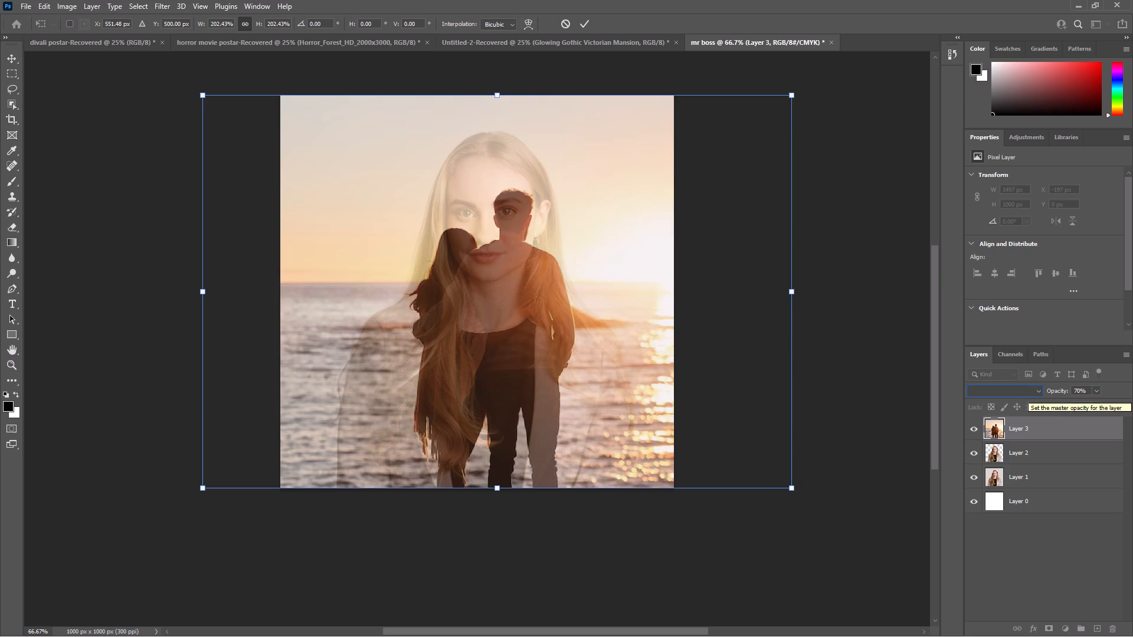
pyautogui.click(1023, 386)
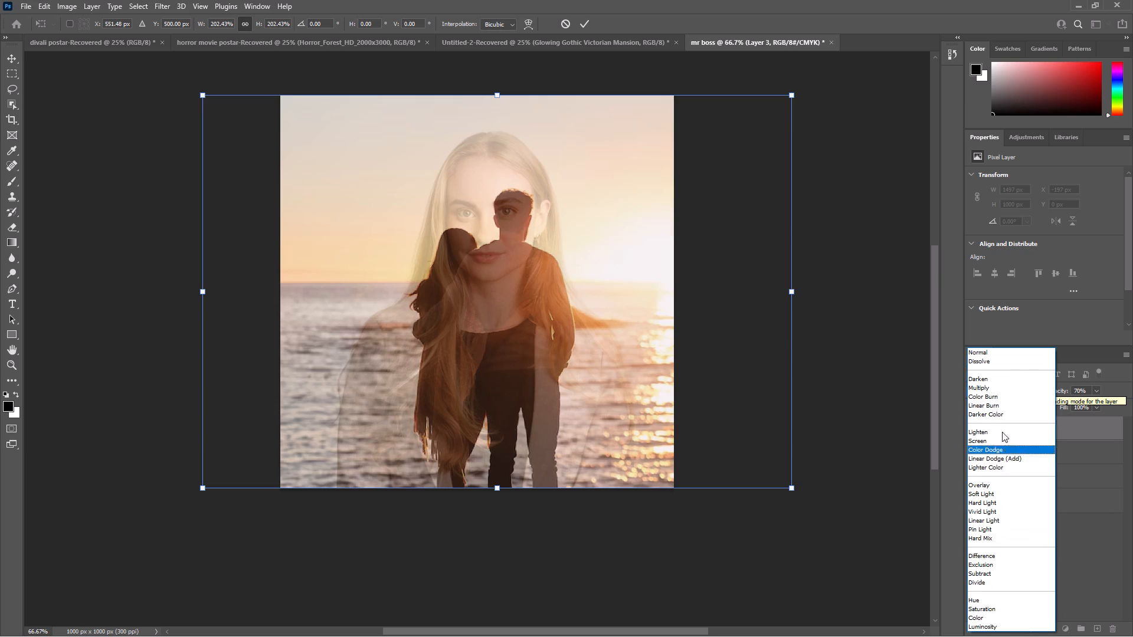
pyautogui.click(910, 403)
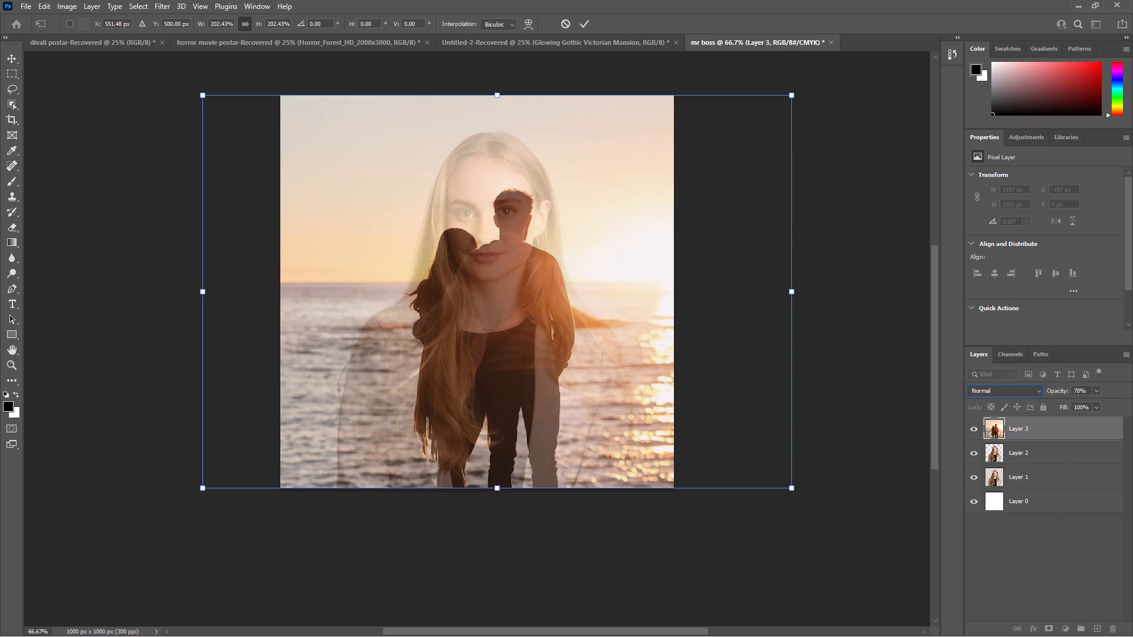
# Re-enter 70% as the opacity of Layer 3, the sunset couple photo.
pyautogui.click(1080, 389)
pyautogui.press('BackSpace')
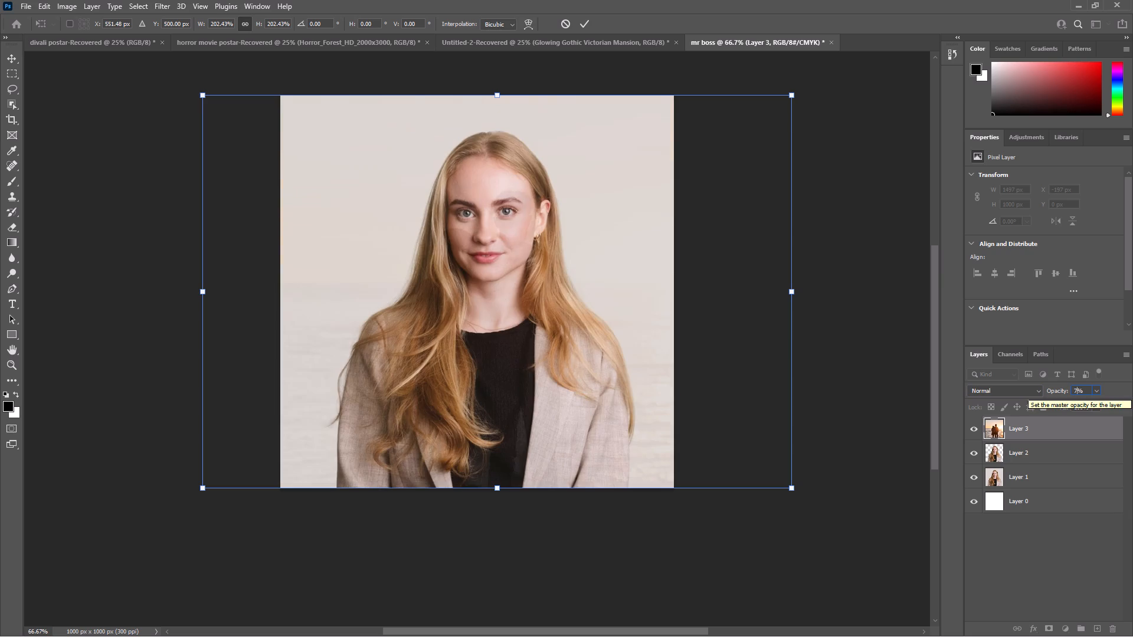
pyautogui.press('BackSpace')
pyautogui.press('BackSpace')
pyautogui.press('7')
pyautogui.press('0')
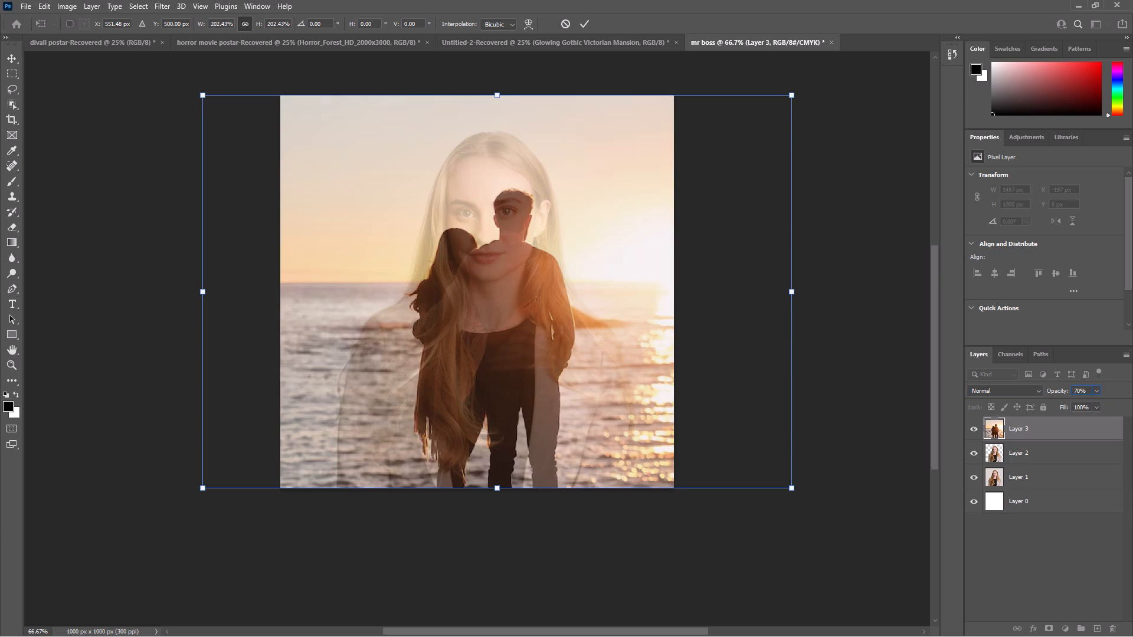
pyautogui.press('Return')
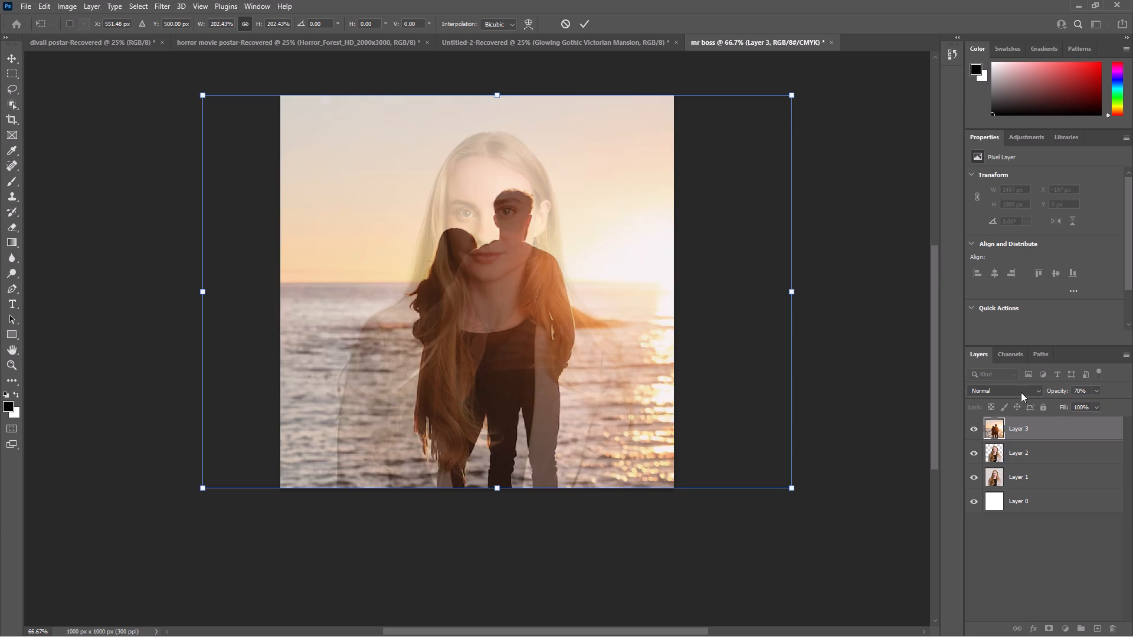
# Switch to Chrome and replay the double exposure tutorial's part on placing the couple photo, lowering its opacity and choosing its blend mode.
pyautogui.click(1014, 389)
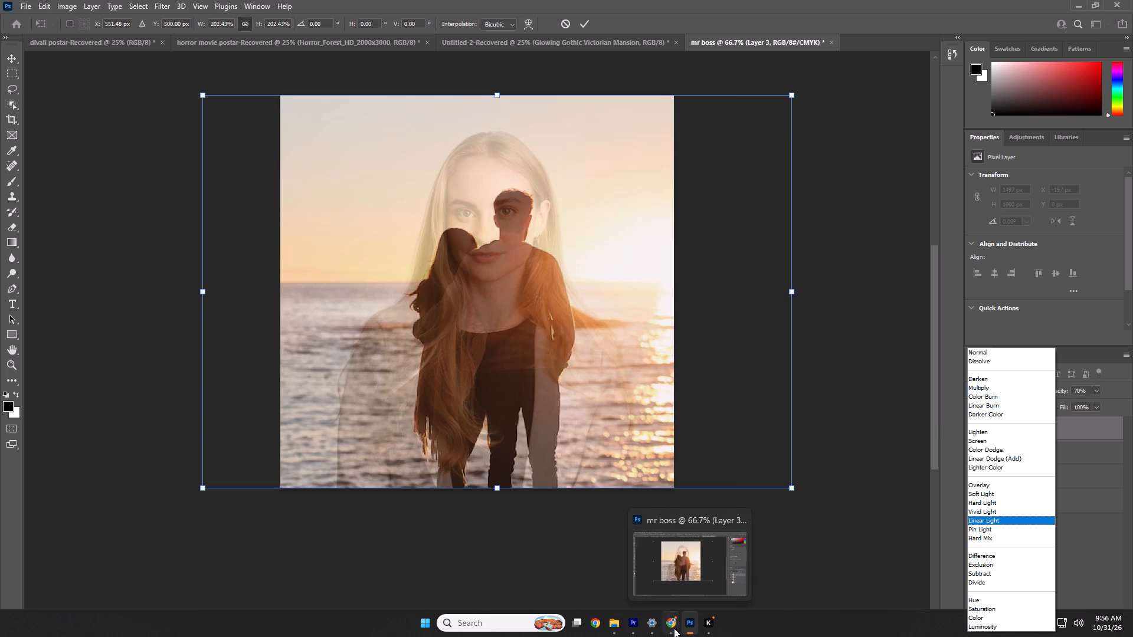
pyautogui.click(660, 580)
pyautogui.press('Left')
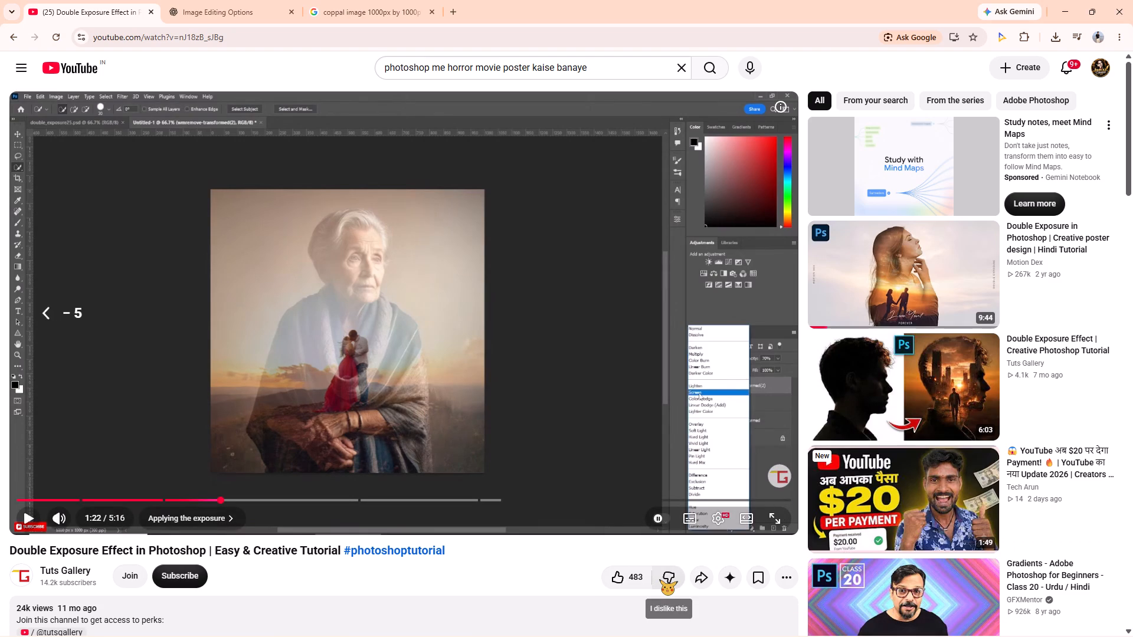
pyautogui.press('space')
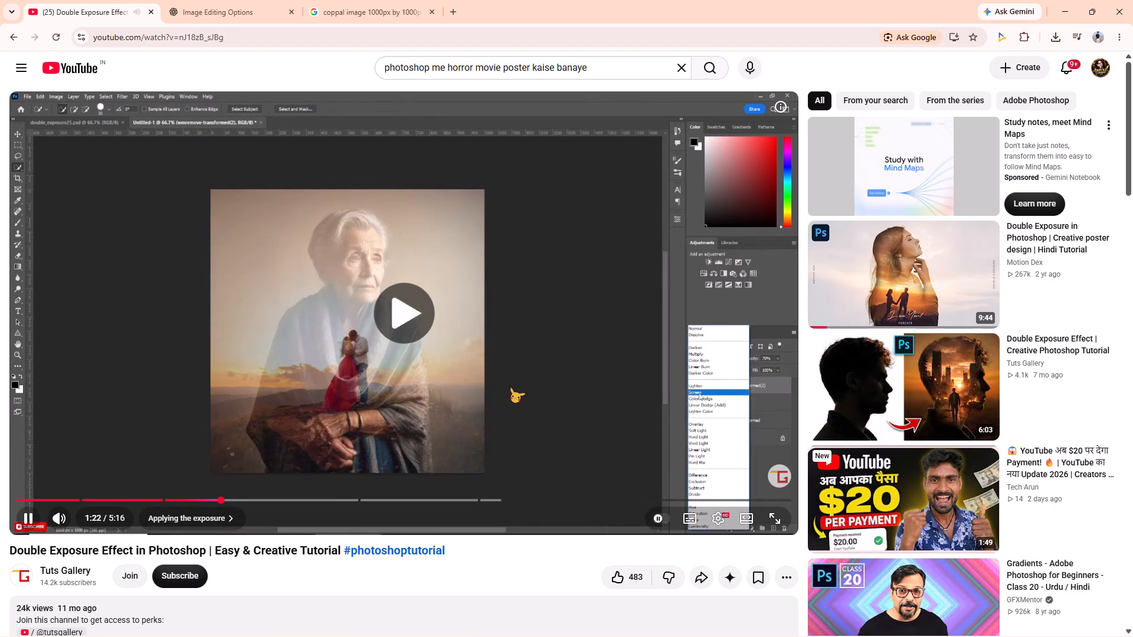
pyautogui.press('Left')
pyautogui.press('Left')
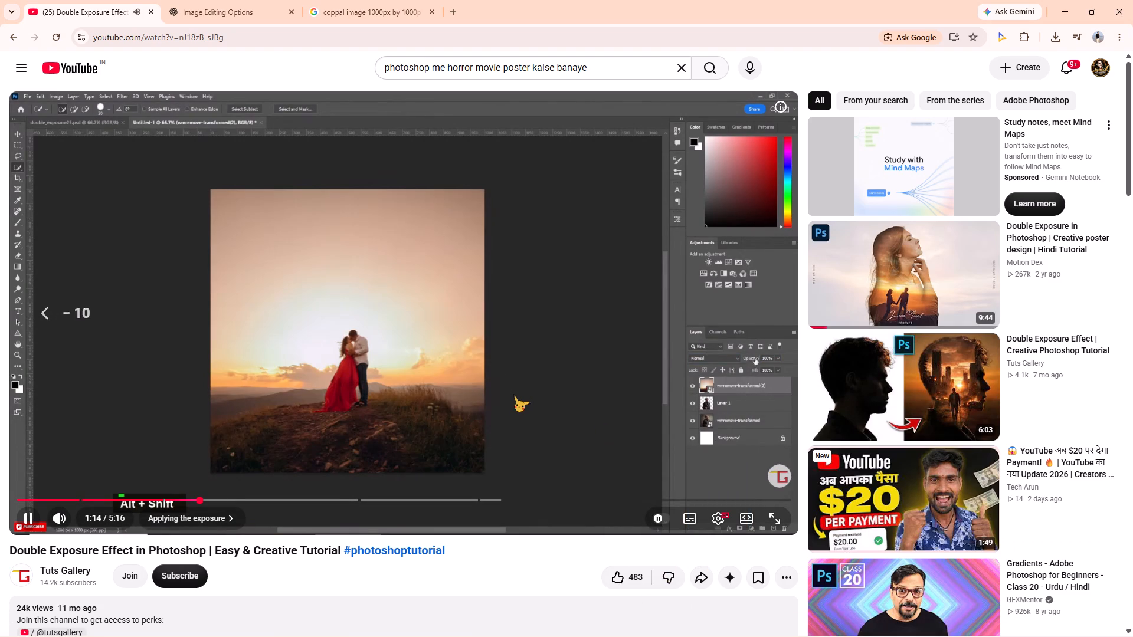
pyautogui.press('Left')
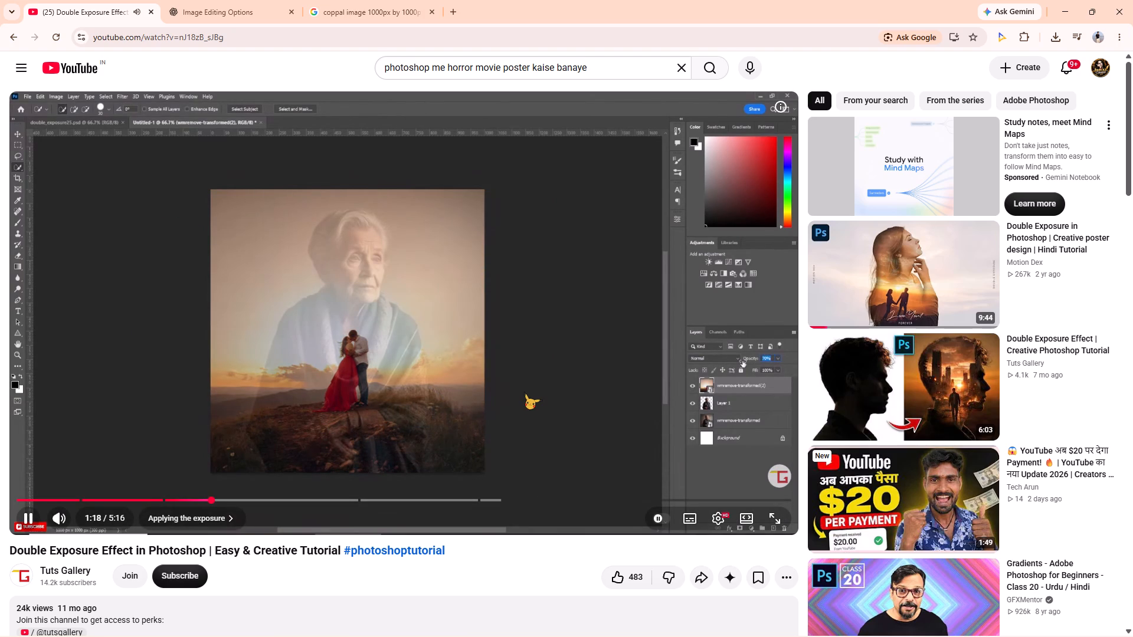
pyautogui.press('space')
pyautogui.press('Left')
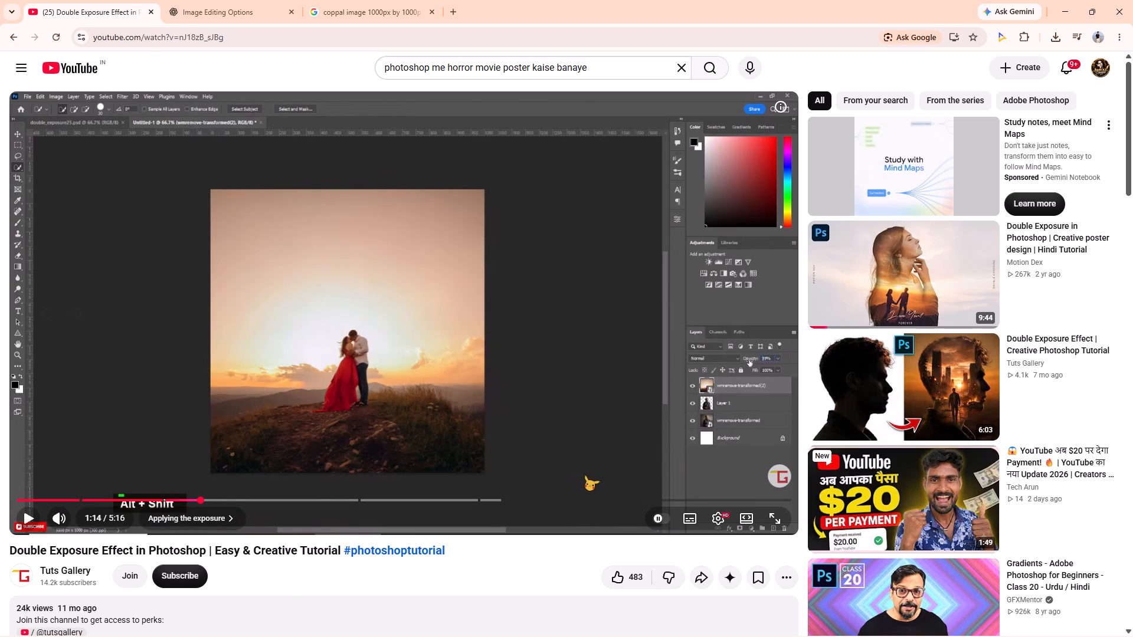
pyautogui.press('Left')
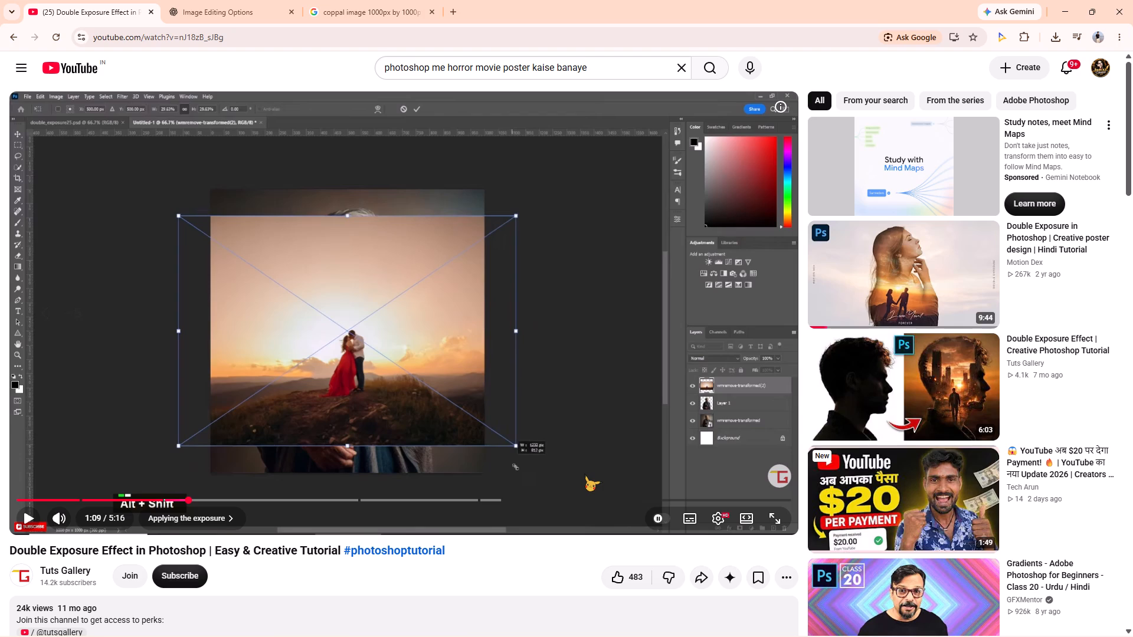
pyautogui.press('Left')
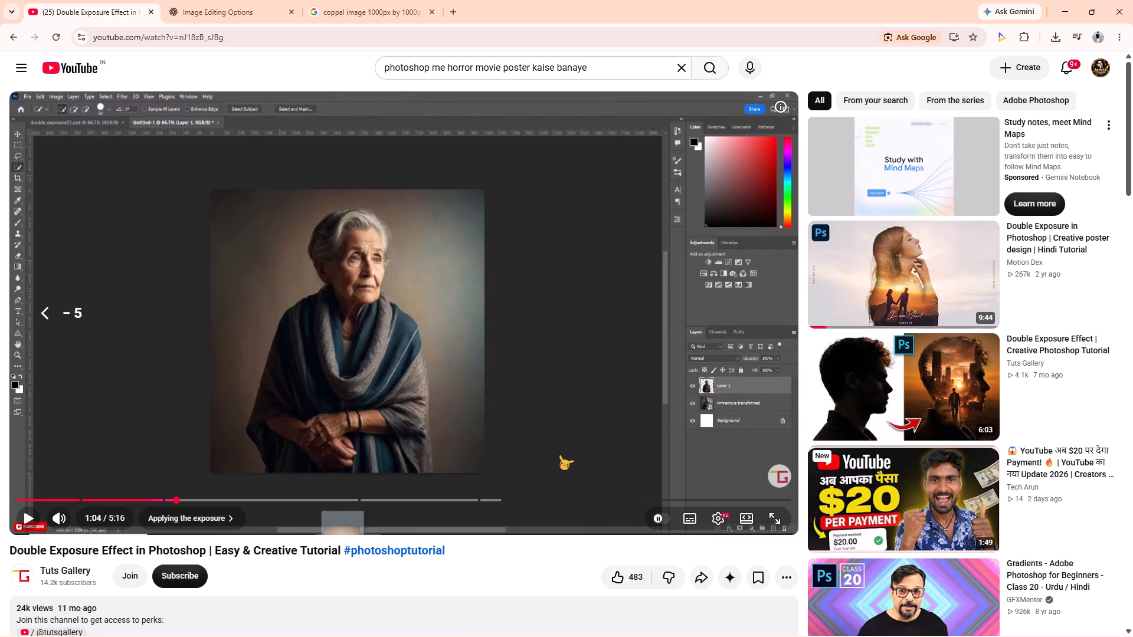
pyautogui.press('space')
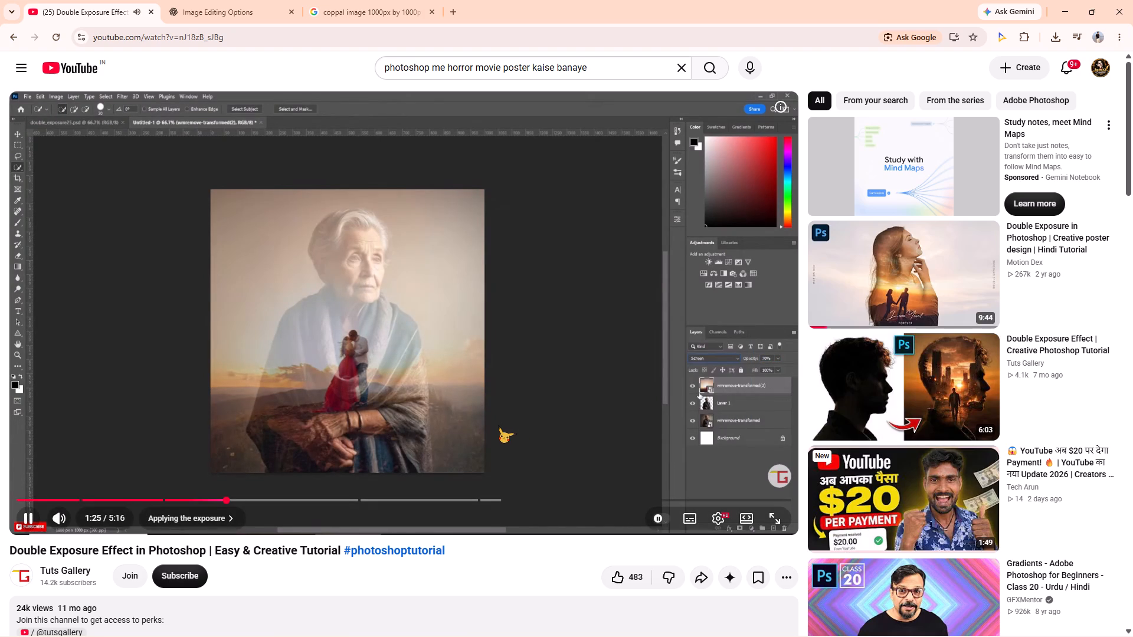
pyautogui.press('space')
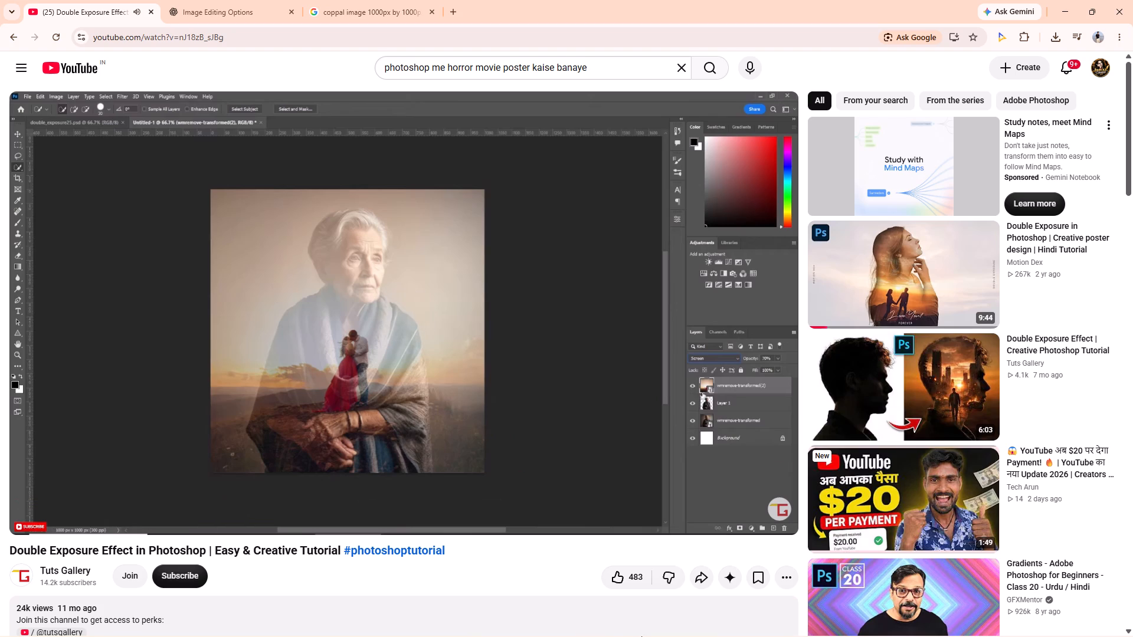
# Return to the couple image search, preview the photo of a couple walking hand in hand on a beach, and browse its related images.
pyautogui.click(358, 0)
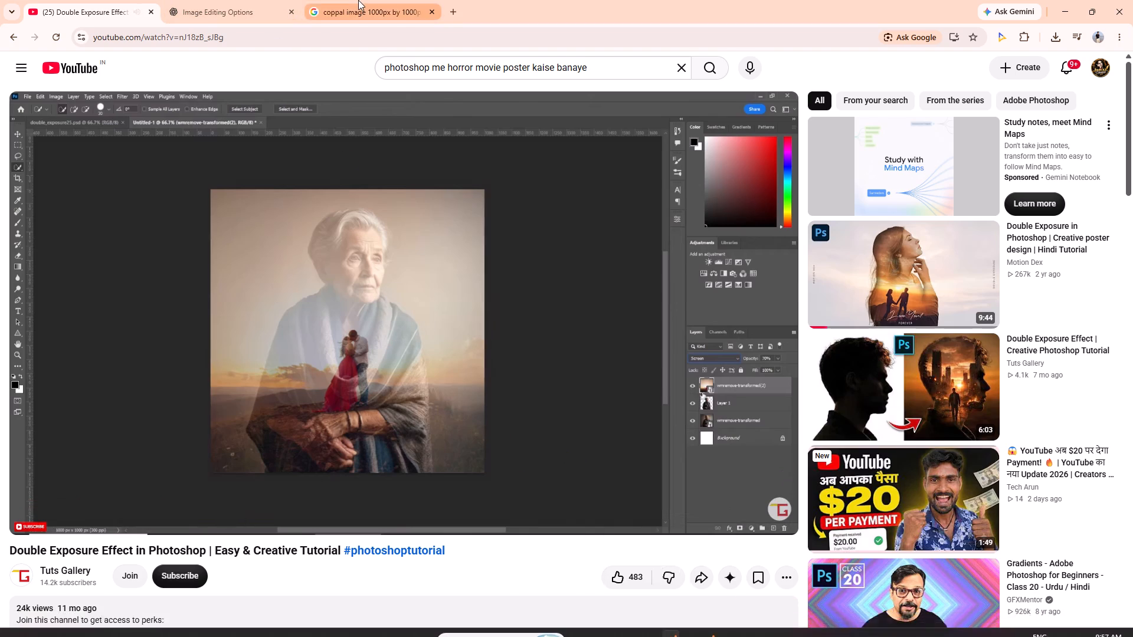
pyautogui.scroll(1, 585, 399)
pyautogui.scroll(-3, 732, 396)
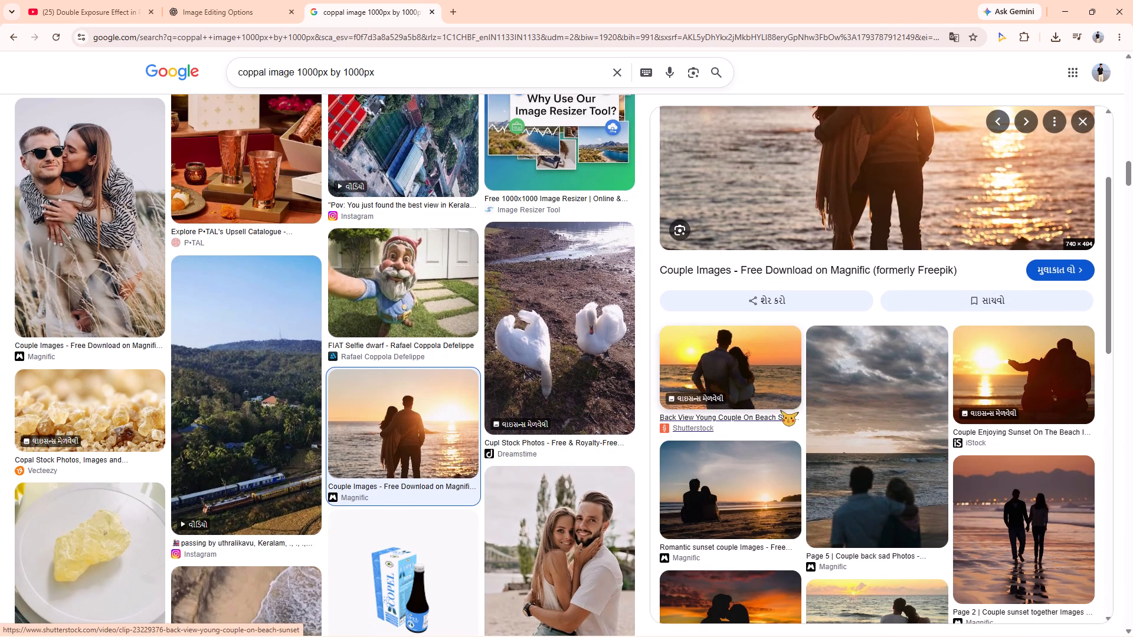
pyautogui.scroll(-2, 875, 432)
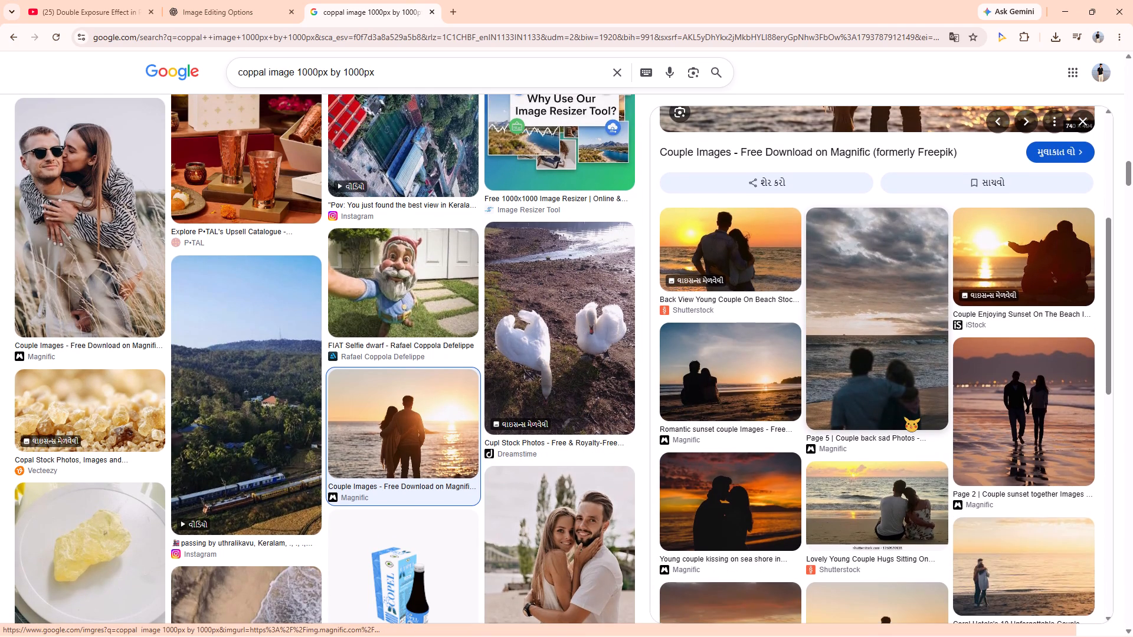
pyautogui.click(992, 452)
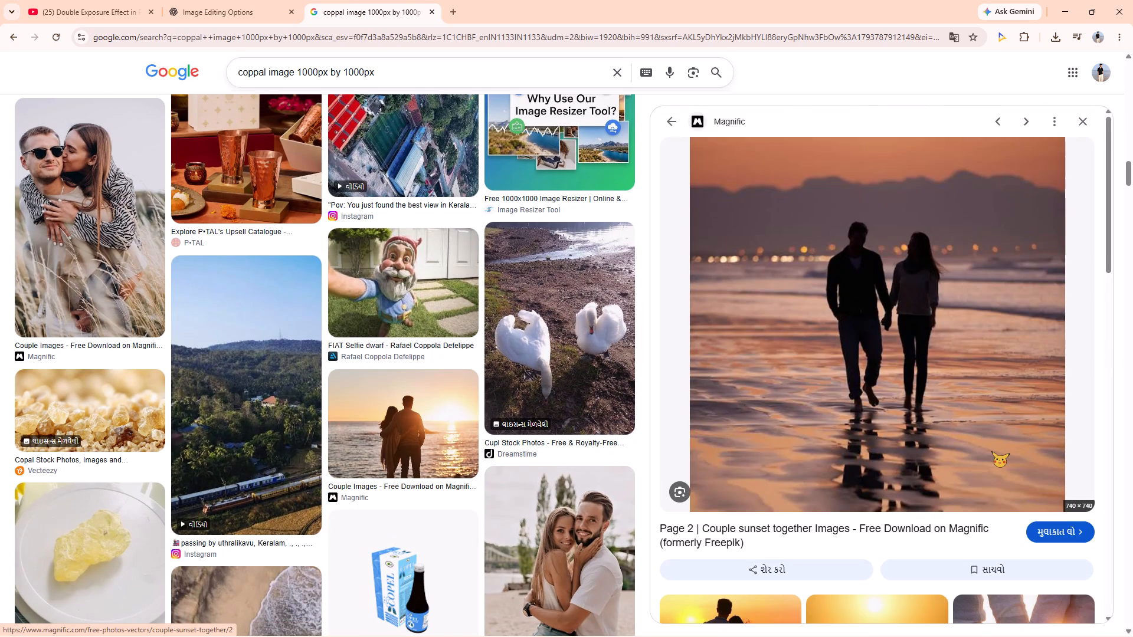
pyautogui.scroll(-5, 905, 431)
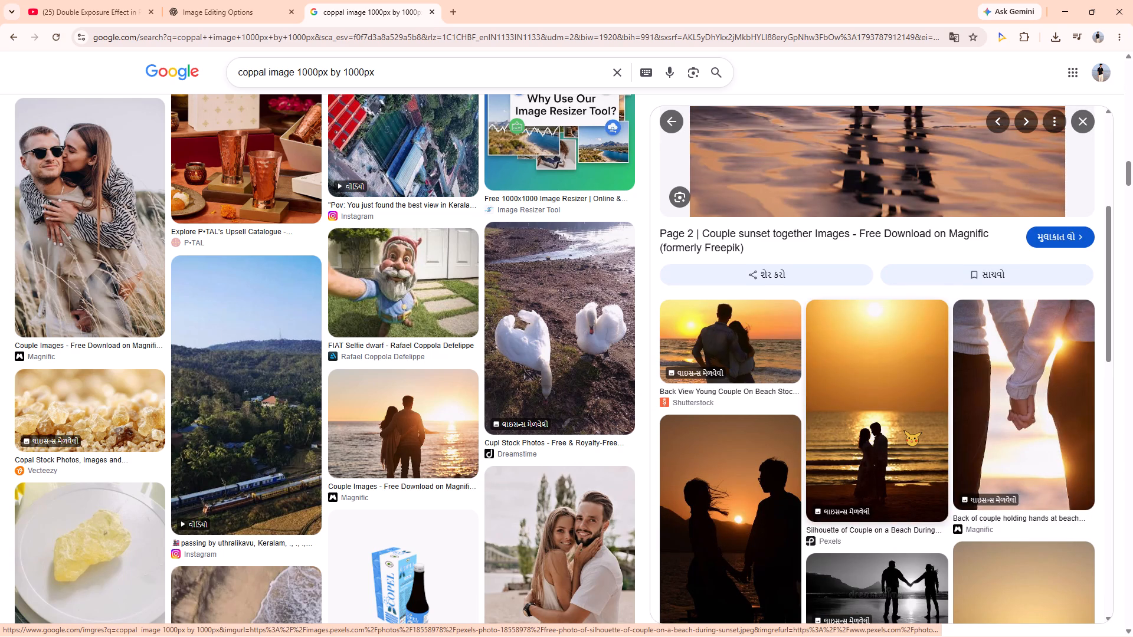
pyautogui.scroll(-5, 904, 431)
pyautogui.scroll(5, 935, 429)
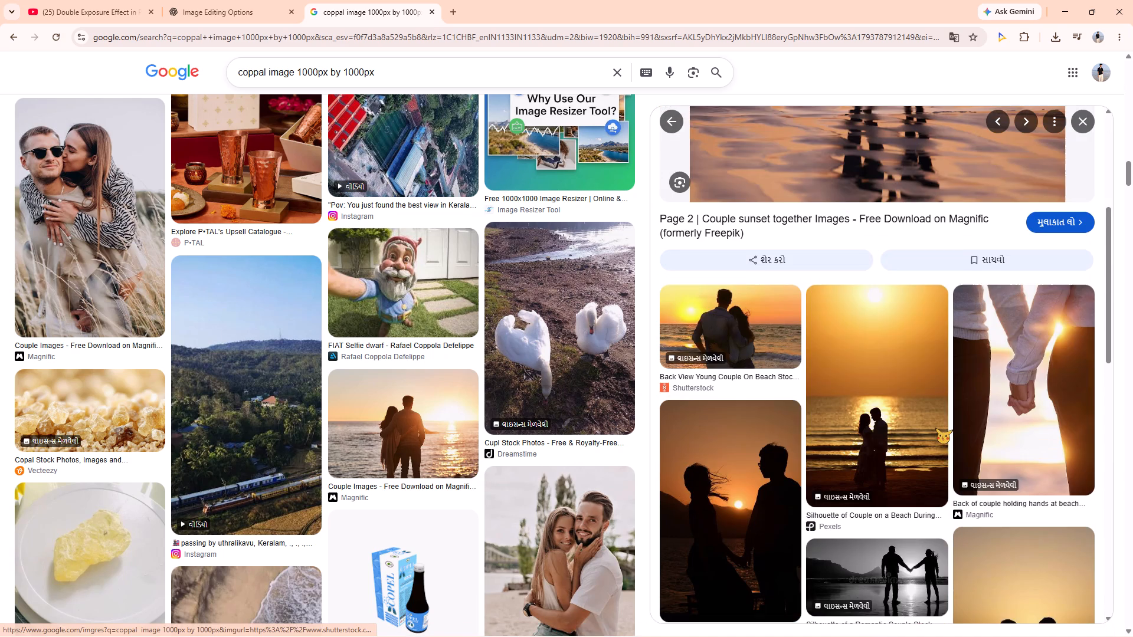
pyautogui.scroll(4, 935, 428)
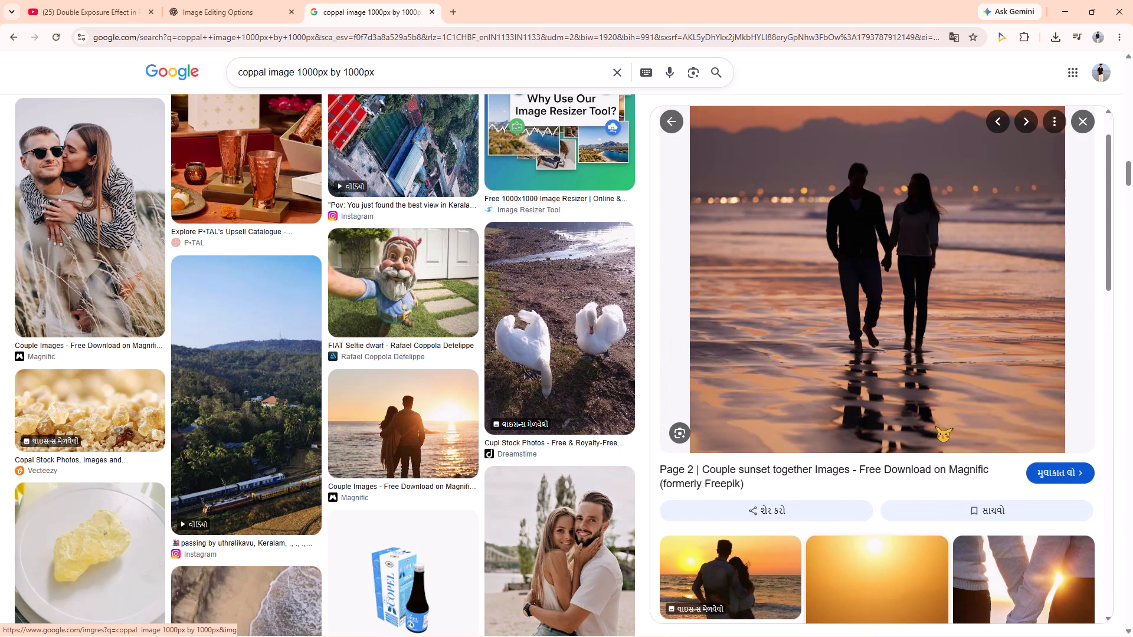
pyautogui.click(667, 126)
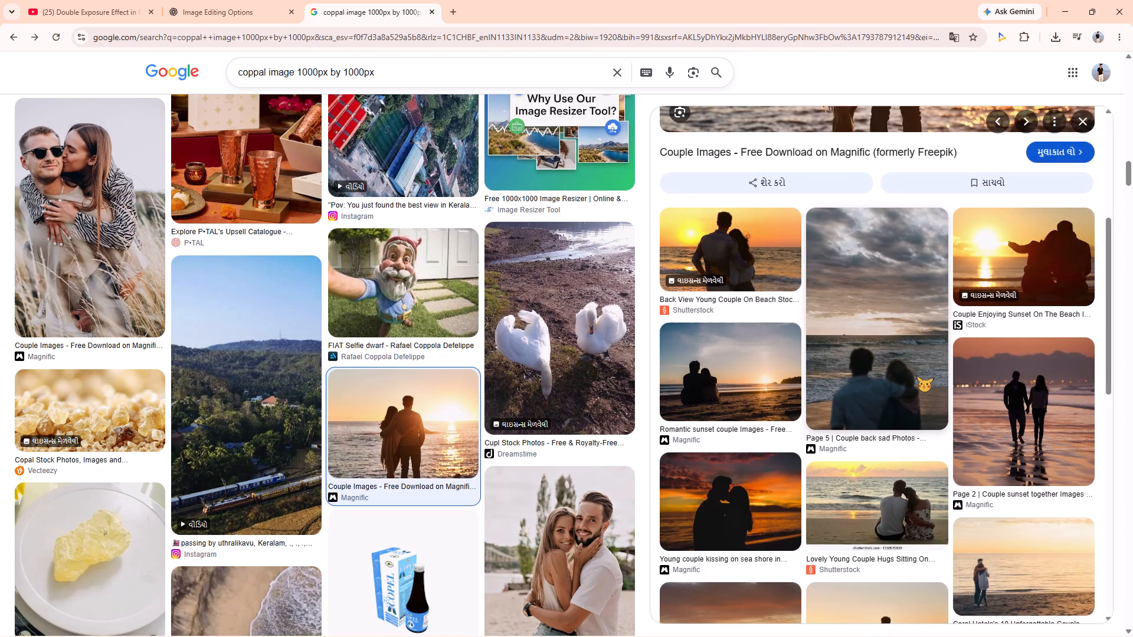
# Preview the Shutterstock photo of a couple hugging on the beach at sunset and browse its related images for an alternative.
pyautogui.scroll(-4, 915, 380)
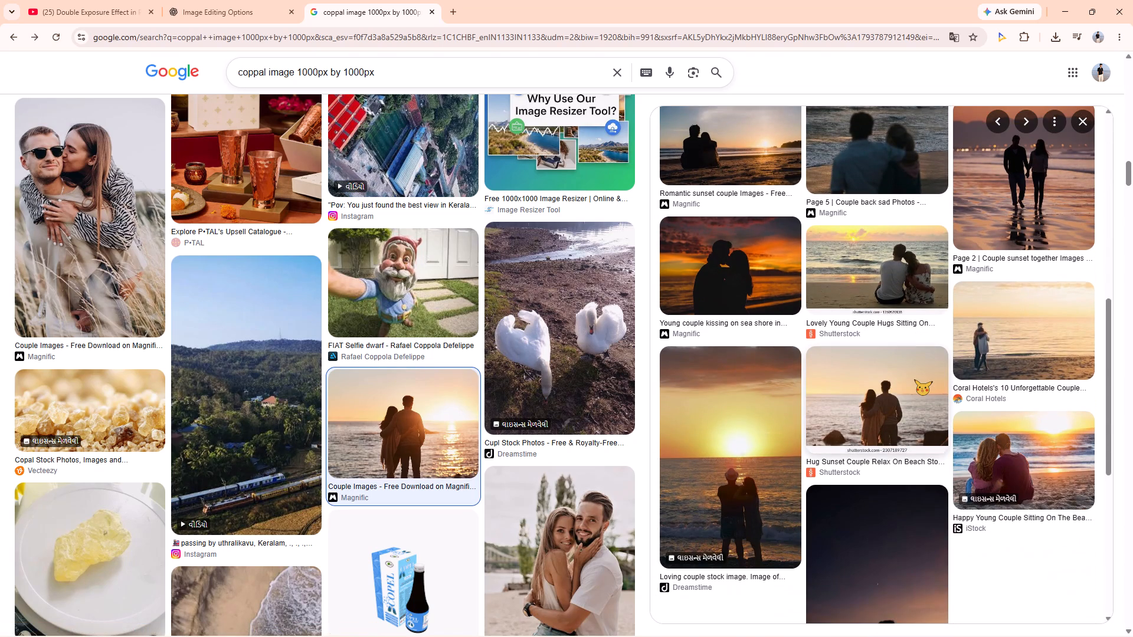
pyautogui.click(895, 404)
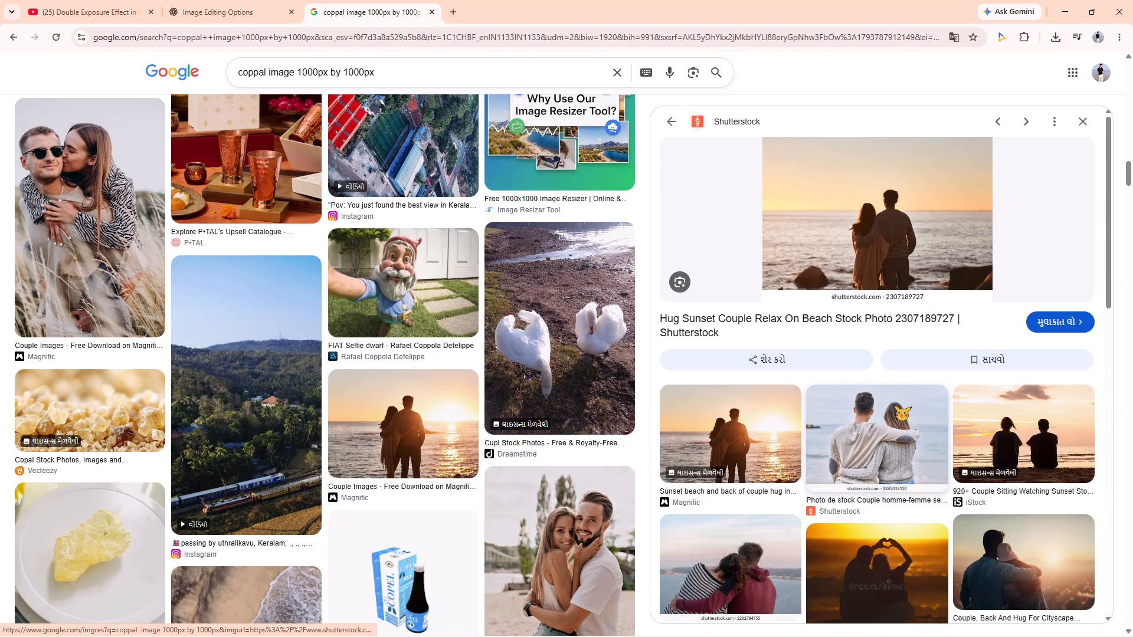
pyautogui.scroll(-4, 900, 405)
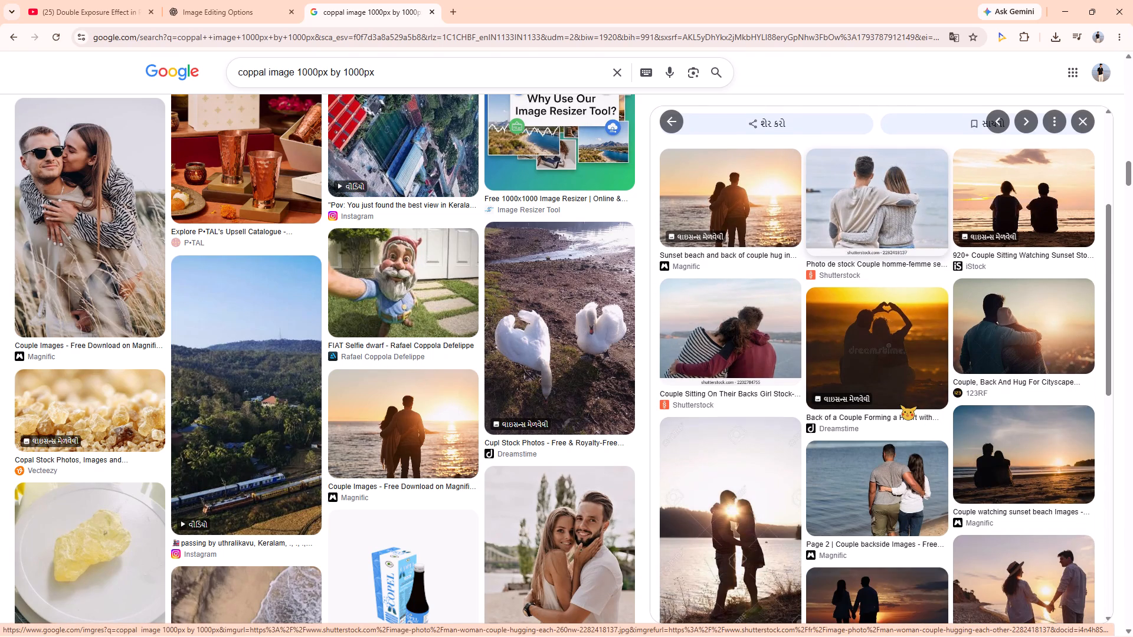
pyautogui.scroll(-4, 900, 405)
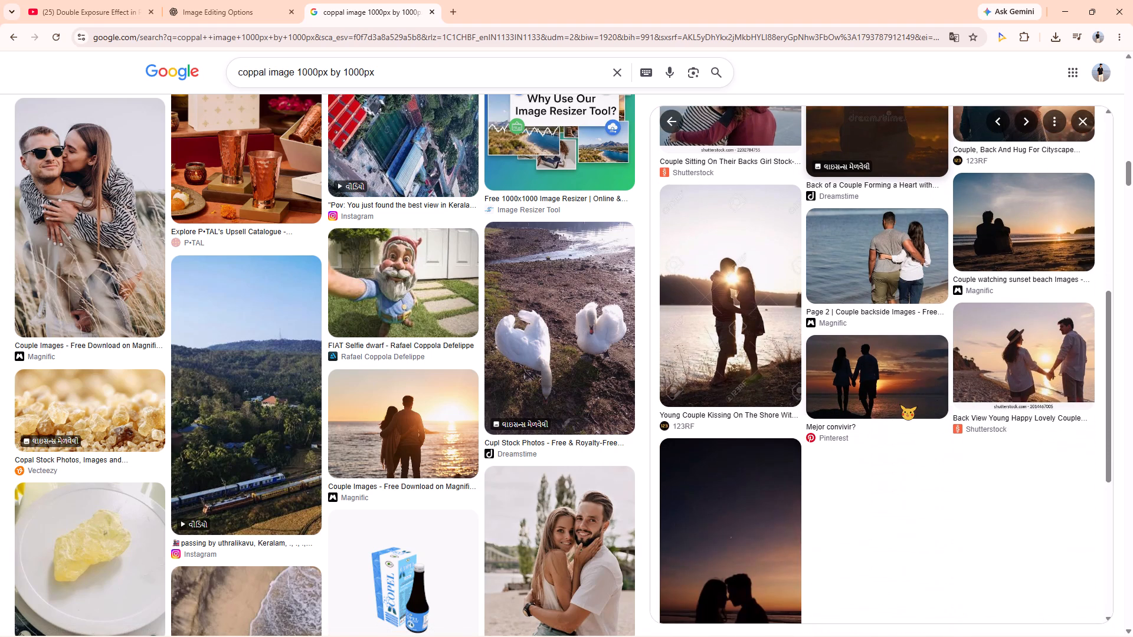
pyautogui.scroll(7, 902, 403)
pyautogui.scroll(-6, 902, 403)
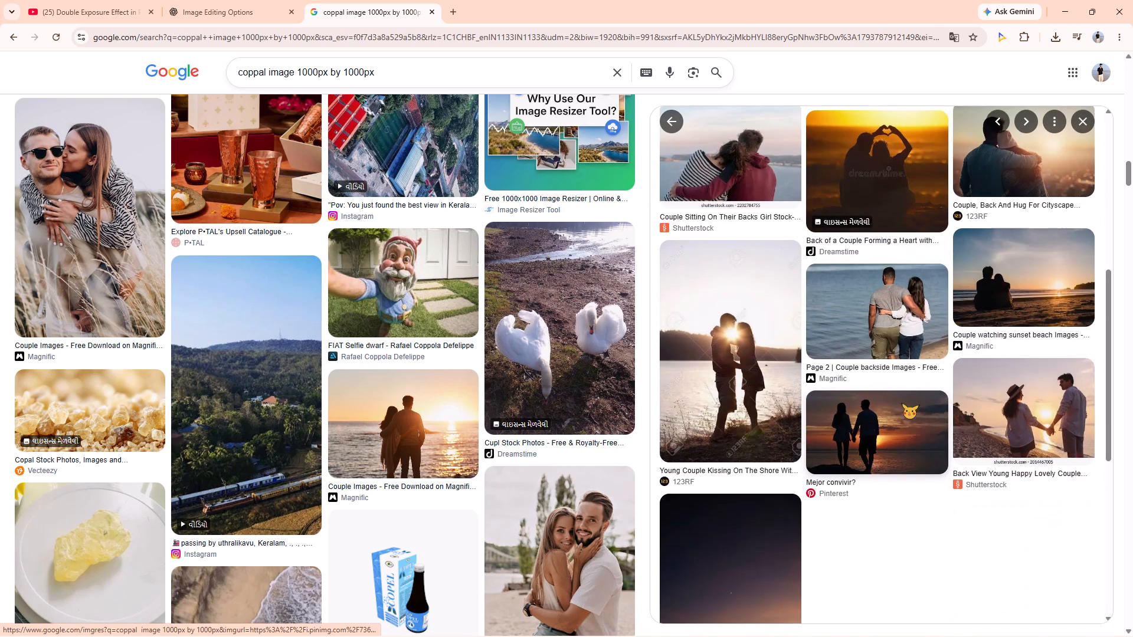
pyautogui.scroll(-3, 905, 401)
pyautogui.scroll(16, 916, 393)
pyautogui.click(666, 116)
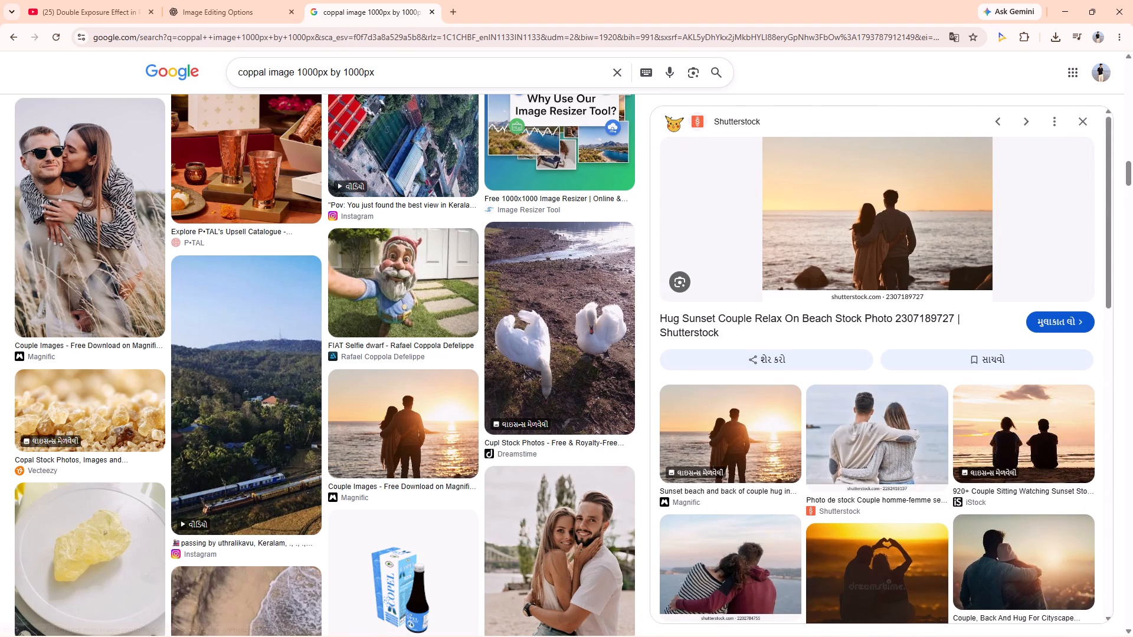
pyautogui.scroll(-4, 881, 395)
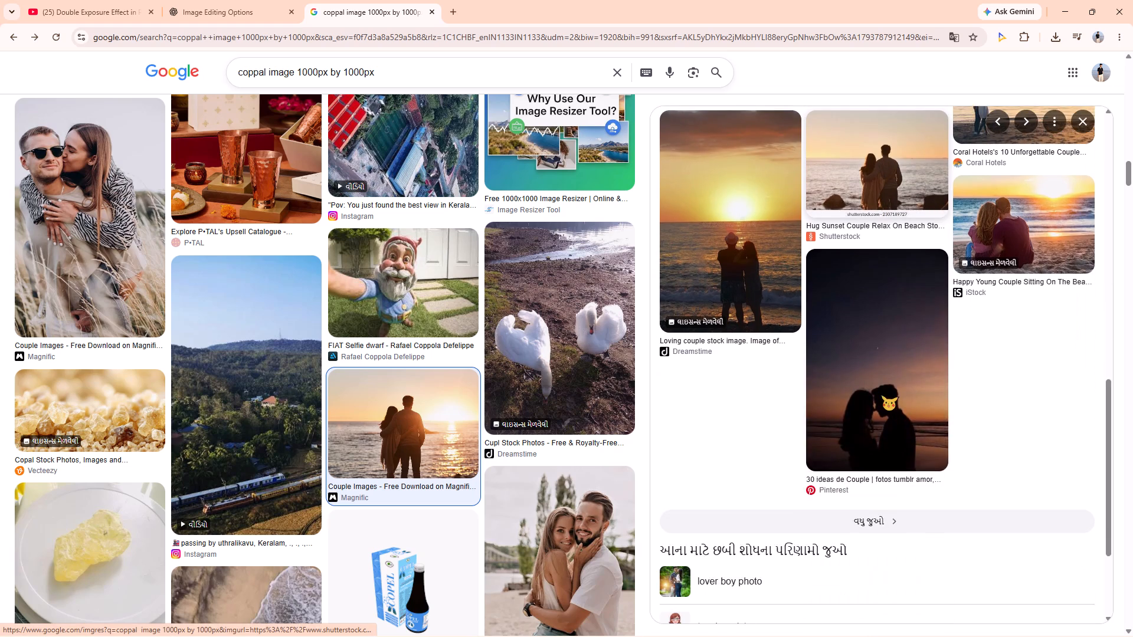
pyautogui.scroll(6, 881, 395)
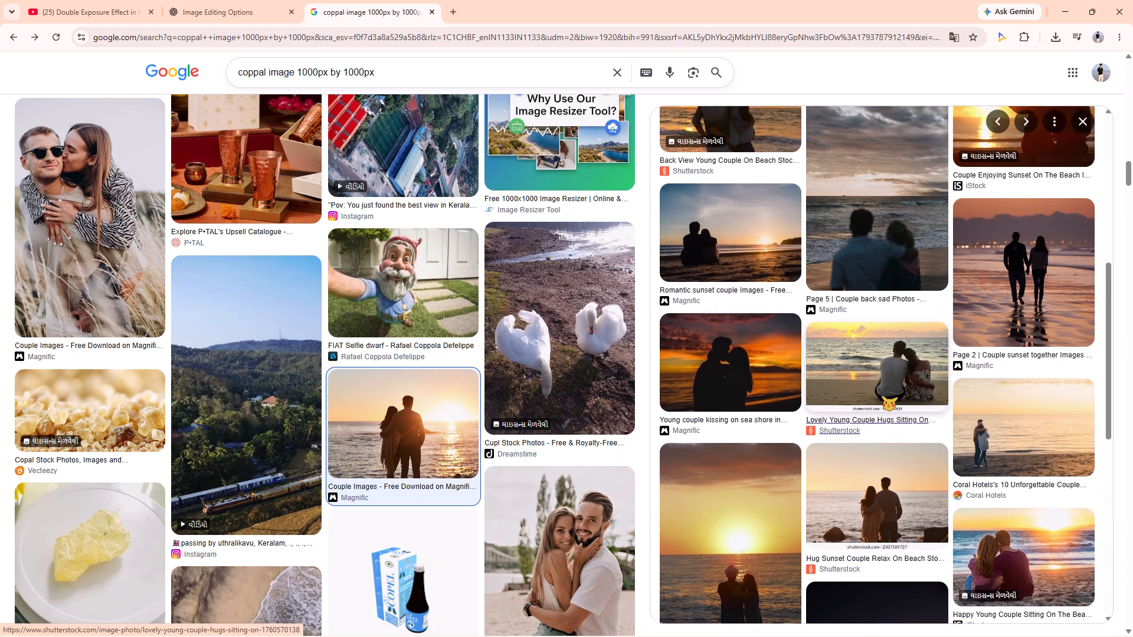
pyautogui.scroll(2, 881, 395)
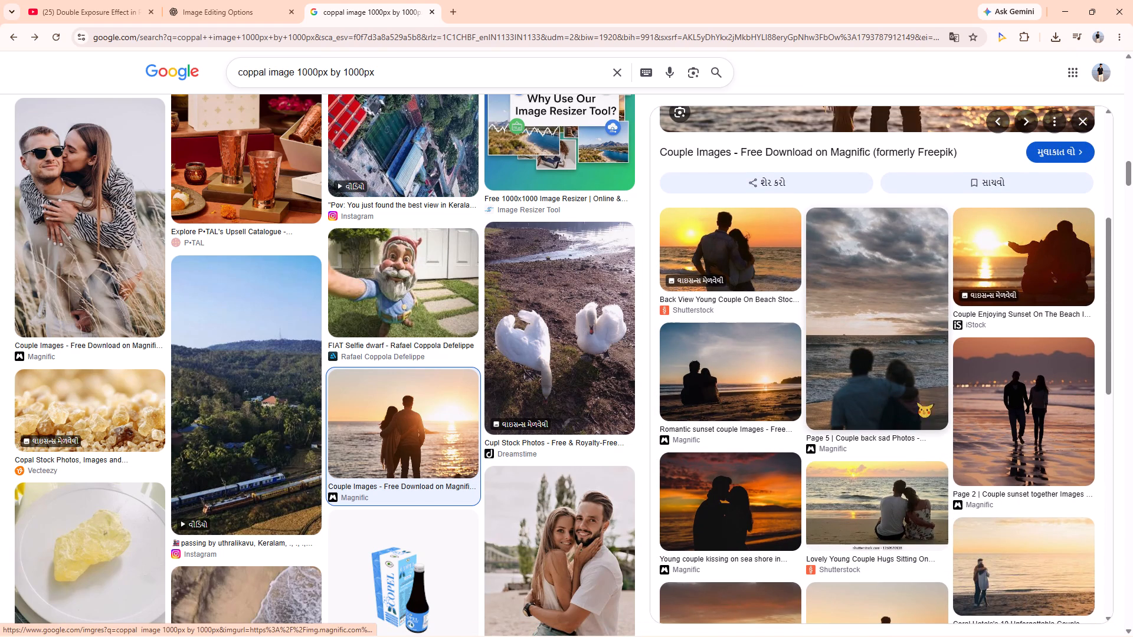
pyautogui.click(1016, 423)
pyautogui.scroll(-4, 927, 411)
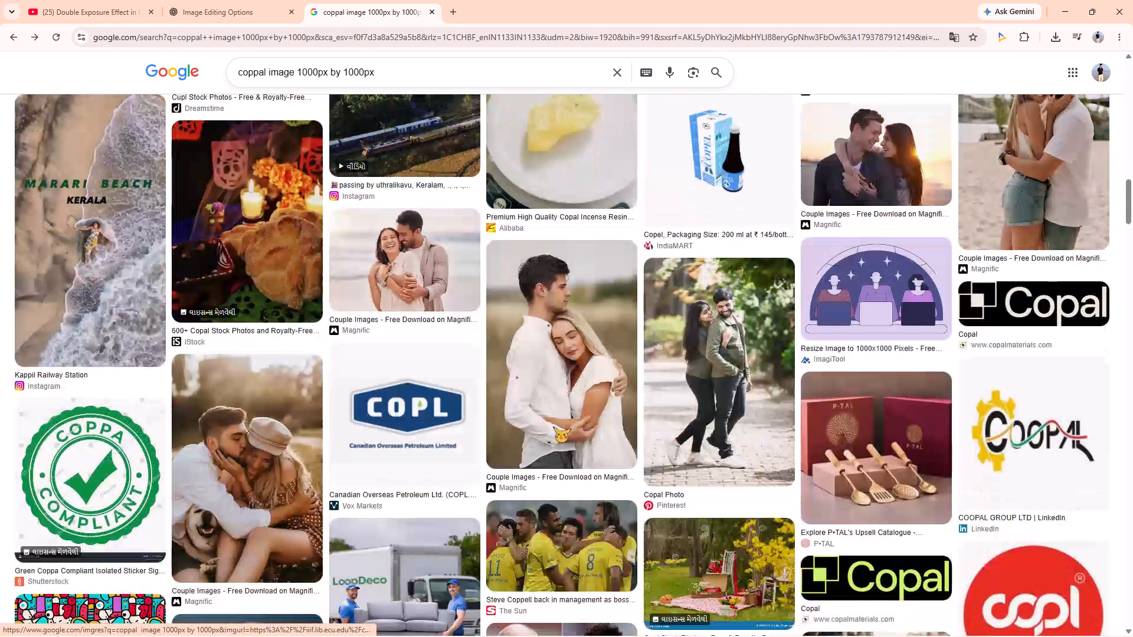
pyautogui.scroll(20, 554, 427)
pyautogui.scroll(16, 554, 427)
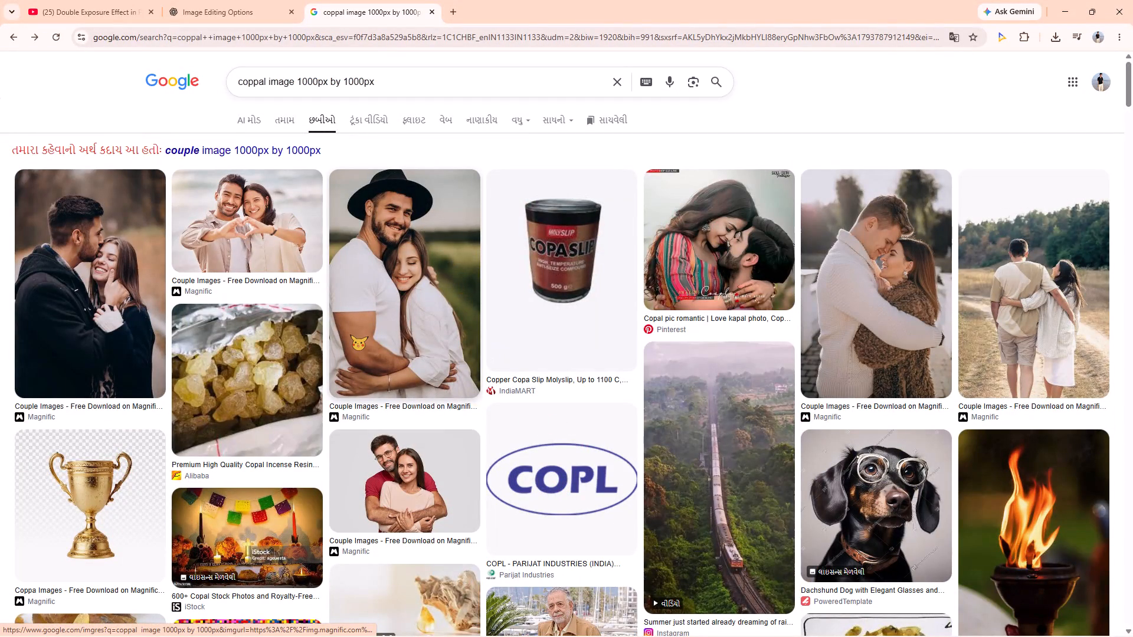
# Search images for the corrected phrase "couple image 1000px by 1000px" and examine the results for a suitable couple photo.
pyautogui.click(268, 149)
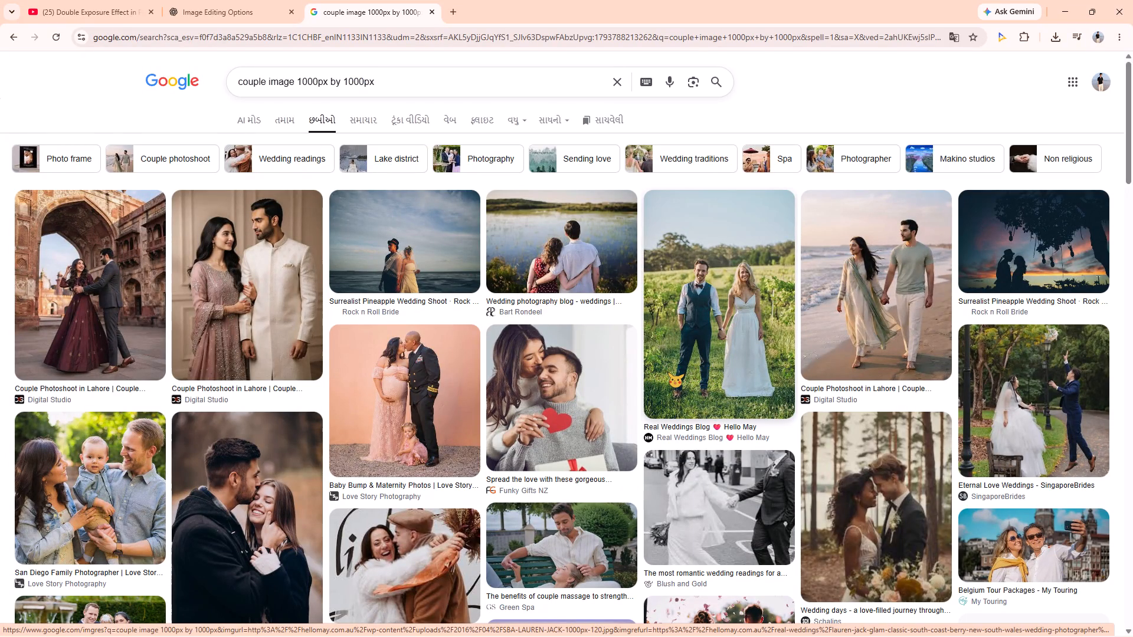
pyautogui.scroll(-2, 667, 372)
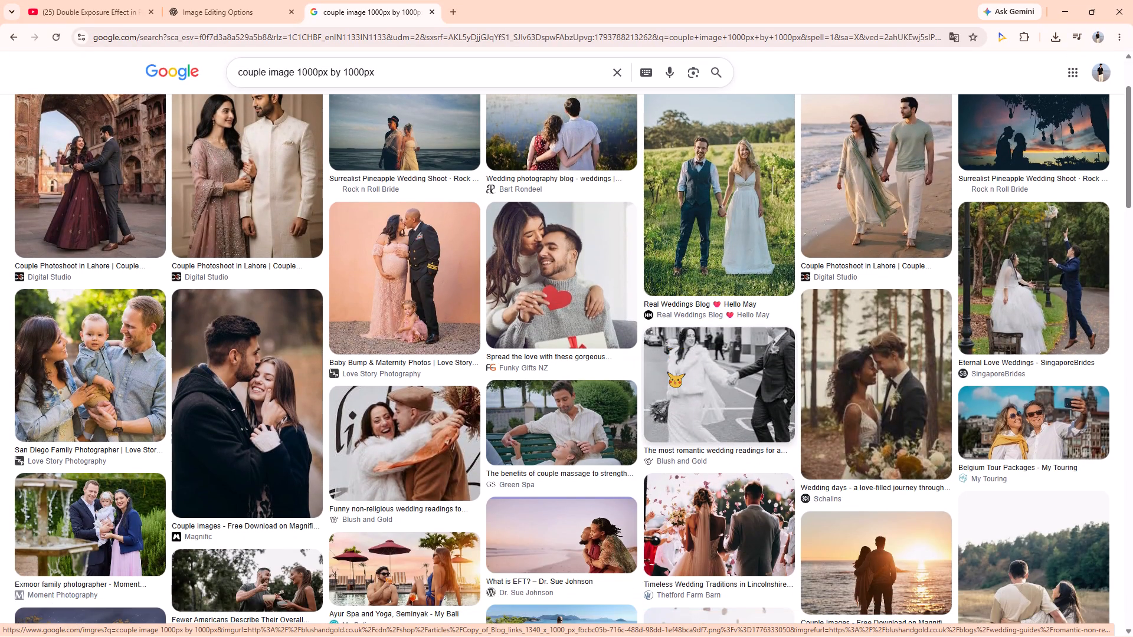
pyautogui.scroll(-5, 667, 372)
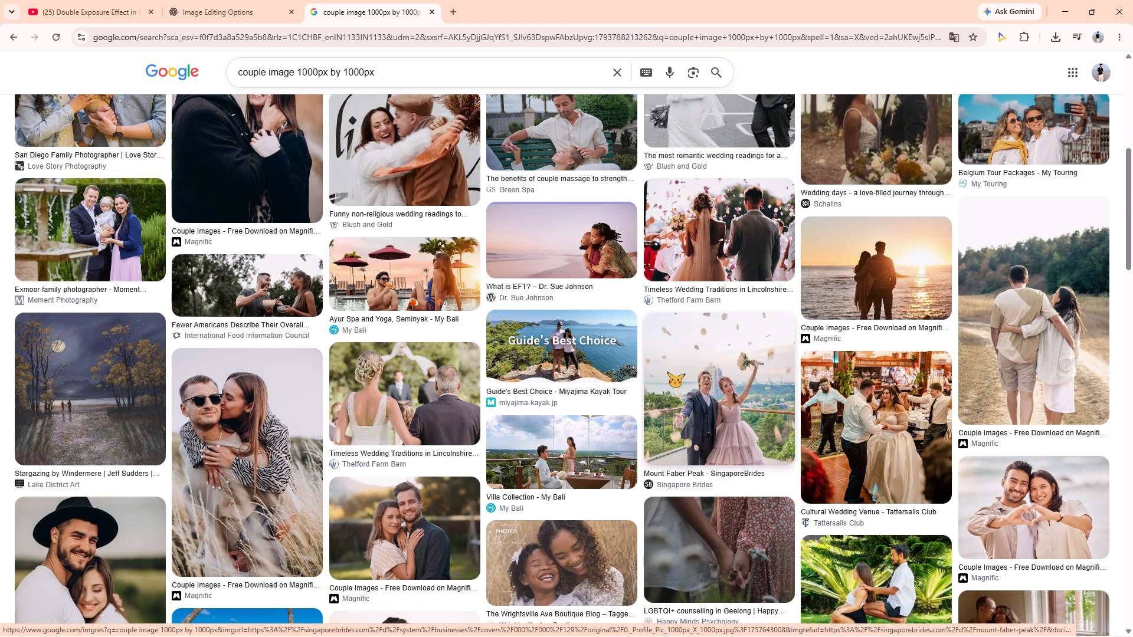
pyautogui.scroll(-3, 667, 372)
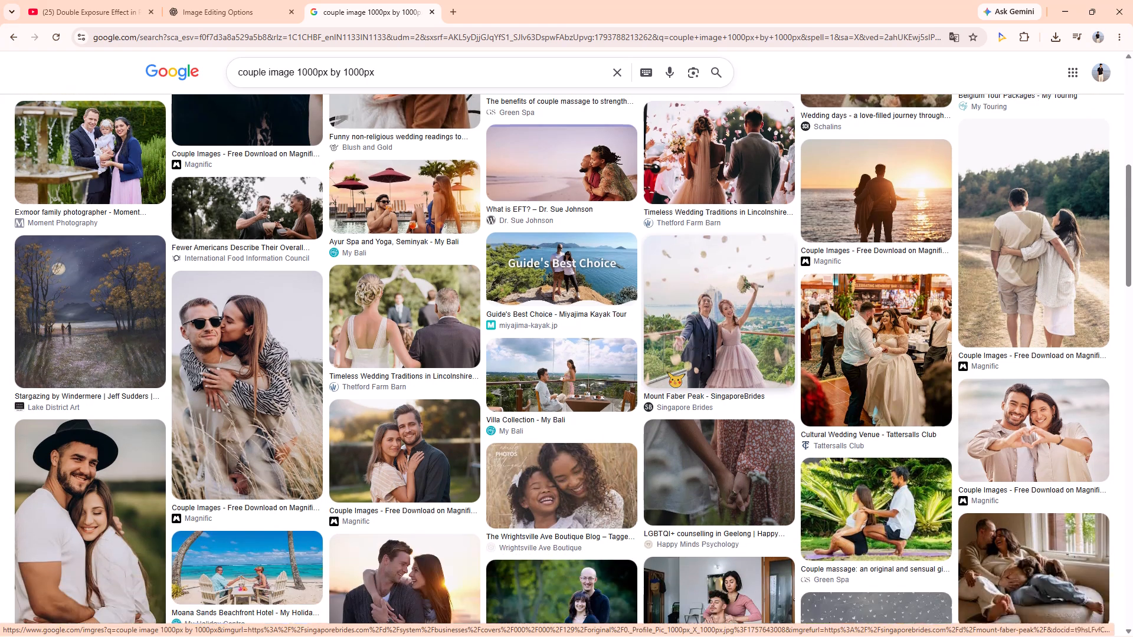
pyautogui.scroll(-6, 667, 372)
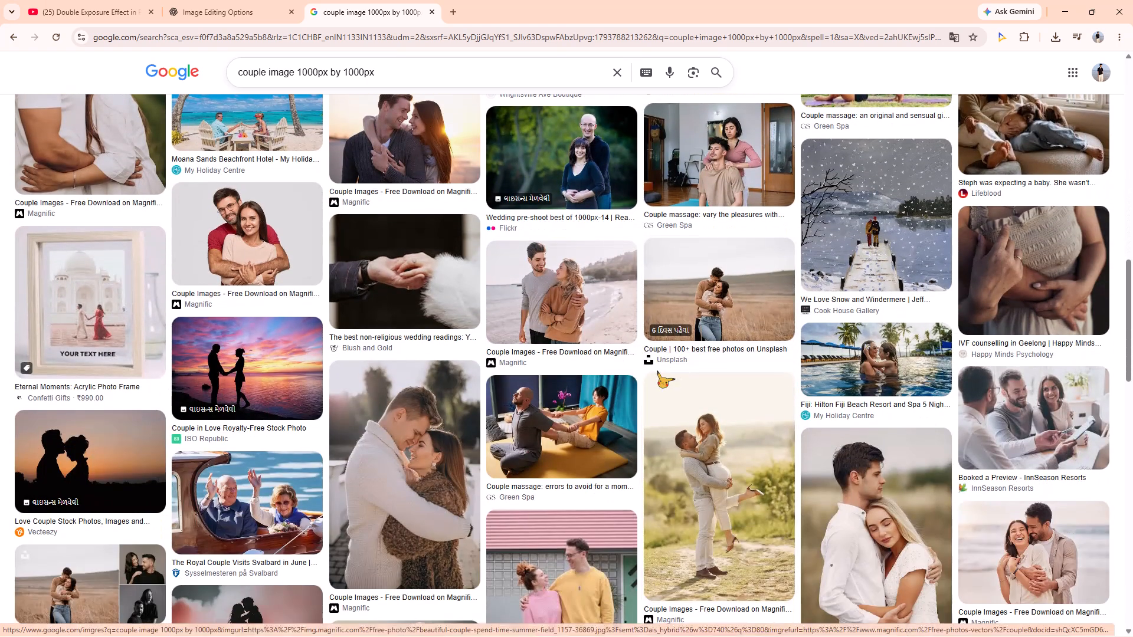
pyautogui.scroll(-8, 661, 372)
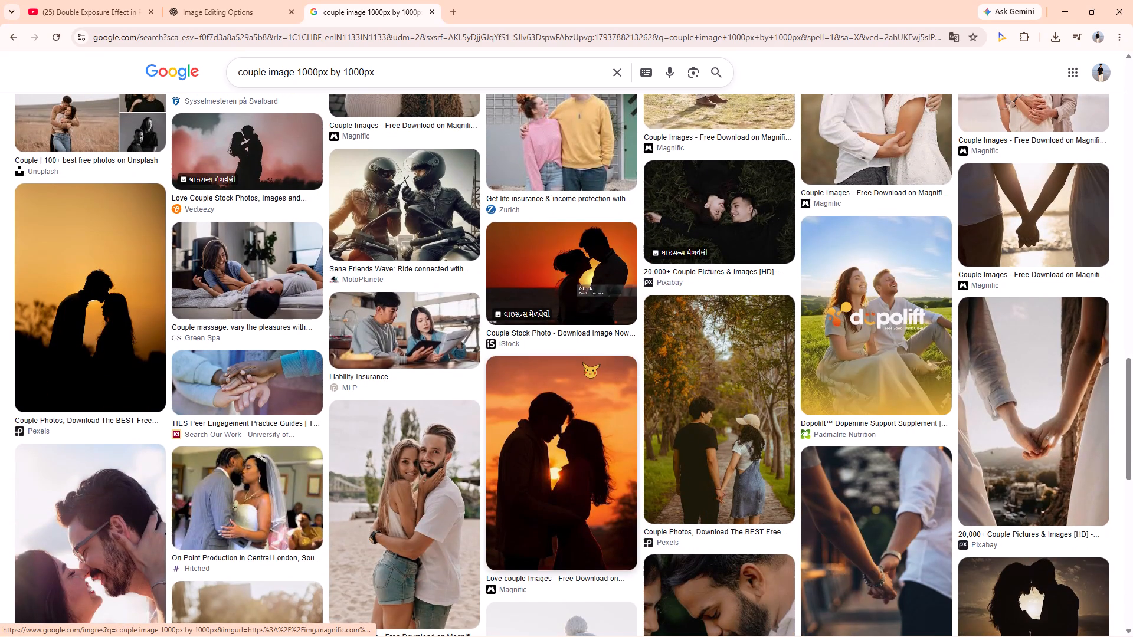
pyautogui.scroll(-8, 582, 363)
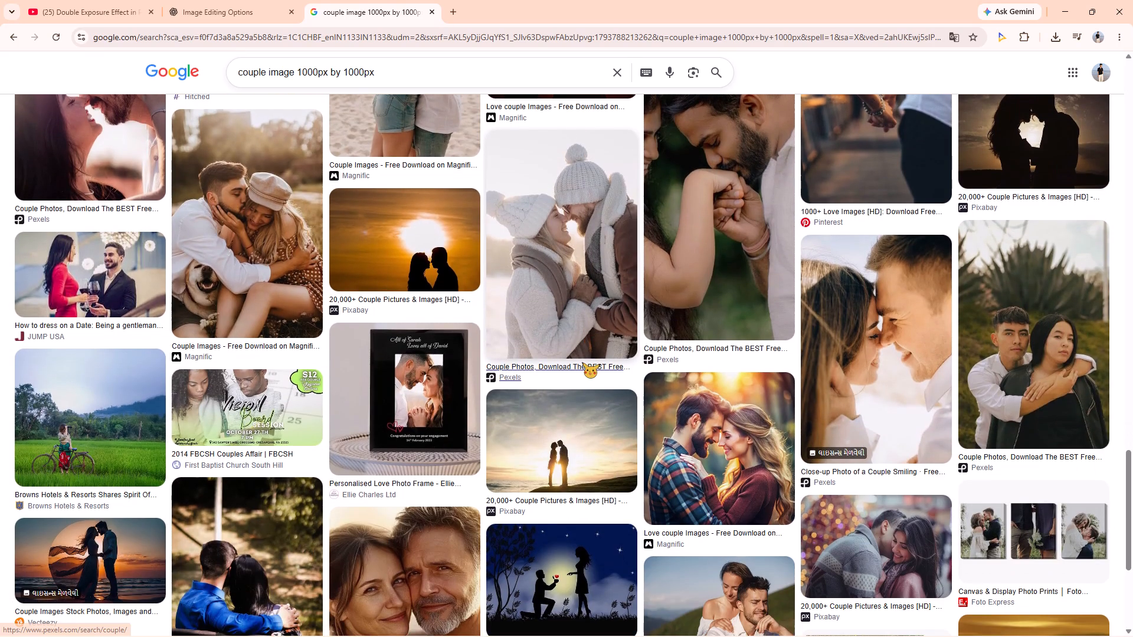
pyautogui.scroll(-1, 619, 366)
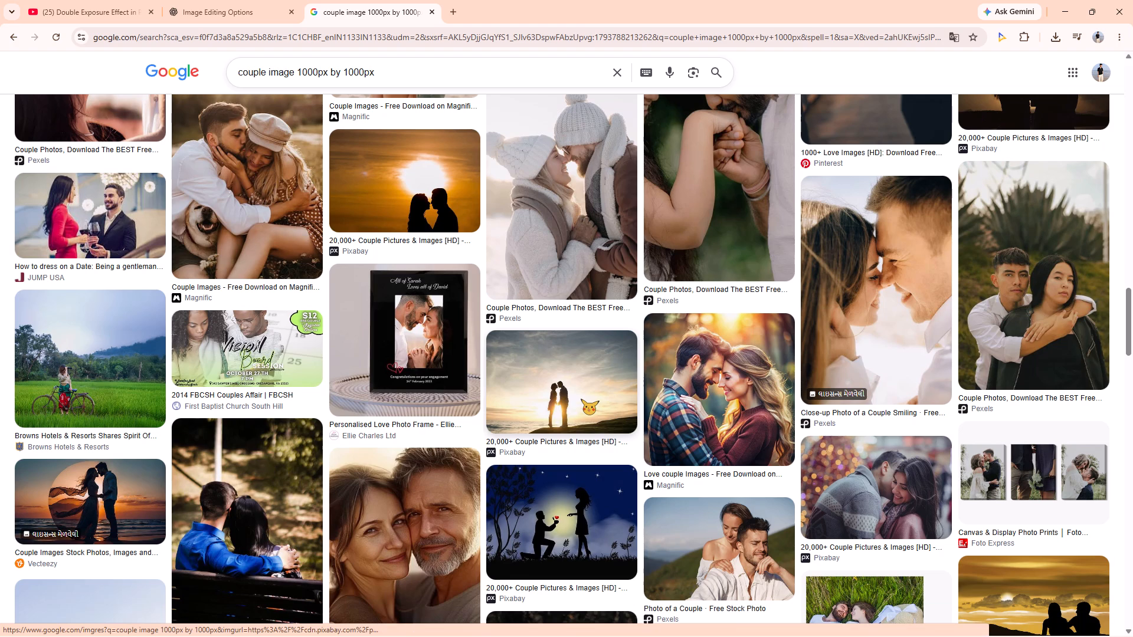
pyautogui.scroll(-11, 581, 399)
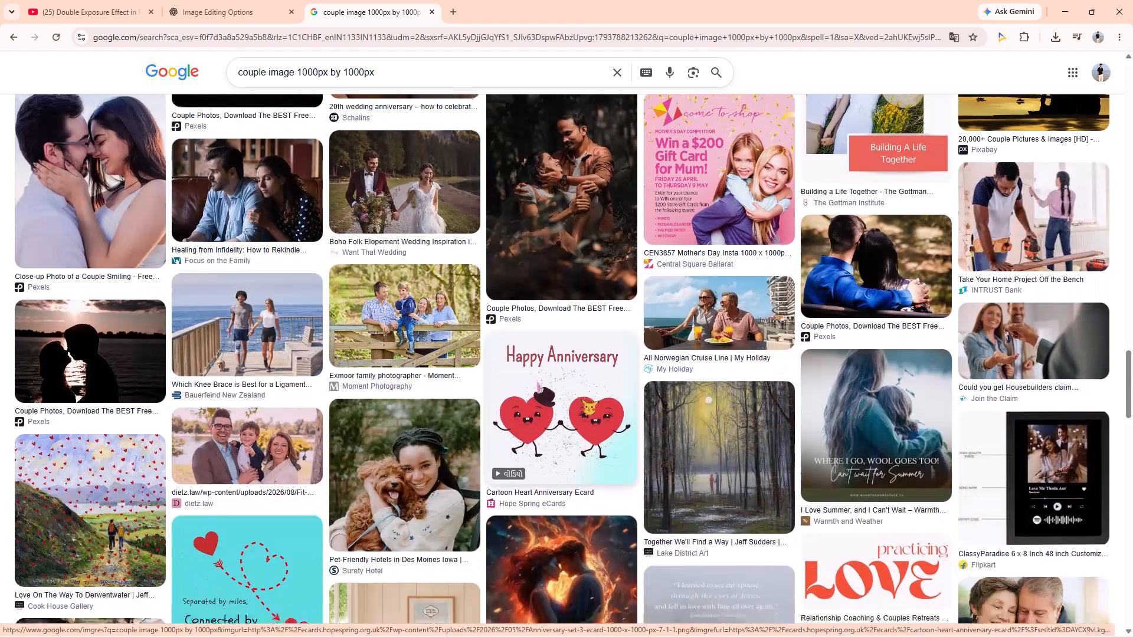
pyautogui.scroll(-11, 581, 399)
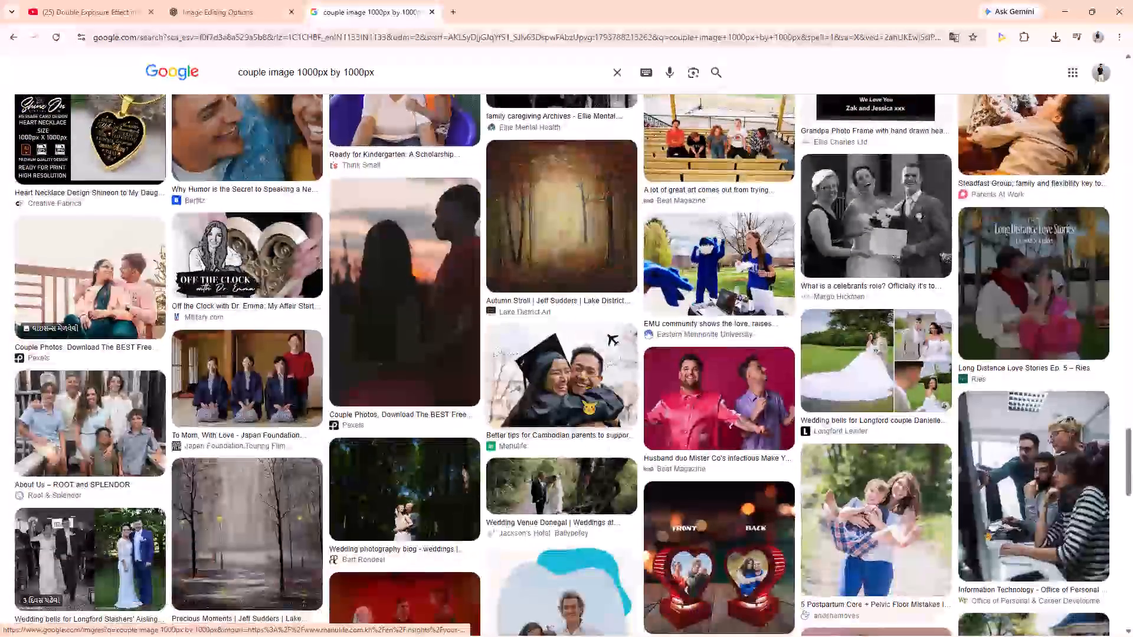
pyautogui.scroll(-15, 581, 399)
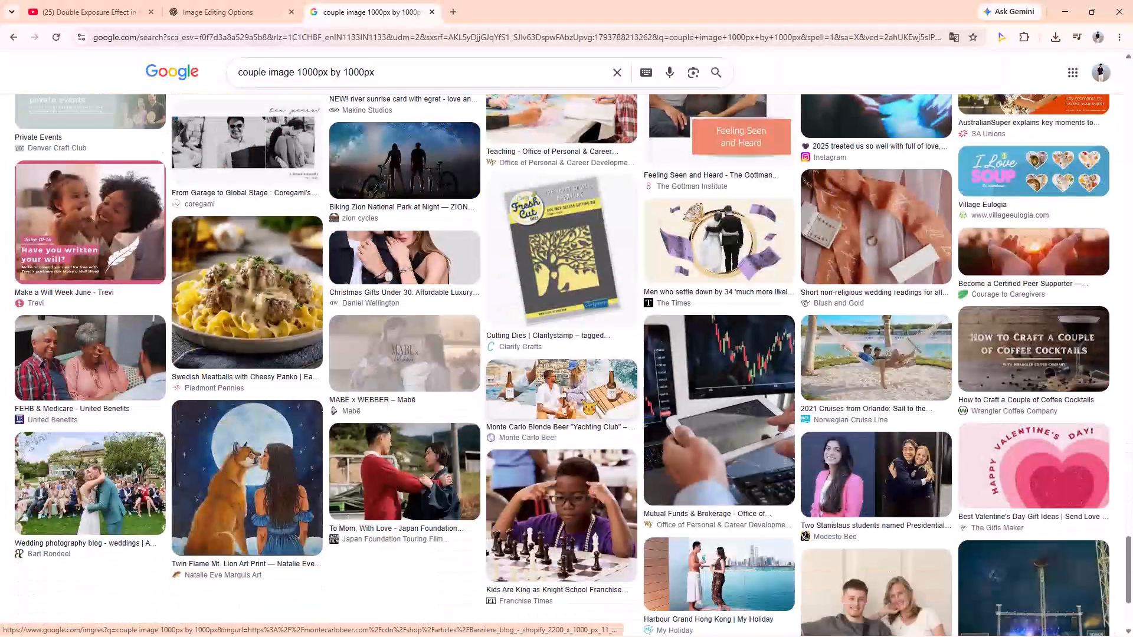
pyautogui.scroll(-7, 581, 400)
# Look back through the "couple image 1000px by 1000px" results for a couple photo that suits the double exposure.
pyautogui.scroll(13, 582, 400)
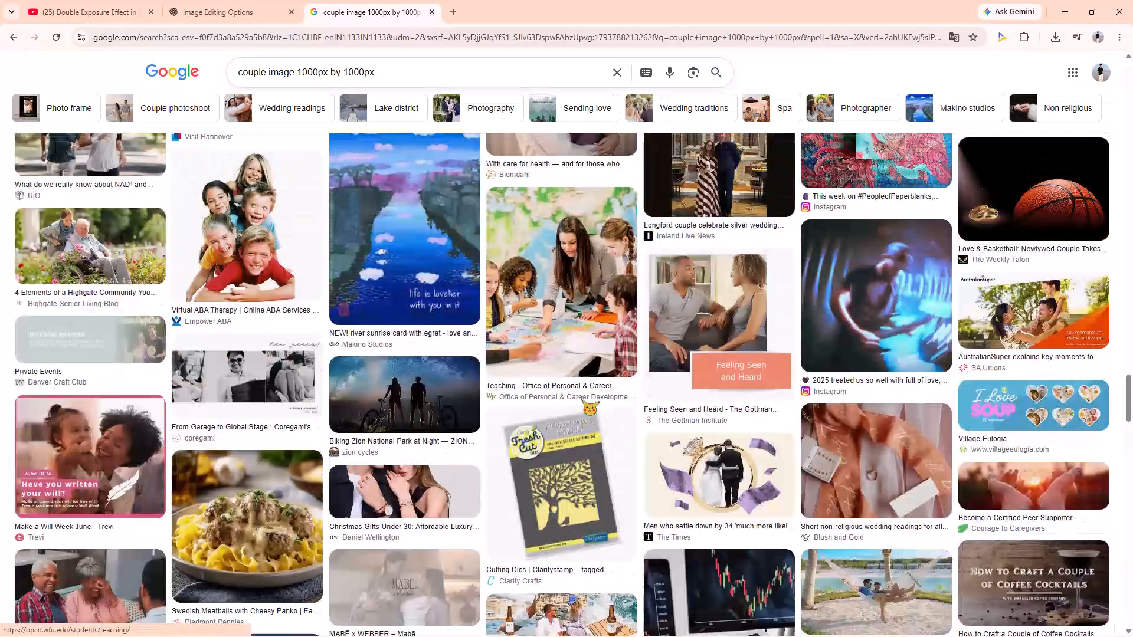
pyautogui.scroll(16, 582, 400)
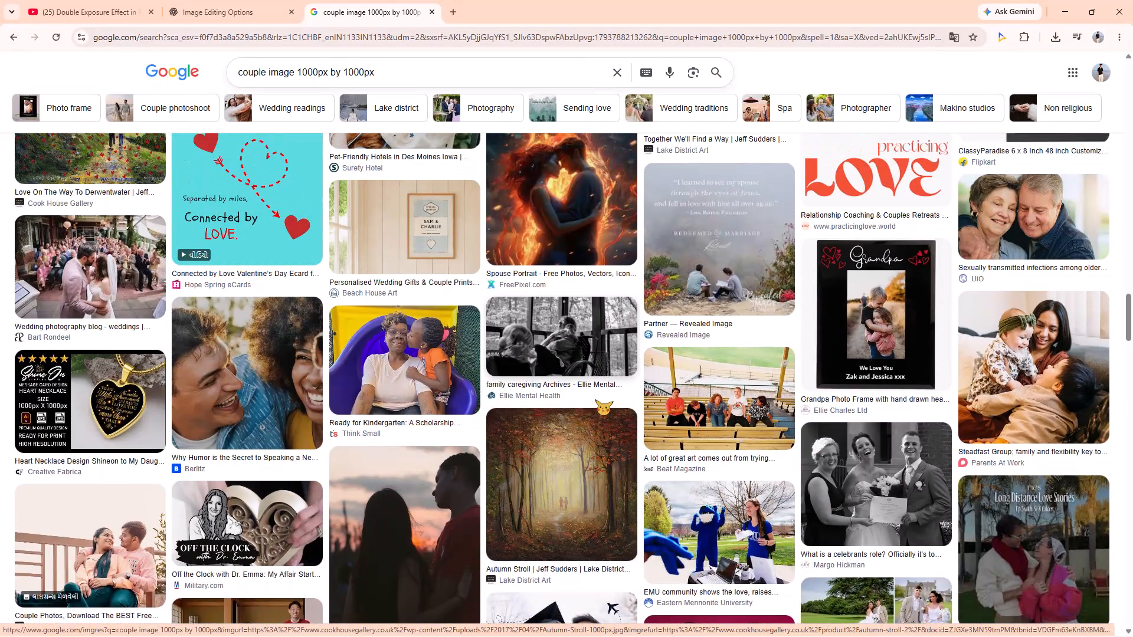
pyautogui.scroll(1, 595, 400)
pyautogui.scroll(-4, 595, 400)
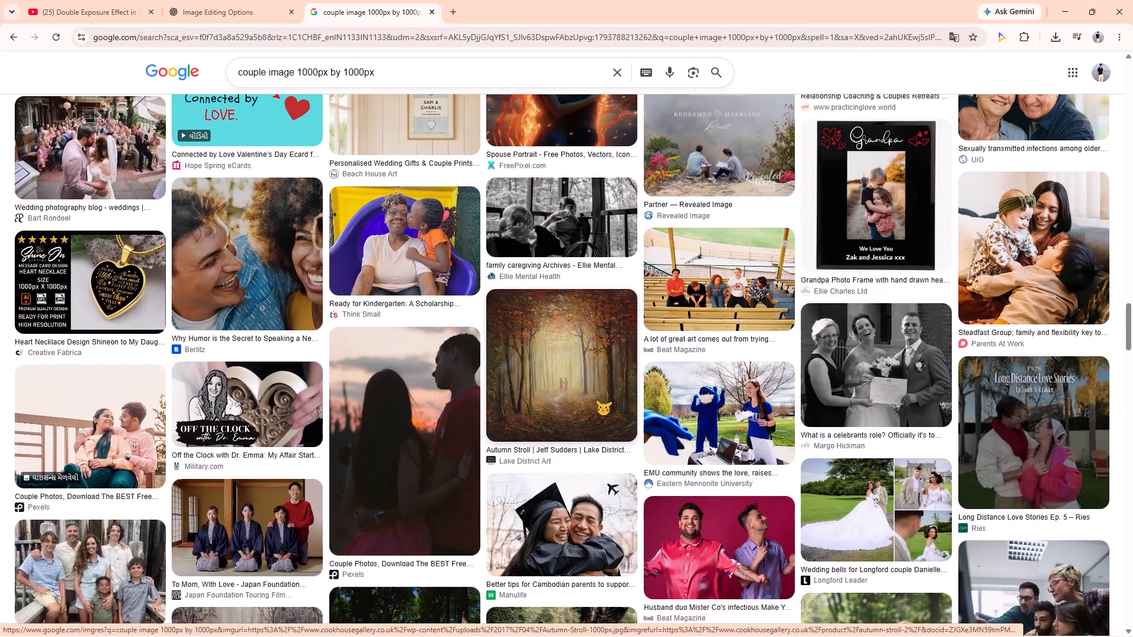
pyautogui.scroll(14, 595, 400)
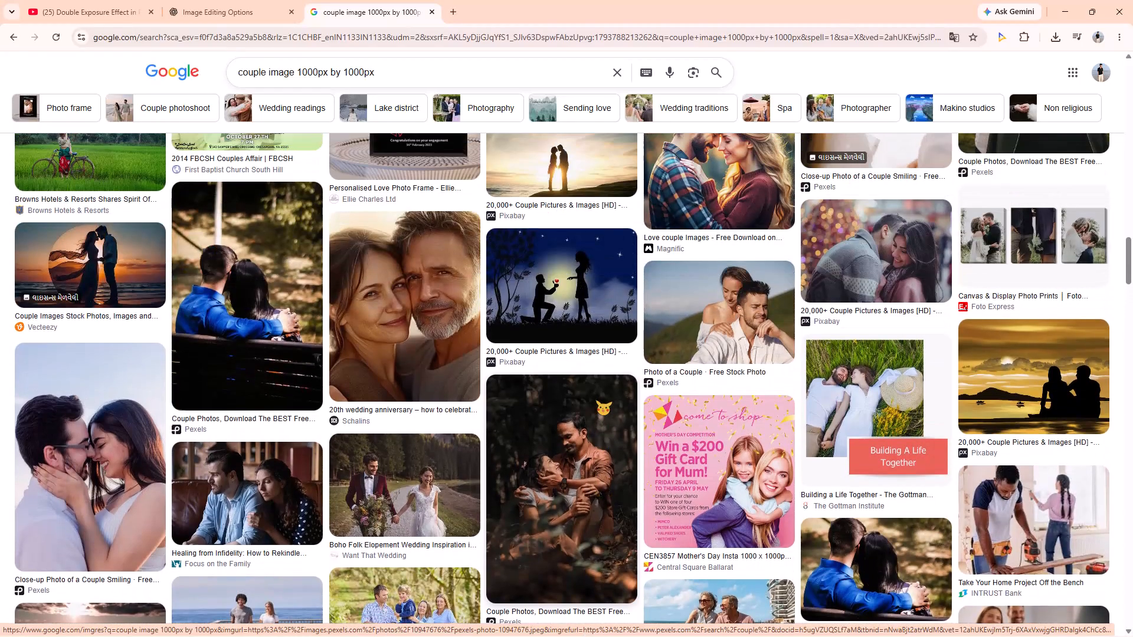
pyautogui.scroll(1, 595, 400)
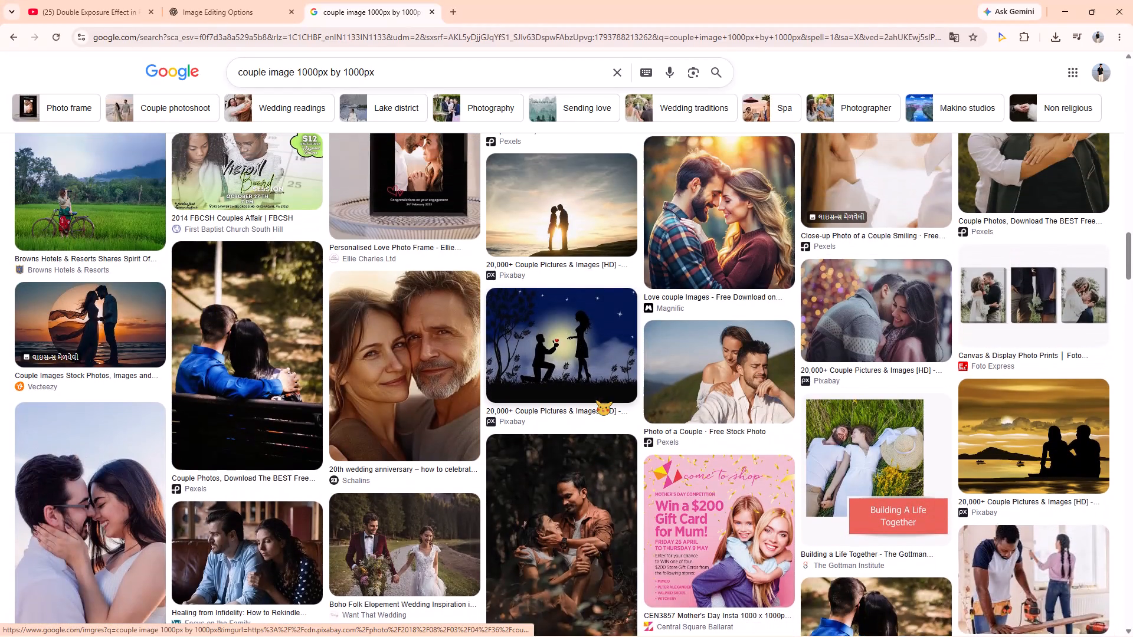
pyautogui.scroll(2, 595, 400)
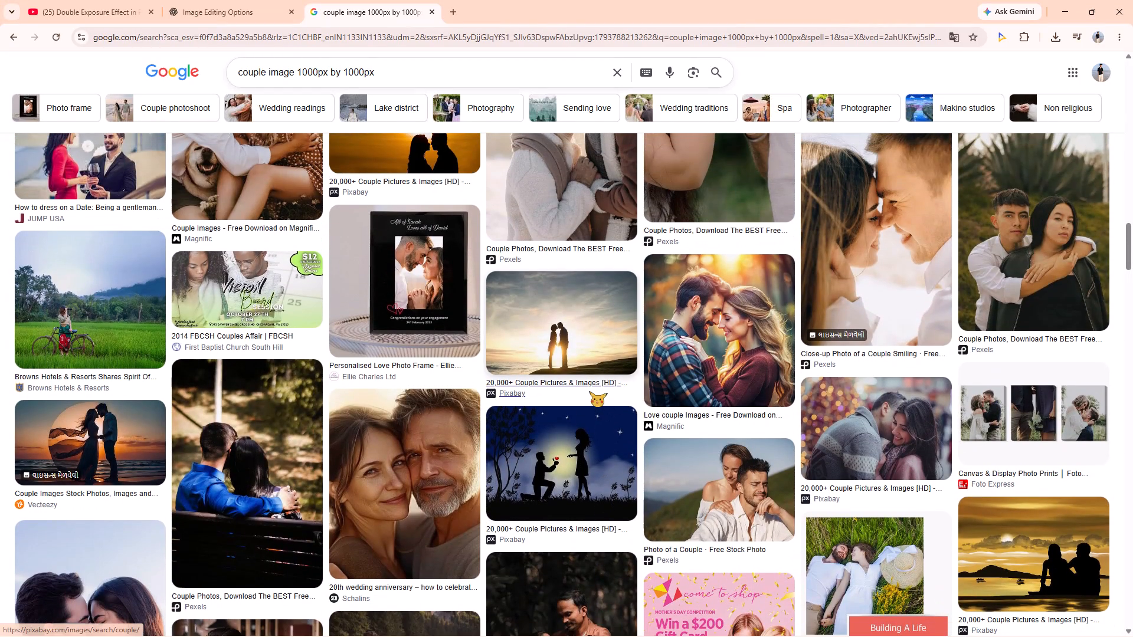
# Preview the Pixabay photo of a silhouetted couple facing each other at sunset, check its related images and copy the photo.
pyautogui.click(574, 354)
pyautogui.scroll(-4, 846, 419)
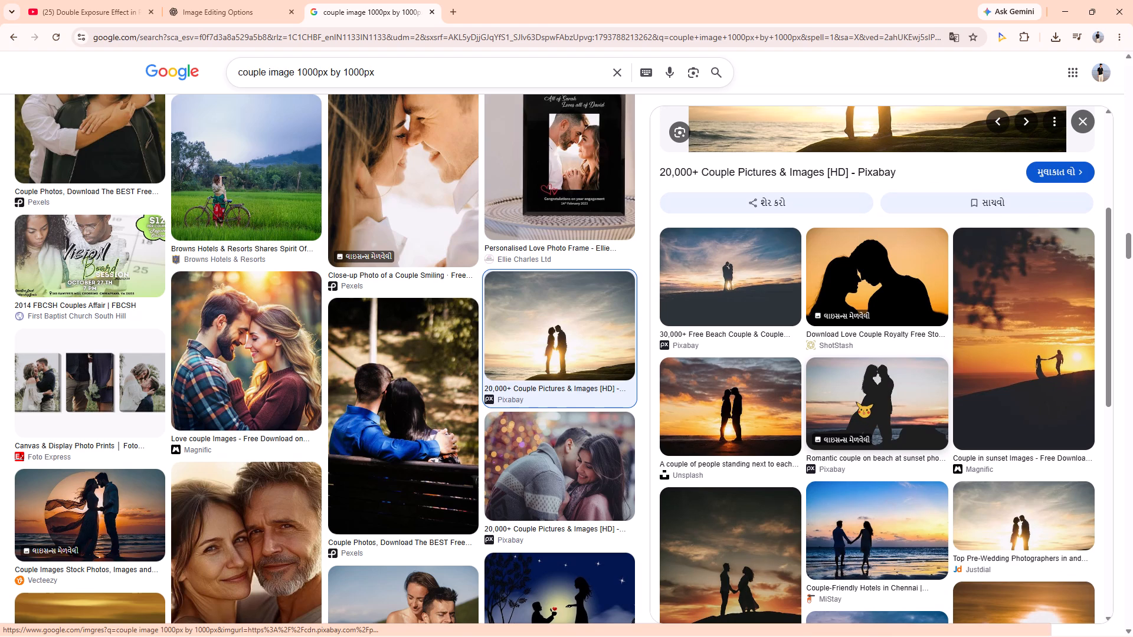
pyautogui.scroll(1, 861, 406)
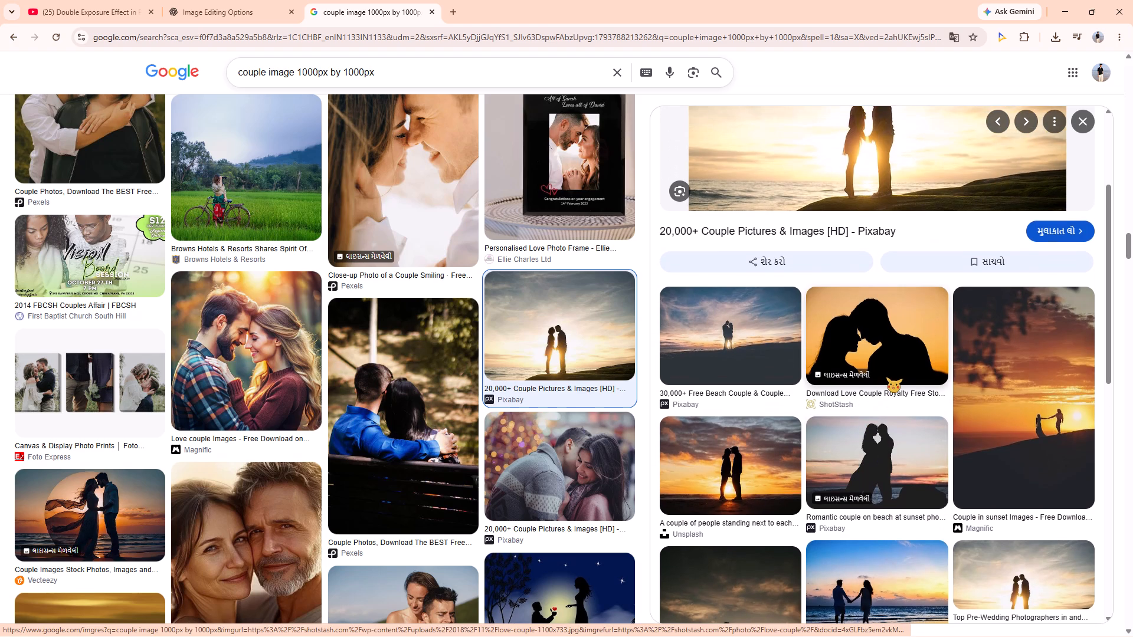
pyautogui.scroll(-1, 935, 427)
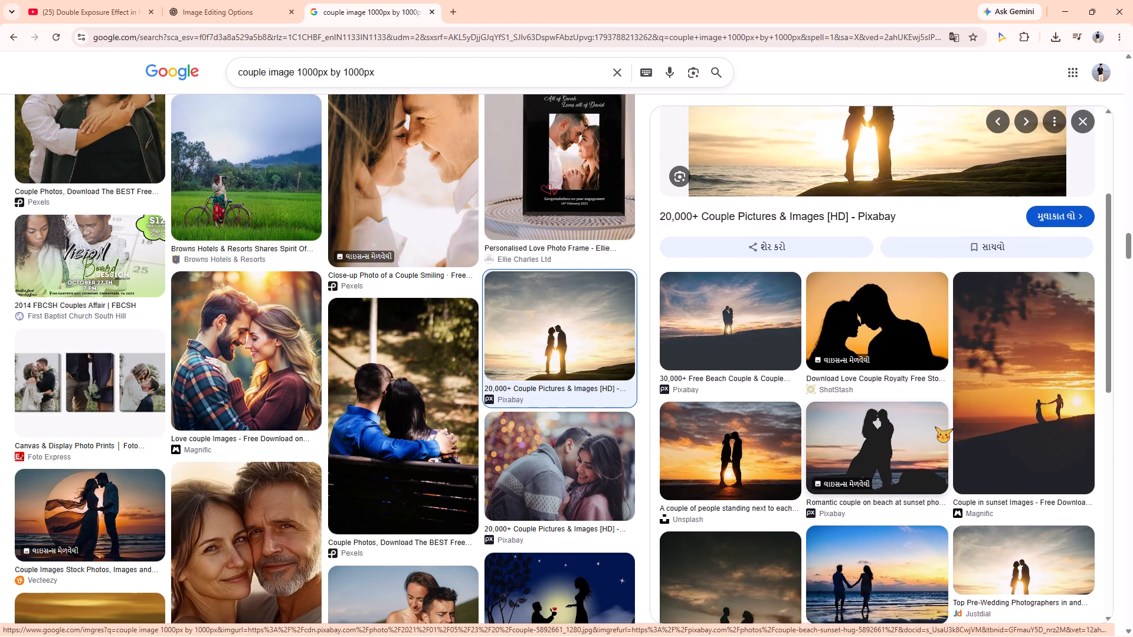
pyautogui.scroll(-2, 935, 427)
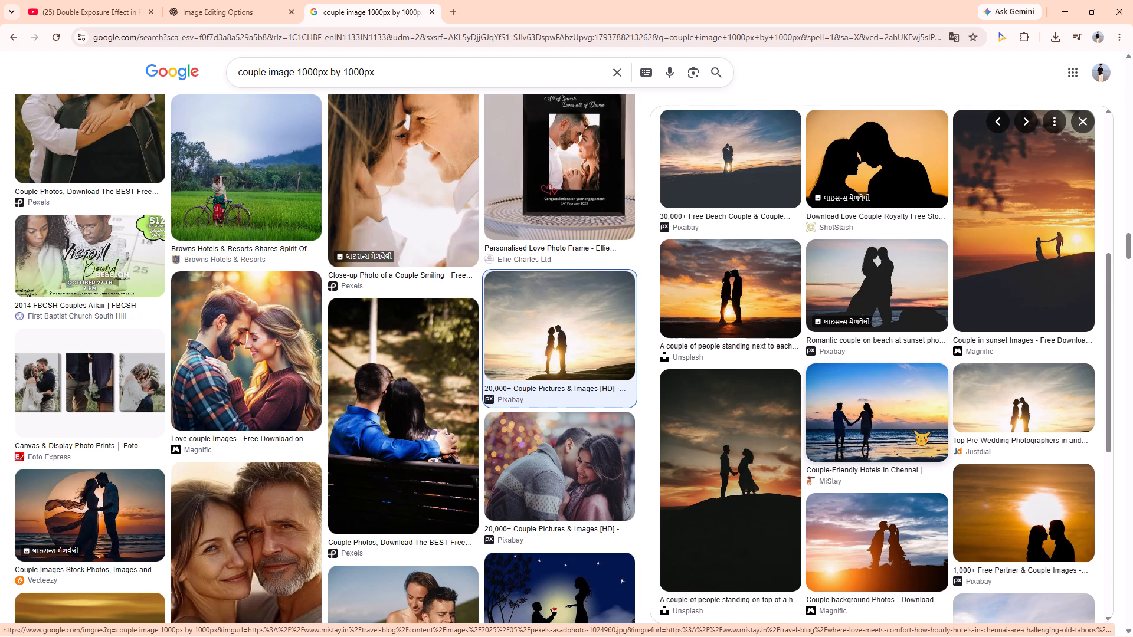
pyautogui.scroll(-4, 919, 434)
pyautogui.scroll(15, 919, 434)
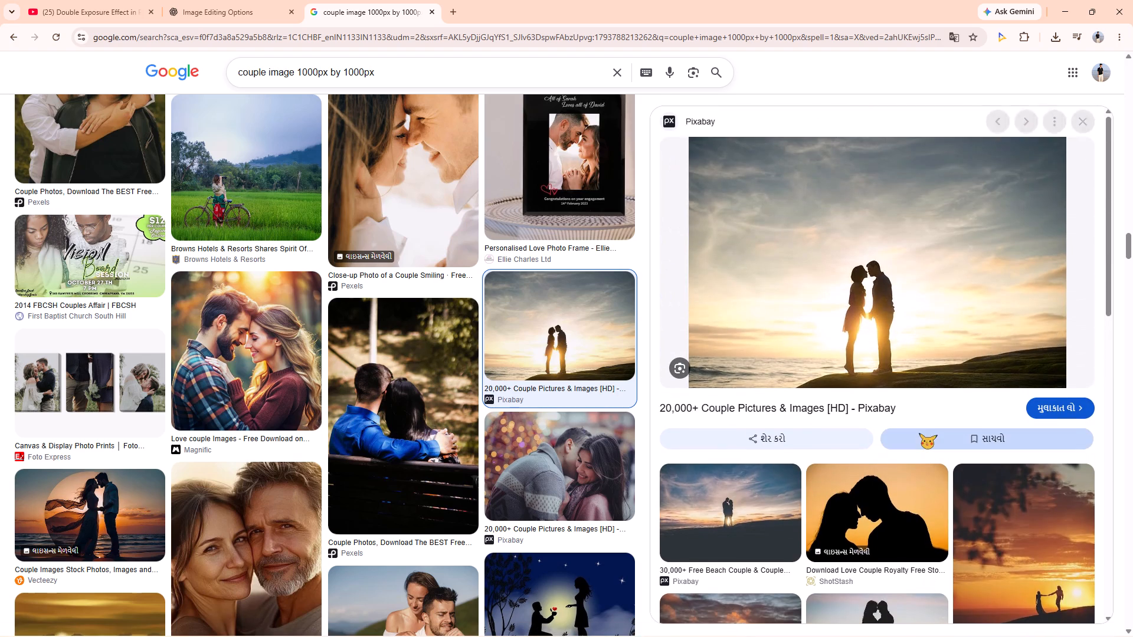
pyautogui.scroll(1, 919, 434)
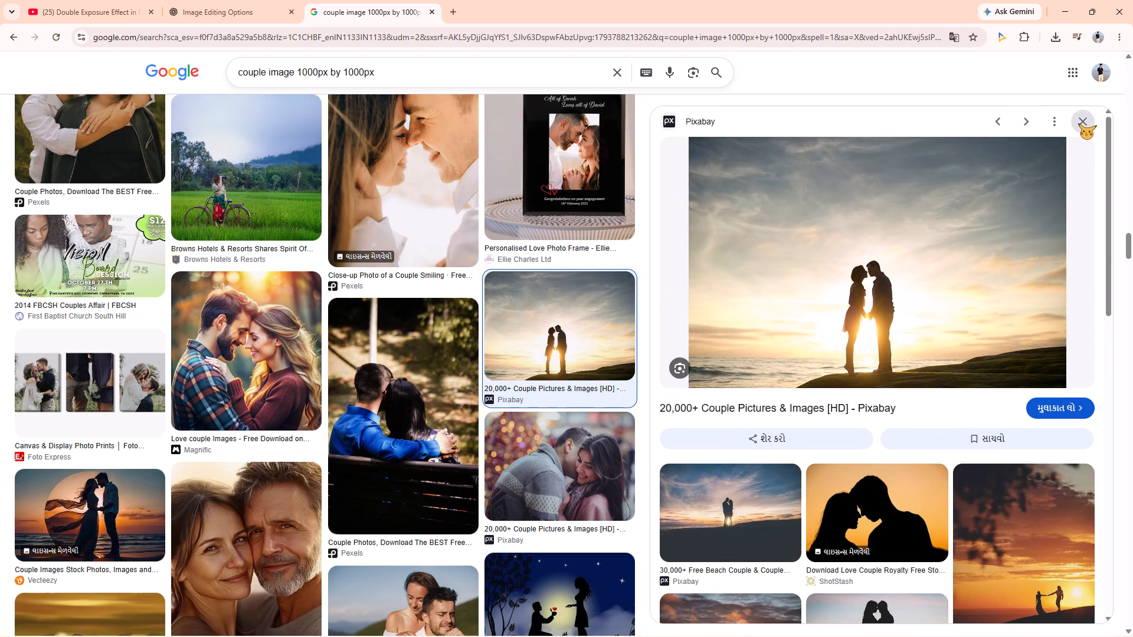
pyautogui.rightClick(909, 293)
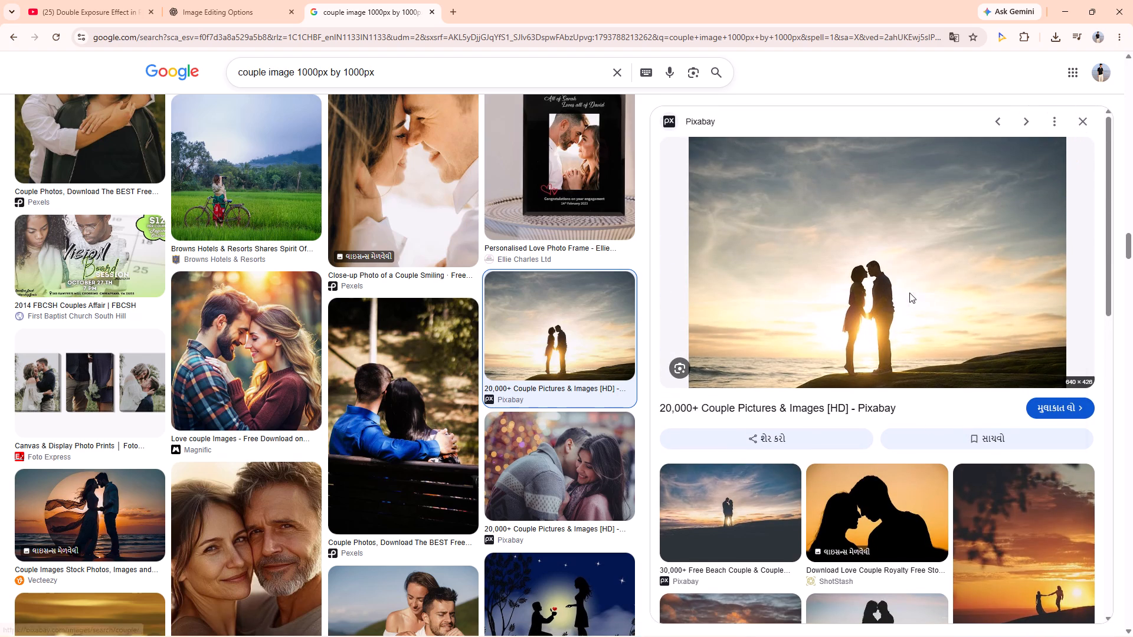
pyautogui.click(974, 495)
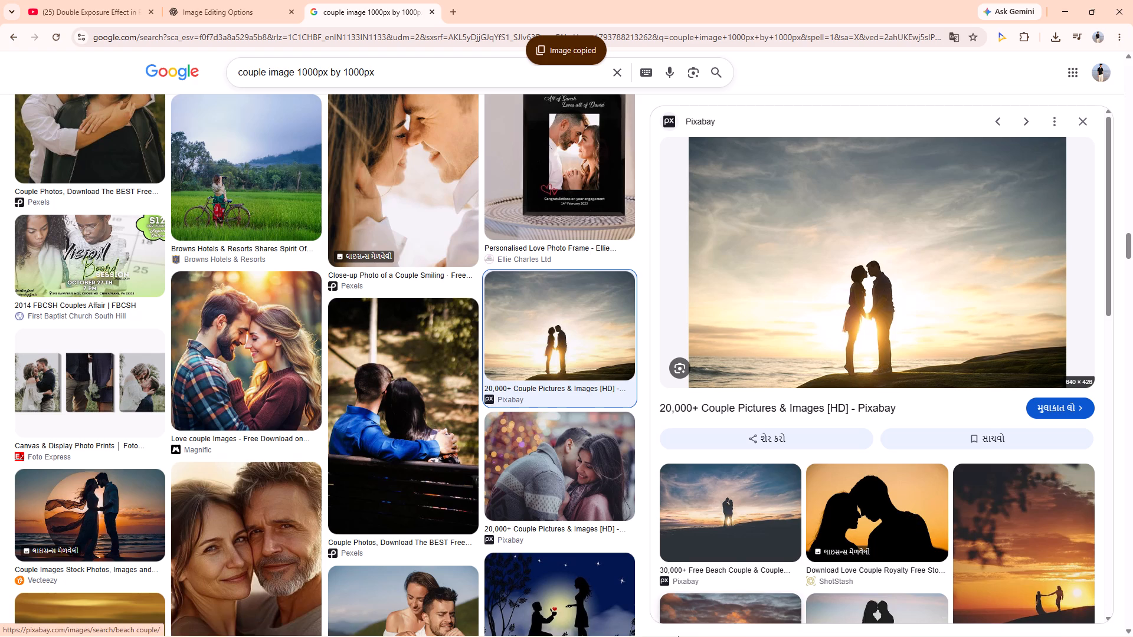
# Switch to the mr boss document in Photoshop.
pyautogui.click(690, 628)
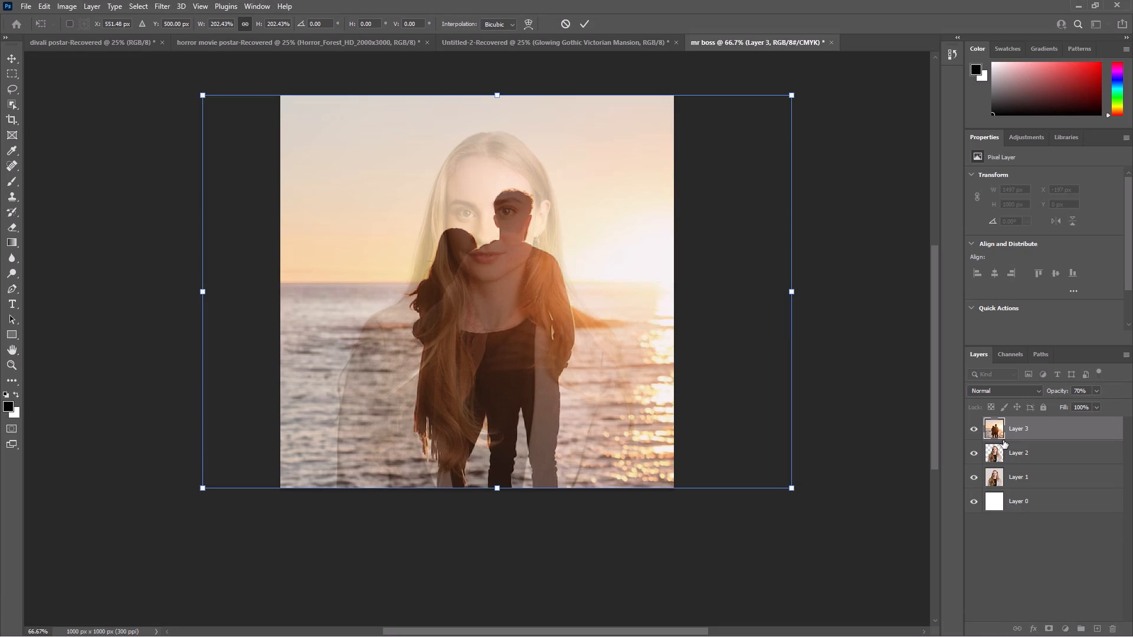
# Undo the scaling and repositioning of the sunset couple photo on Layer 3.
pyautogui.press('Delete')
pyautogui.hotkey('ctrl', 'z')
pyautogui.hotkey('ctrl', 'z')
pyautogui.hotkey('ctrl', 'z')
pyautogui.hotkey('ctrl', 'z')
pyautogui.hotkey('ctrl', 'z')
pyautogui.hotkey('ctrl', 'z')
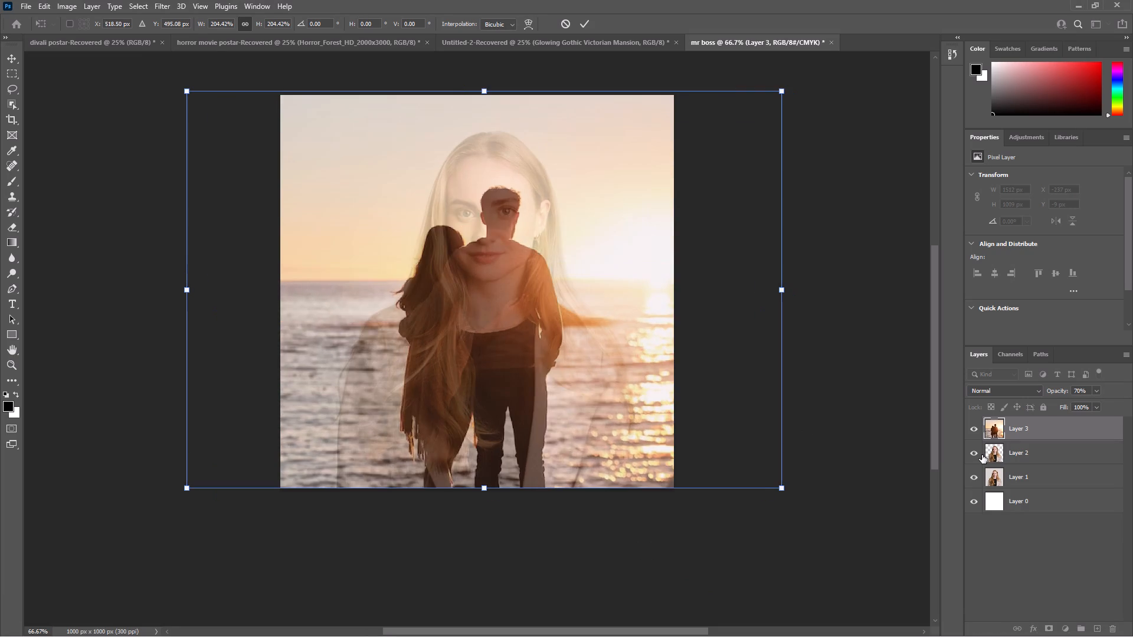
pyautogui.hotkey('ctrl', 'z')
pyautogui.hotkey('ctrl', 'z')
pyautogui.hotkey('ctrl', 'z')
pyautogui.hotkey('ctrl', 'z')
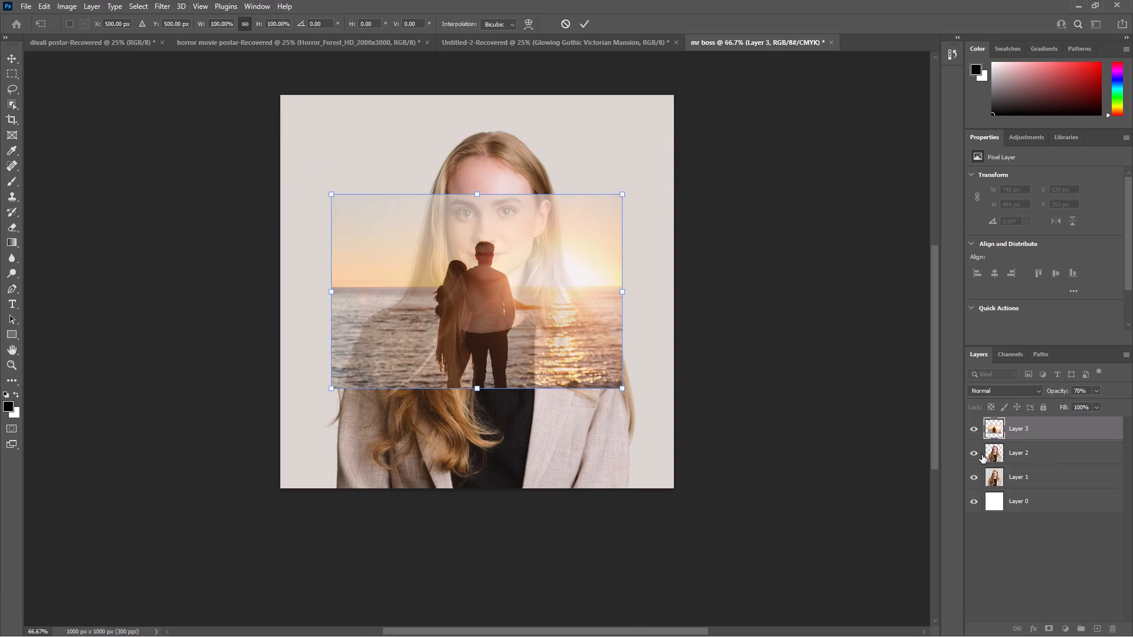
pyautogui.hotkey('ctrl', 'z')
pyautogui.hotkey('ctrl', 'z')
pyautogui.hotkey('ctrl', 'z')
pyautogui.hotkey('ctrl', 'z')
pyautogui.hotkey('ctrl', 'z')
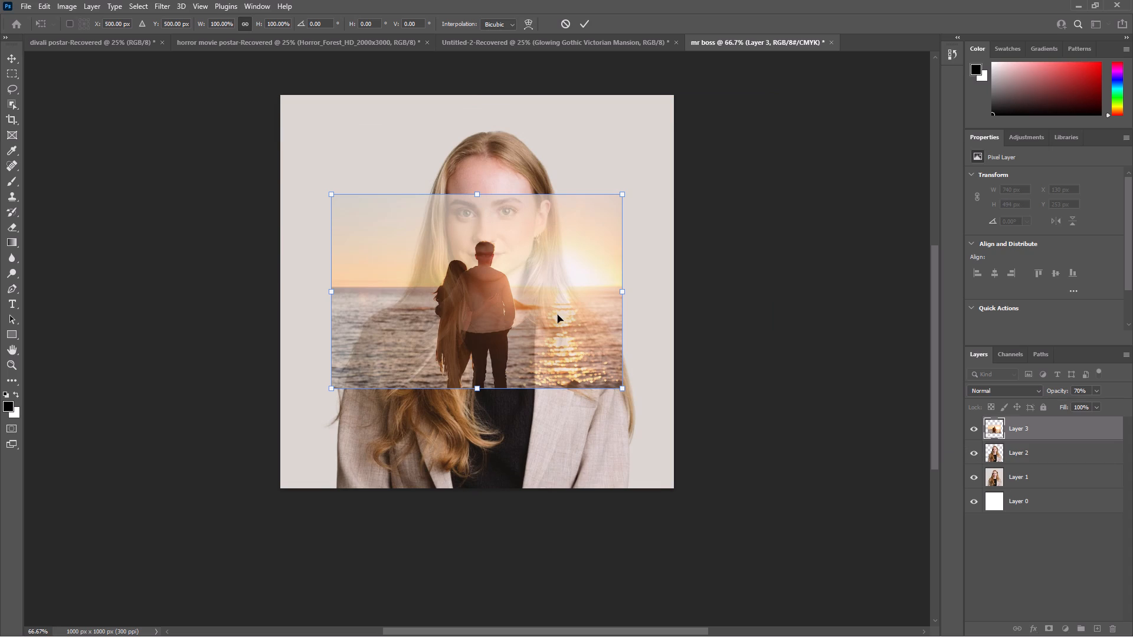
# Delete Layer 3 with the old sunset couple photo, leaving its pending transform first.
pyautogui.click(556, 314)
pyautogui.press('Delete')
pyautogui.press('BackSpace')
pyautogui.press('BackSpace')
pyautogui.press('BackSpace')
pyautogui.press('BackSpace')
pyautogui.press('BackSpace')
pyautogui.moveTo(497, 289); pyautogui.dragTo(644, 363)
pyautogui.moveTo(1039, 426); pyautogui.dragTo(1094, 533)
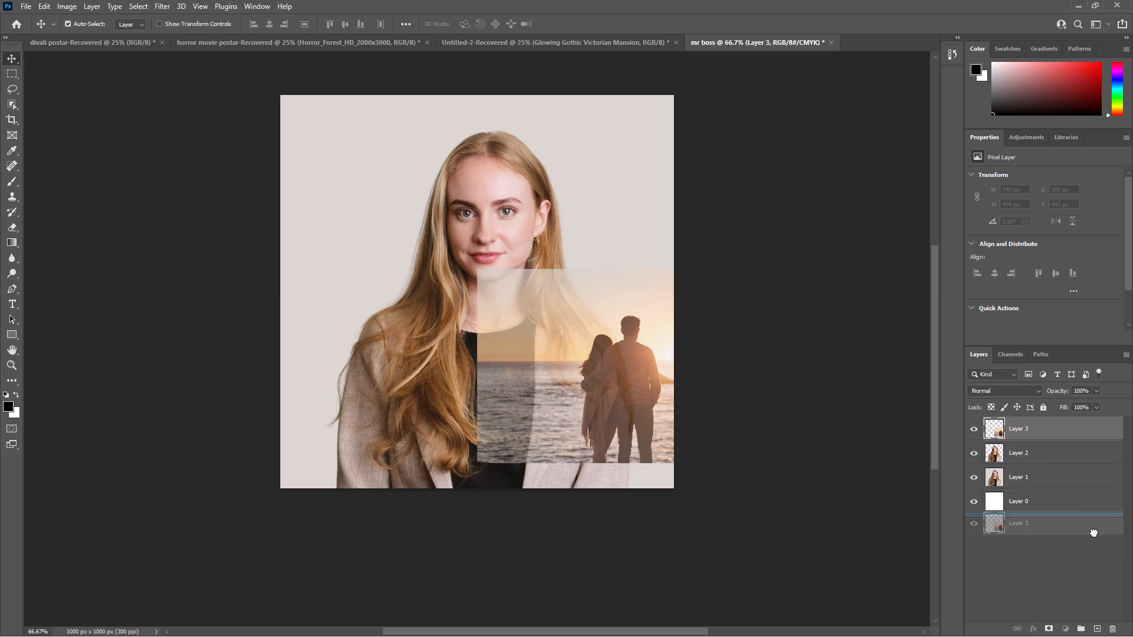
pyautogui.moveTo(1094, 533); pyautogui.dragTo(1114, 635)
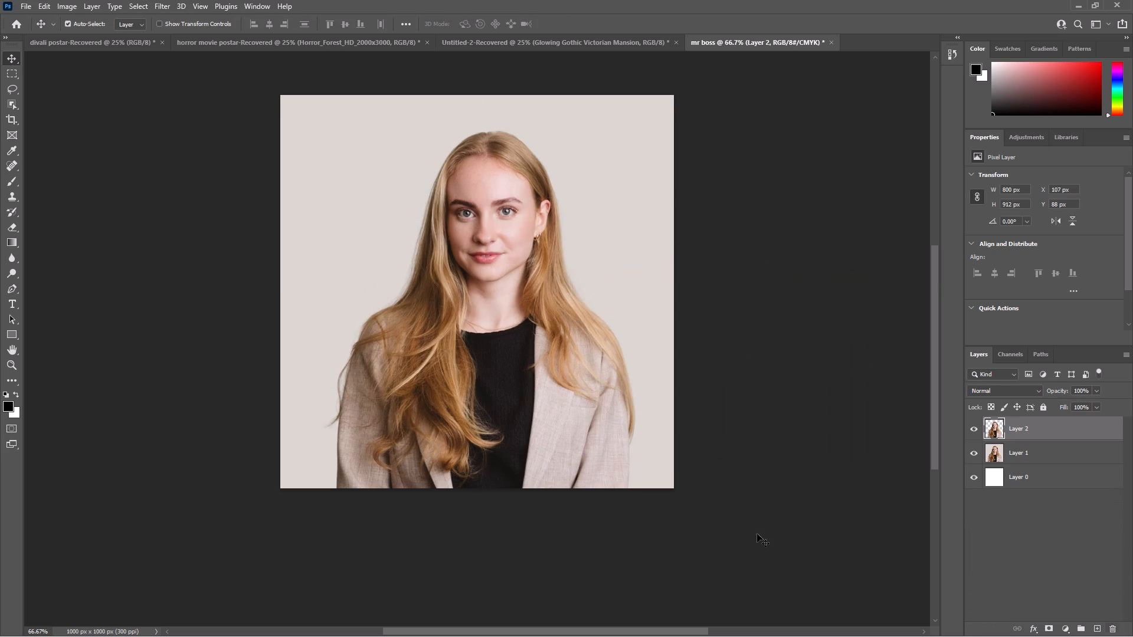
# Paste the copied sunset couple photo above the portrait layers in the mr boss document.
pyautogui.hotkey('ctrl', 'v')
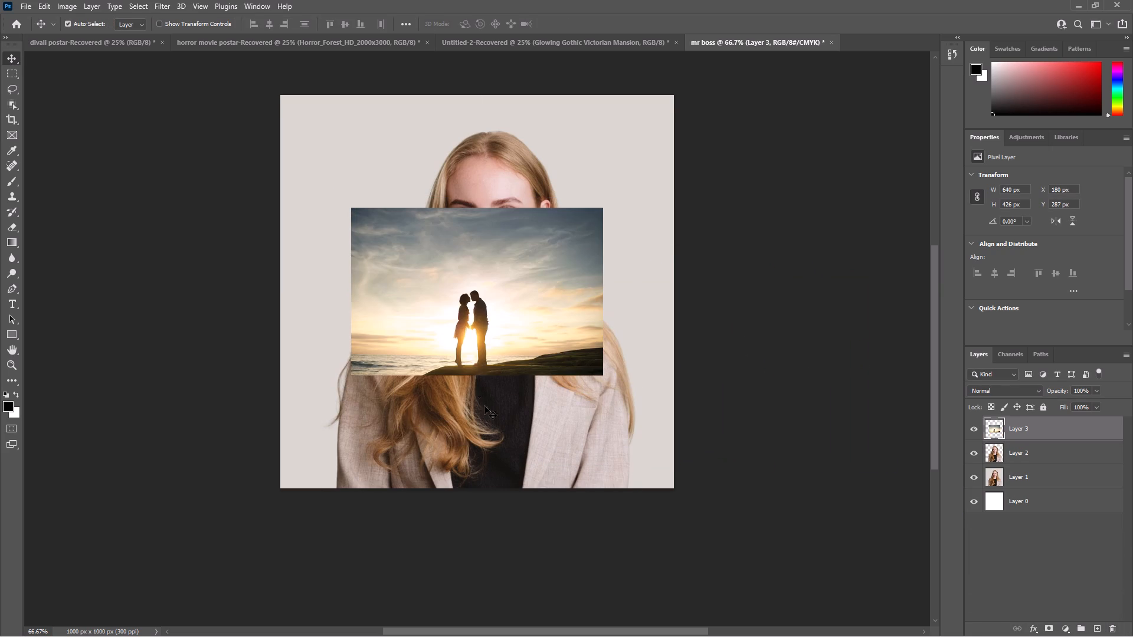
pyautogui.click(496, 336)
pyautogui.doubleClick(538, 324)
# Scale the sunset couple photo to about 242% and position it over the whole canvas, its upper edge on the canvas's upper edge.
pyautogui.hotkey('ctrl', 't')
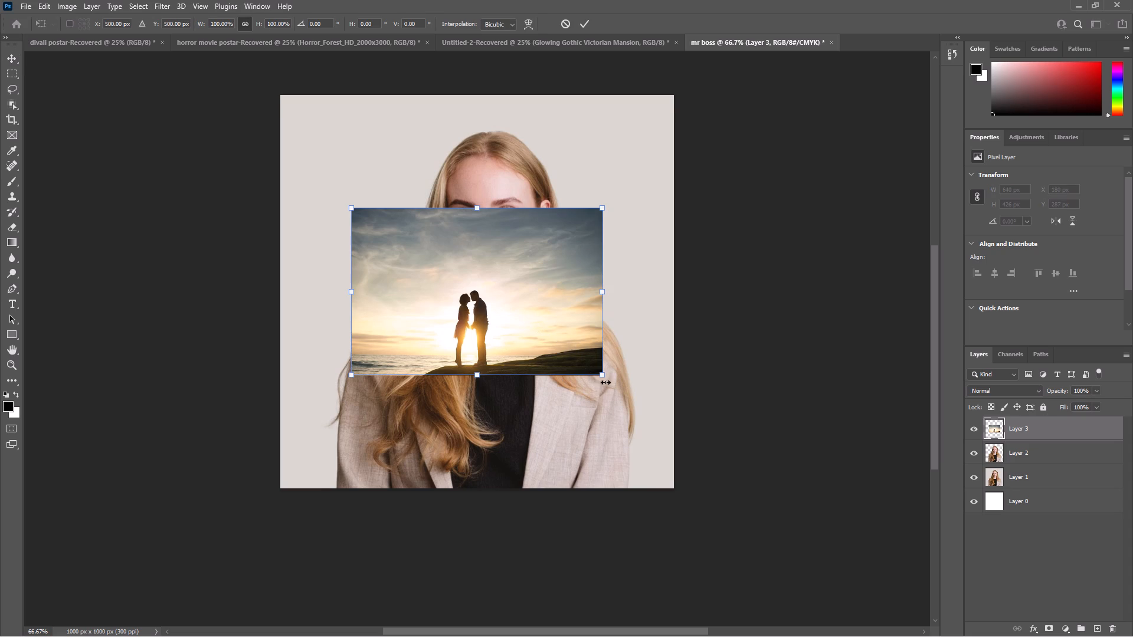
pyautogui.moveTo(603, 377); pyautogui.dragTo(614, 387)
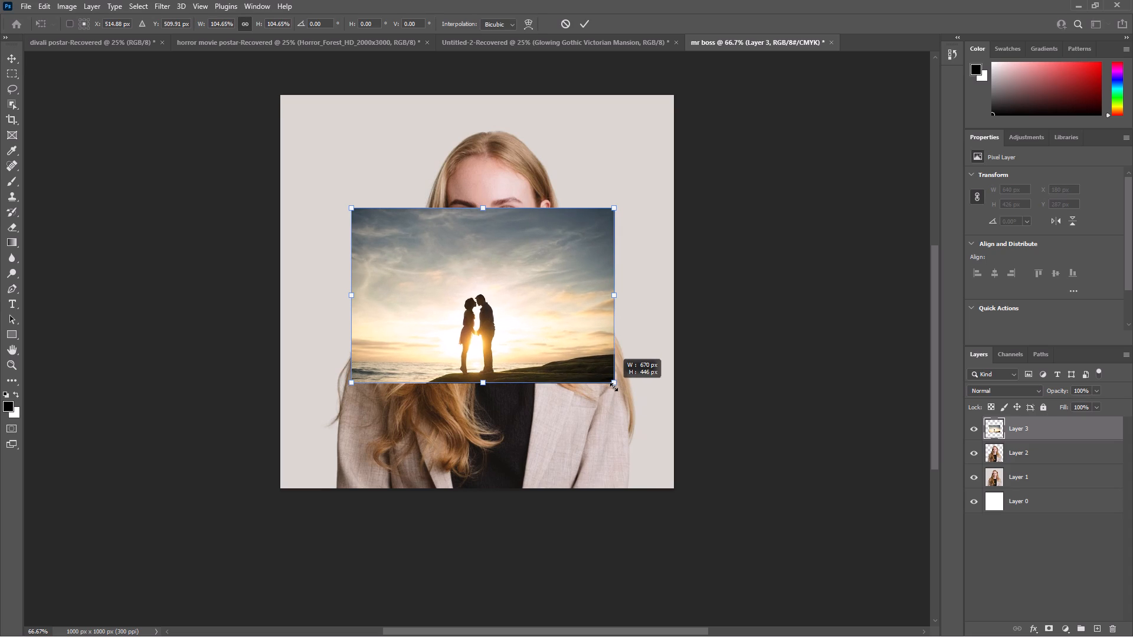
pyautogui.moveTo(614, 387); pyautogui.dragTo(631, 402)
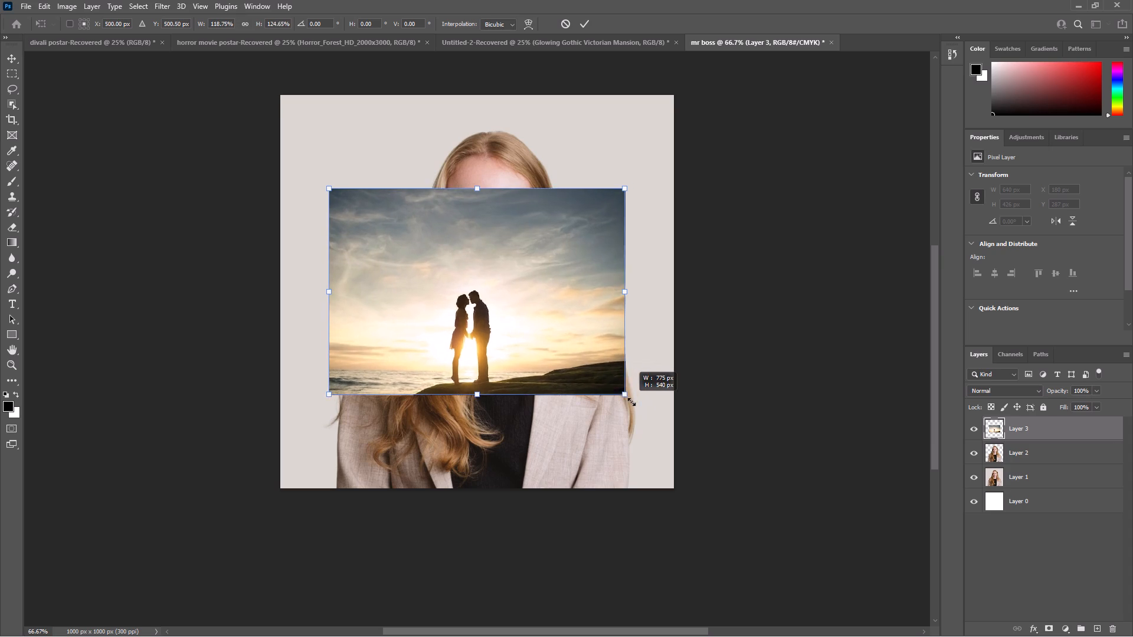
pyautogui.moveTo(631, 402); pyautogui.dragTo(686, 479)
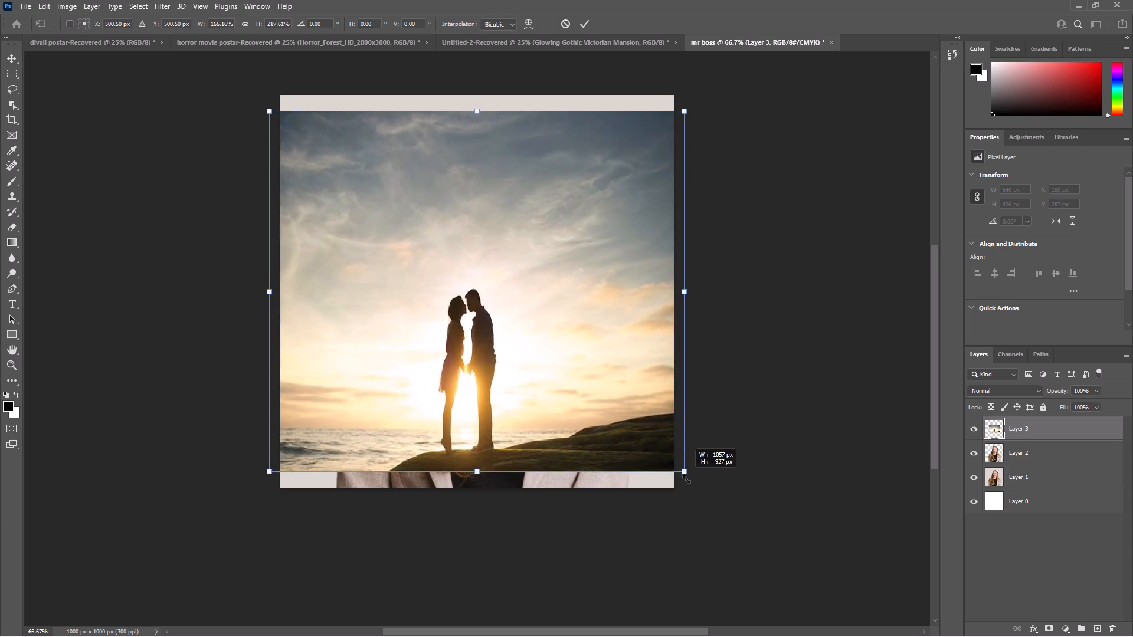
pyautogui.moveTo(686, 479); pyautogui.dragTo(693, 490)
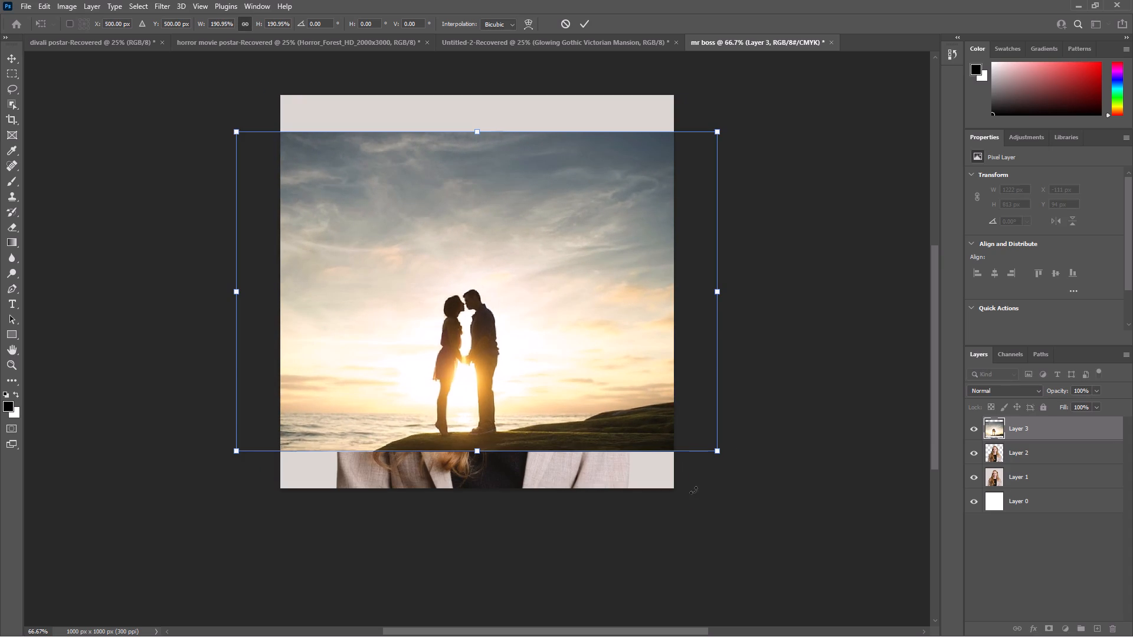
pyautogui.moveTo(558, 373); pyautogui.dragTo(574, 394)
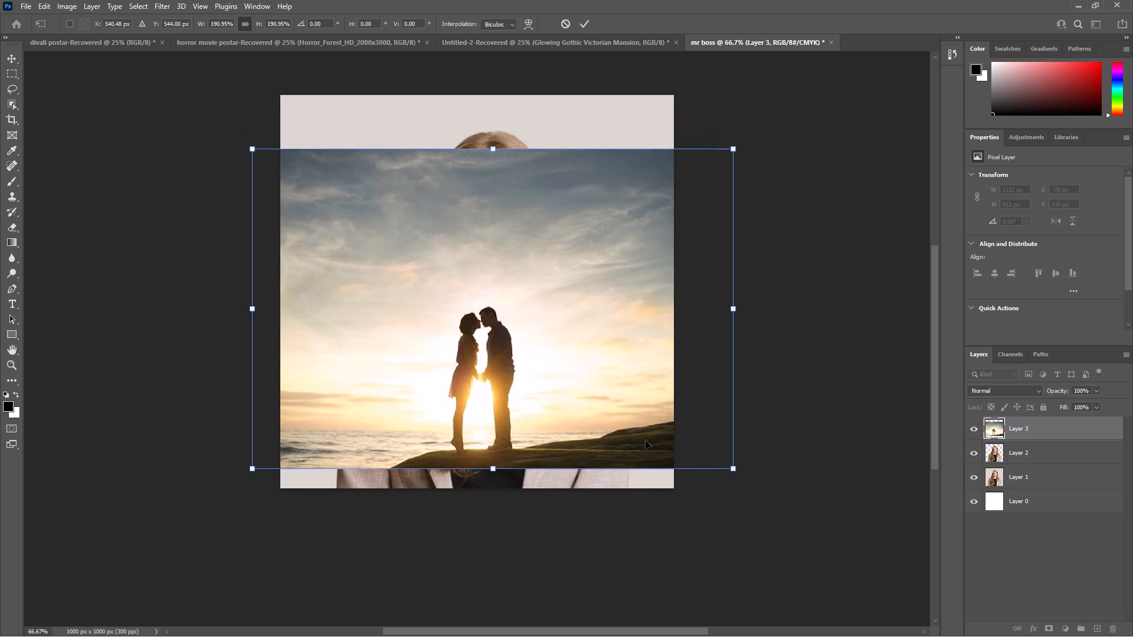
pyautogui.moveTo(733, 470); pyautogui.dragTo(778, 511)
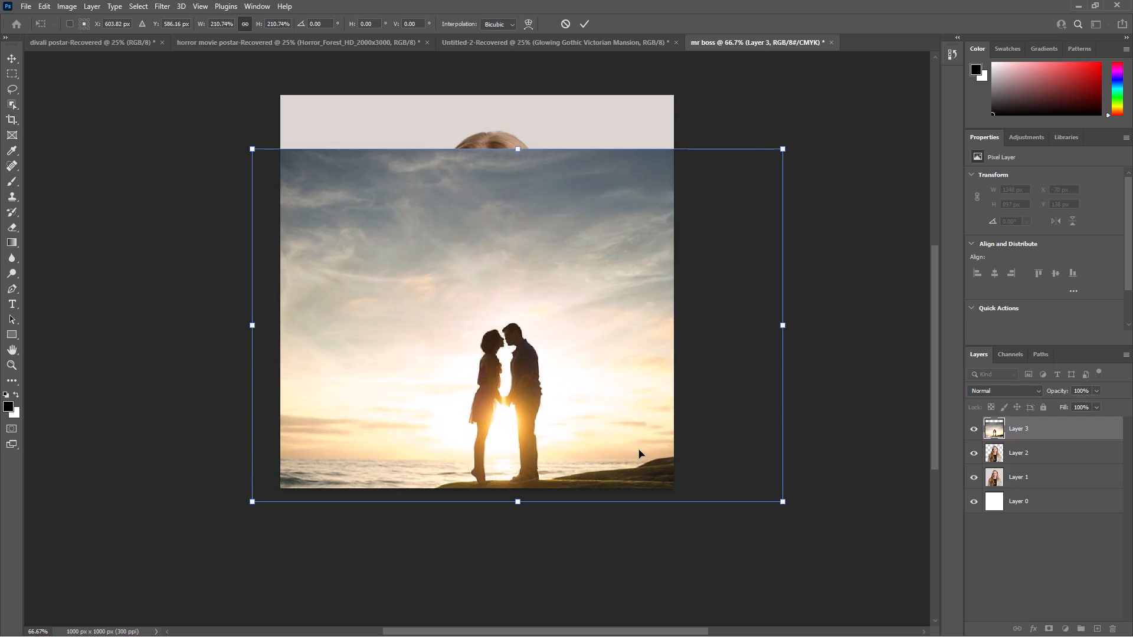
pyautogui.moveTo(618, 444); pyautogui.dragTo(586, 422)
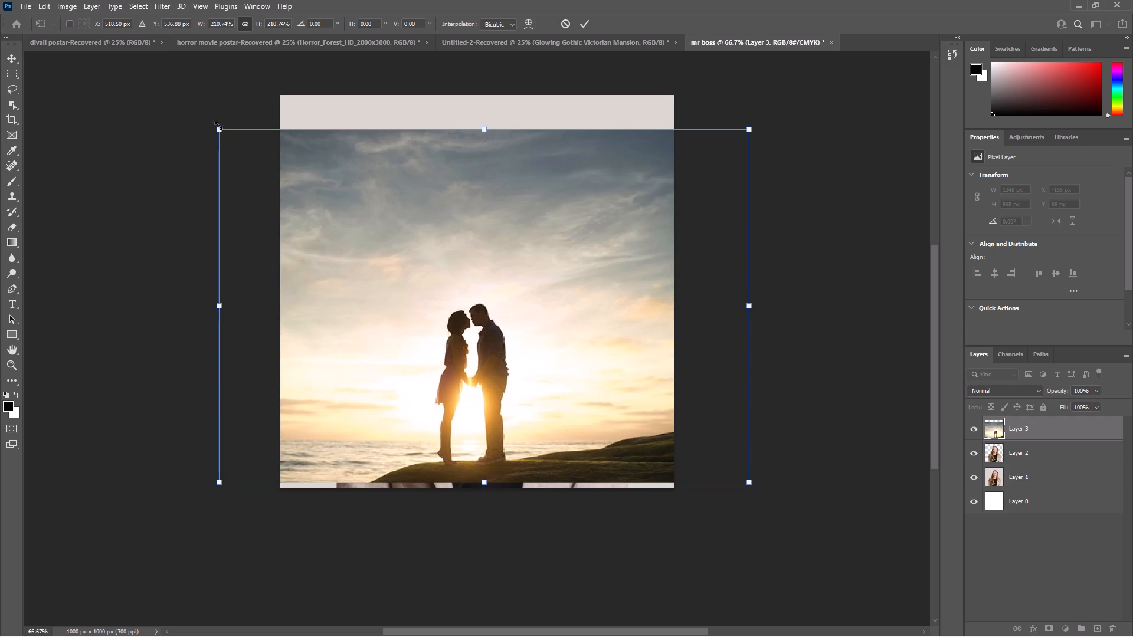
pyautogui.moveTo(220, 127); pyautogui.dragTo(162, 80)
pyautogui.moveTo(457, 334); pyautogui.dragTo(493, 351)
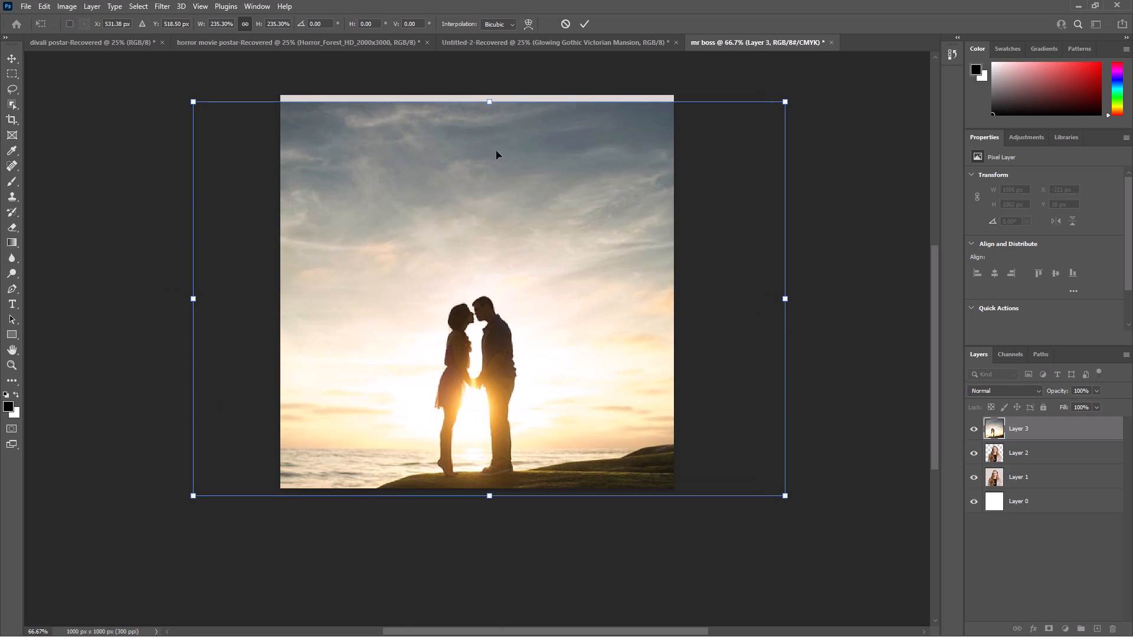
pyautogui.moveTo(492, 100); pyautogui.dragTo(492, 90)
pyautogui.moveTo(477, 237); pyautogui.dragTo(484, 239)
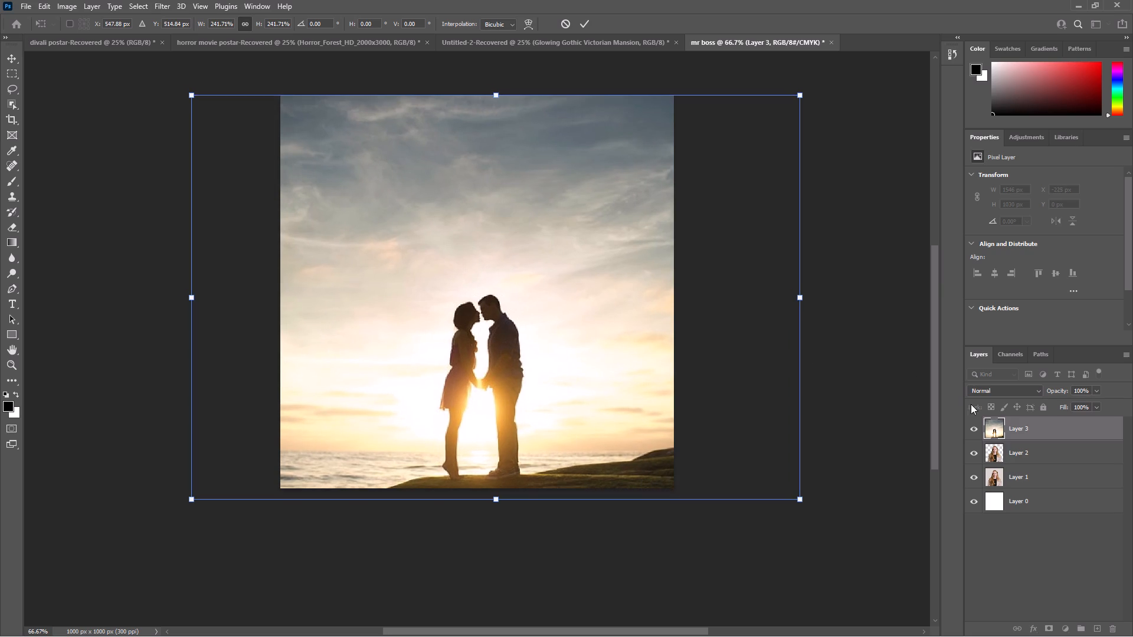
# Set the opacity of the sunset couple layer to 70% and apply its pending transform.
pyautogui.moveTo(1083, 387); pyautogui.dragTo(1080, 388)
pyautogui.moveTo(1080, 388); pyautogui.dragTo(1078, 389)
pyautogui.scroll(-1, 1078, 389)
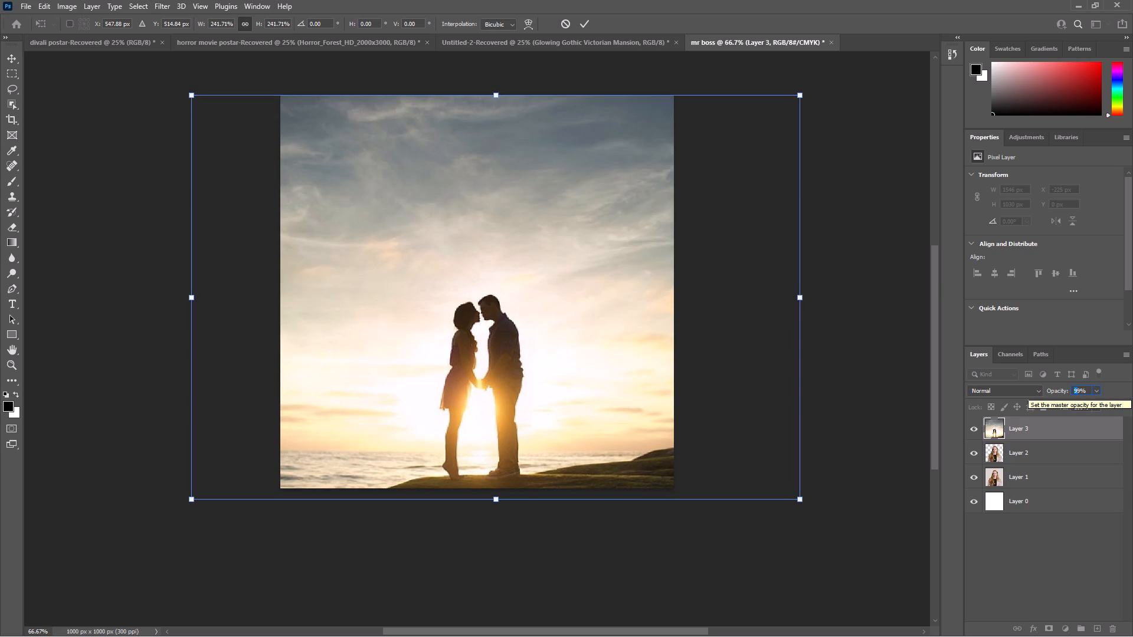
pyautogui.scroll(-1, 1078, 389)
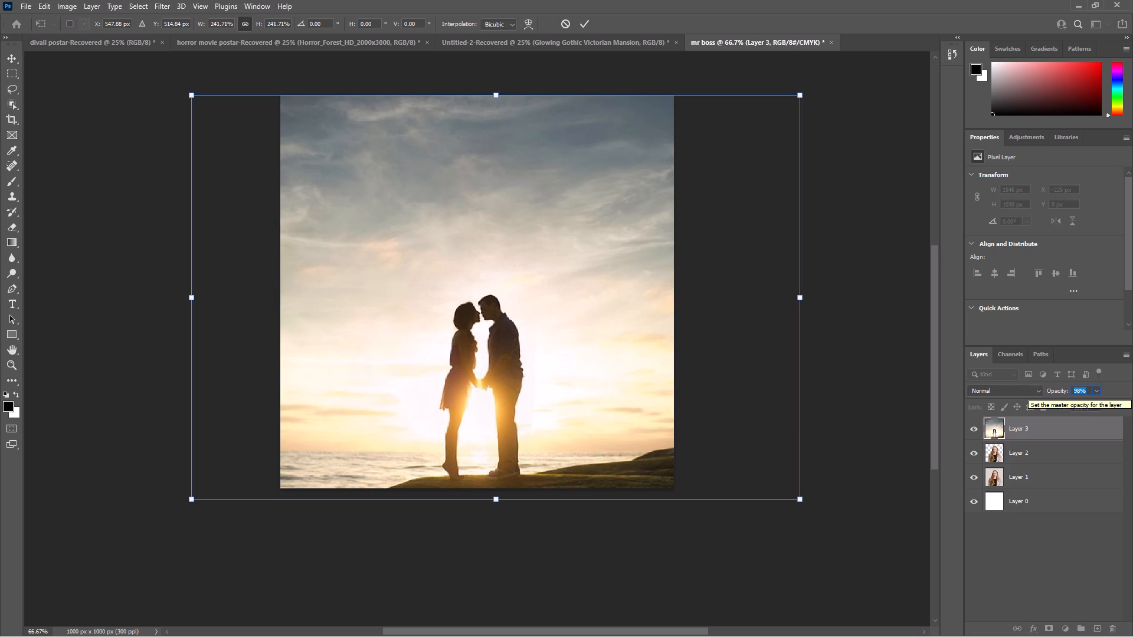
pyautogui.click(1078, 389)
pyautogui.scroll(-5, 1078, 389)
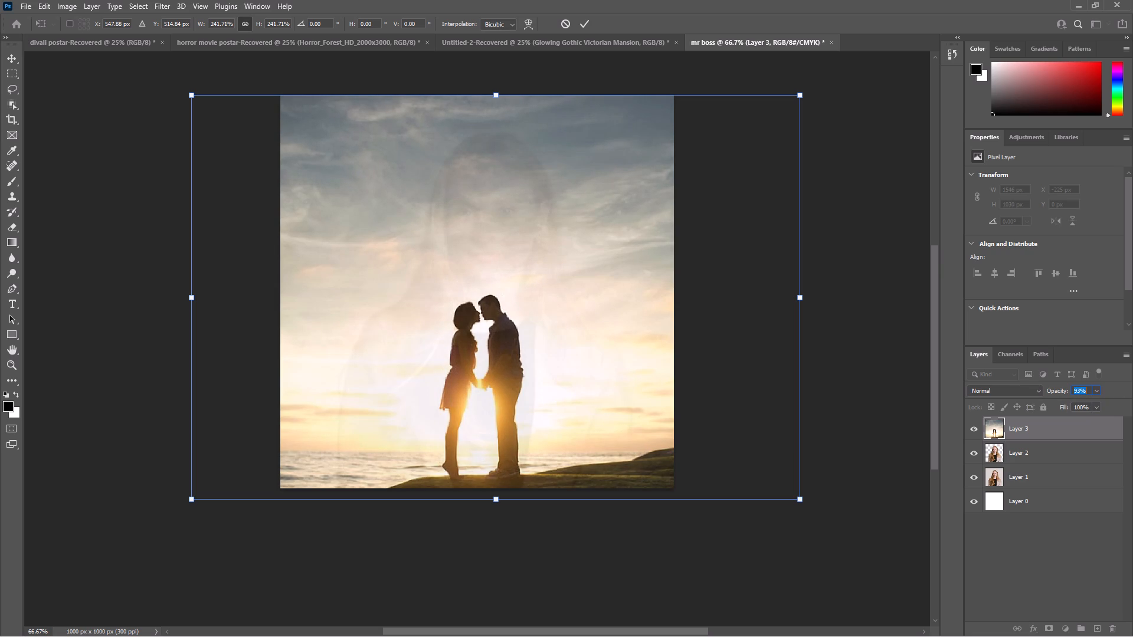
pyautogui.scroll(-3, 1080, 390)
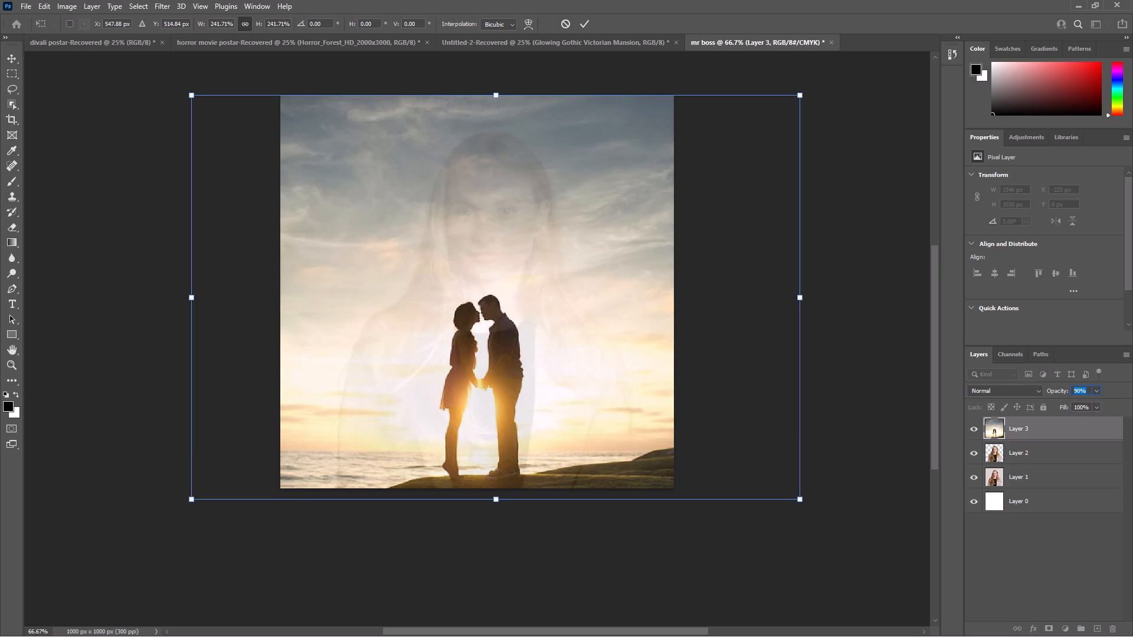
pyautogui.click(1080, 390)
pyautogui.doubleClick(1080, 390)
pyautogui.click(1080, 390)
pyautogui.press('BackSpace')
pyautogui.press('7')
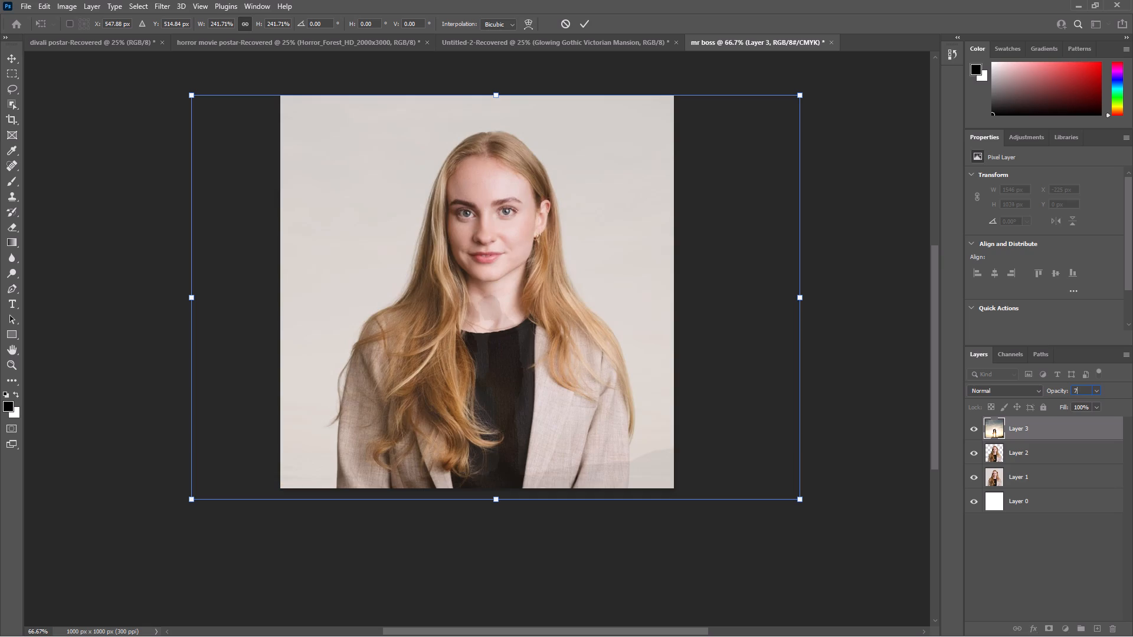
pyautogui.press('0')
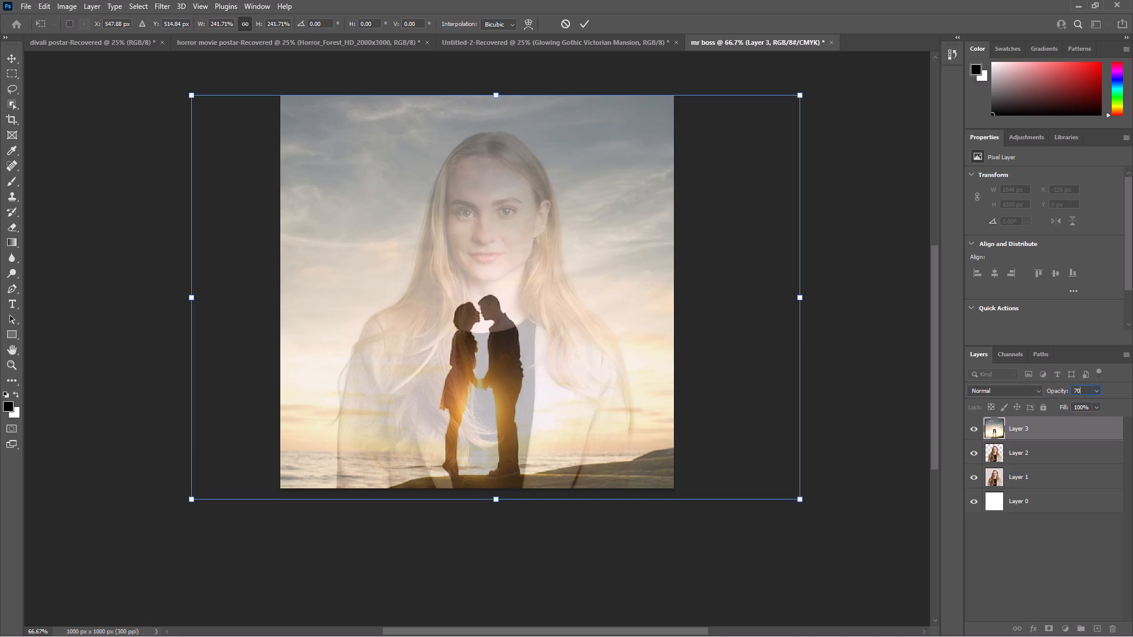
pyautogui.click(1032, 386)
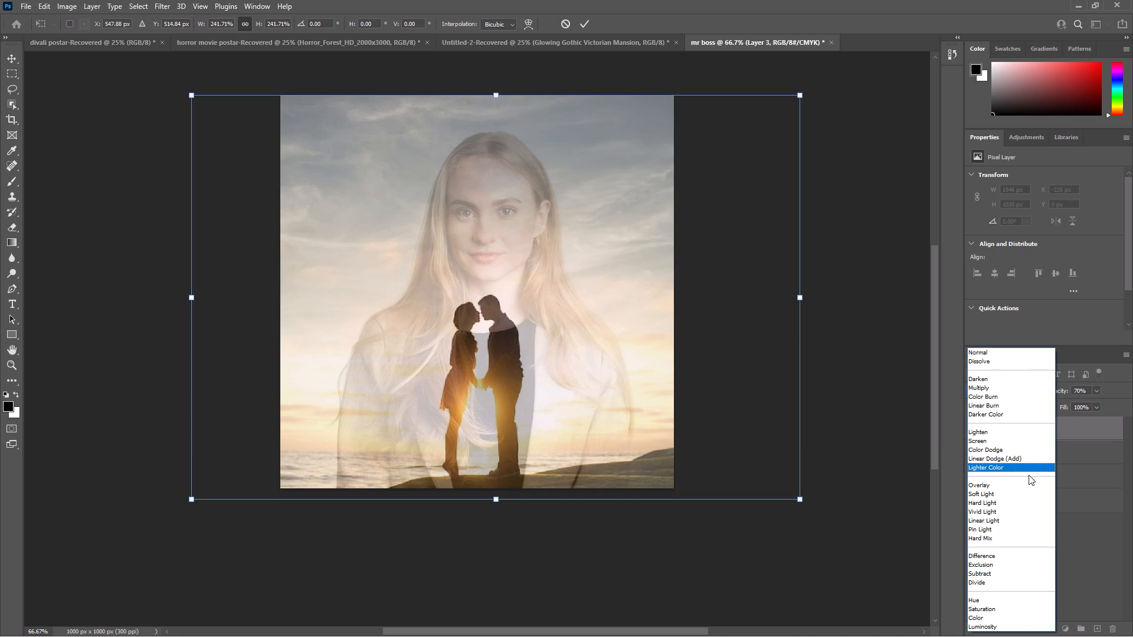
pyautogui.click(939, 441)
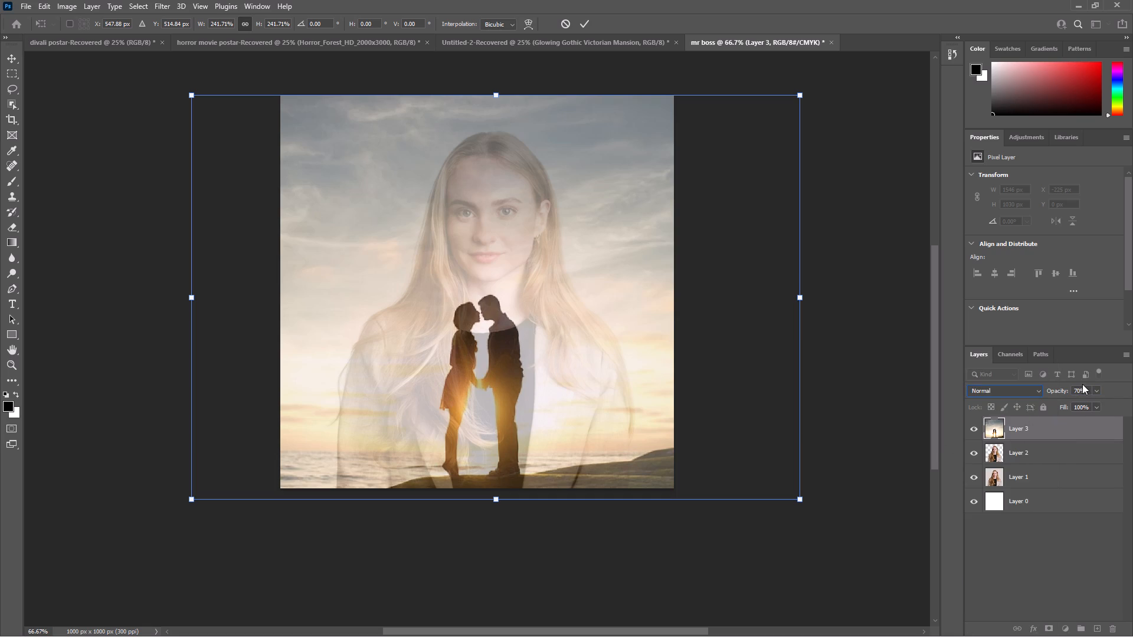
pyautogui.click(885, 402)
pyautogui.click(921, 69)
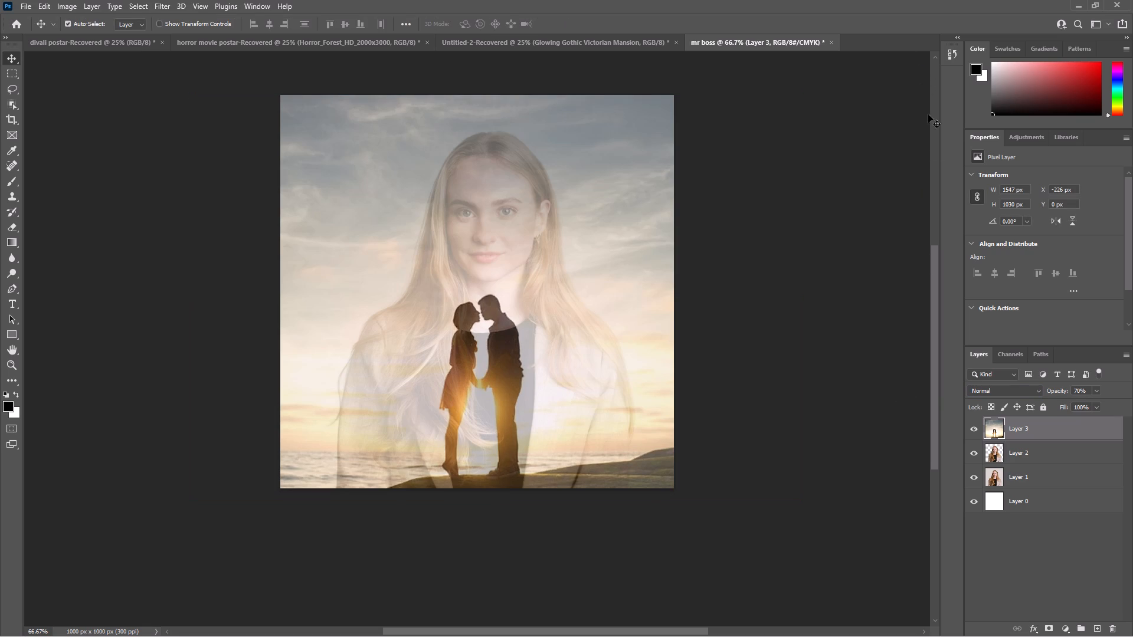
# Compare blend modes for the sunset couple layer and set it to Lighter Color.
pyautogui.click(1028, 389)
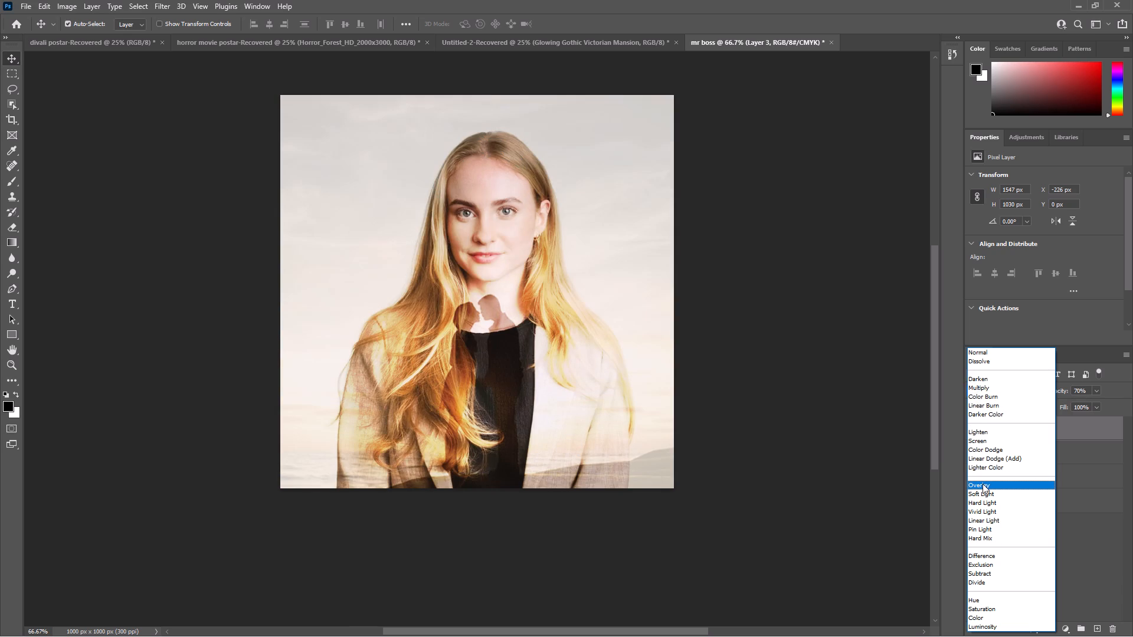
pyautogui.scroll(-2, 983, 498)
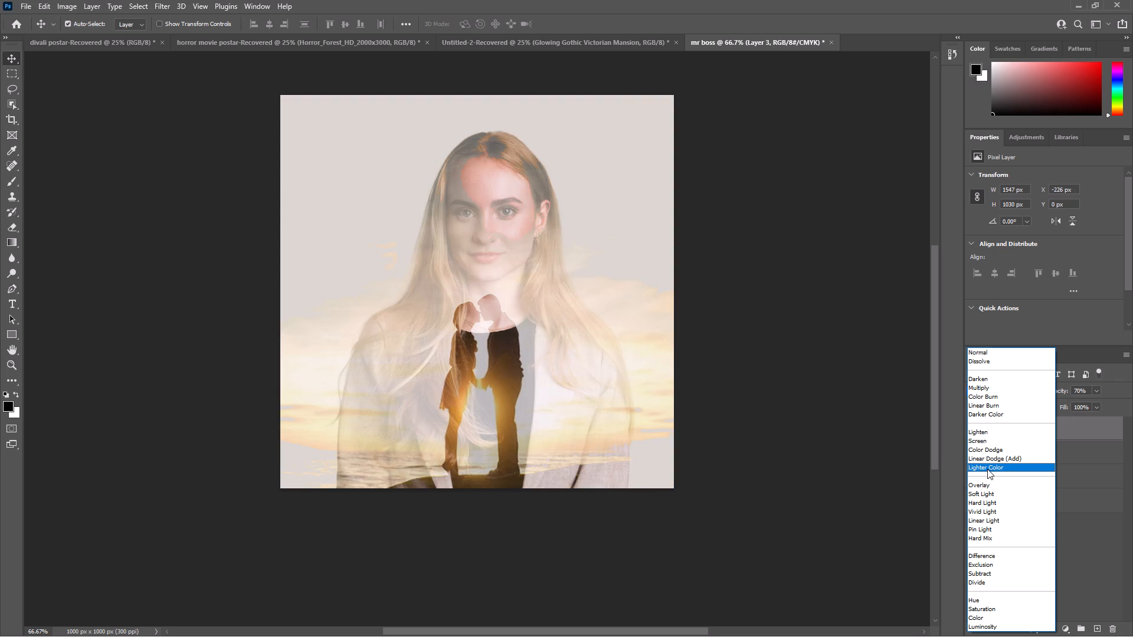
pyautogui.click(987, 469)
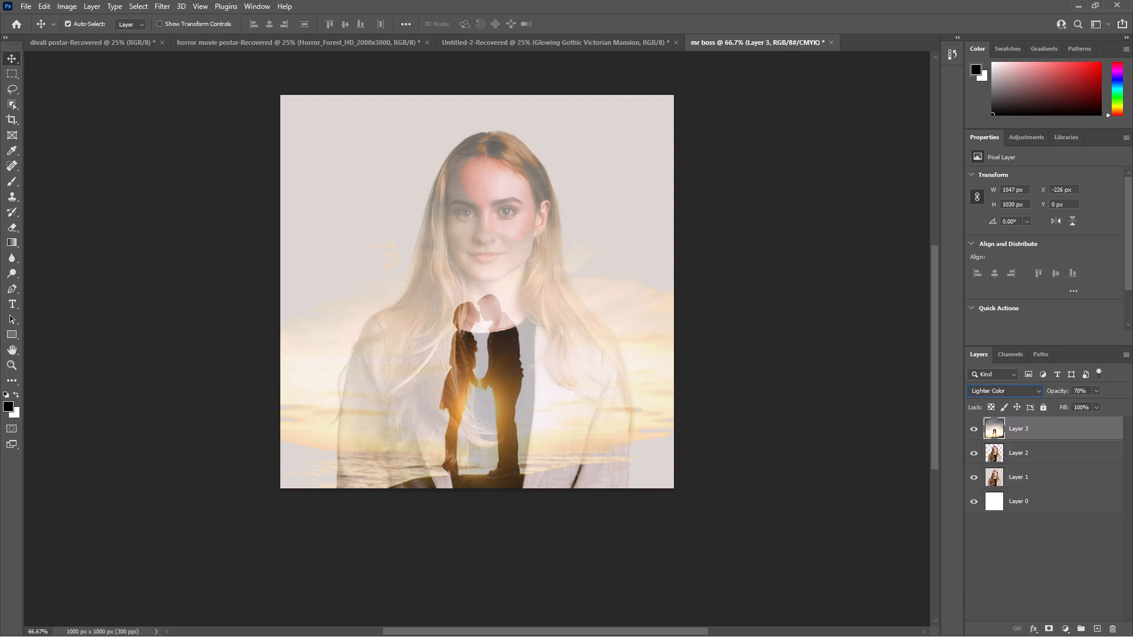
# Reduce the opacity of the sunset couple layer to 50% and deselect all layers.
pyautogui.click(1077, 390)
pyautogui.scroll(-1, 1077, 390)
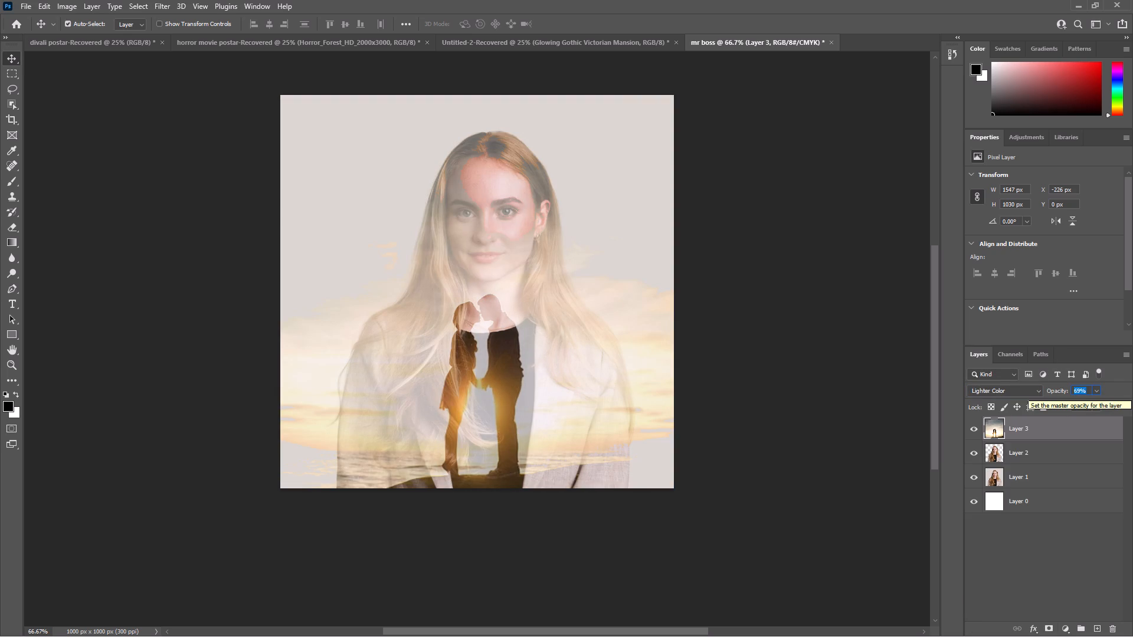
pyautogui.scroll(-15, 1077, 390)
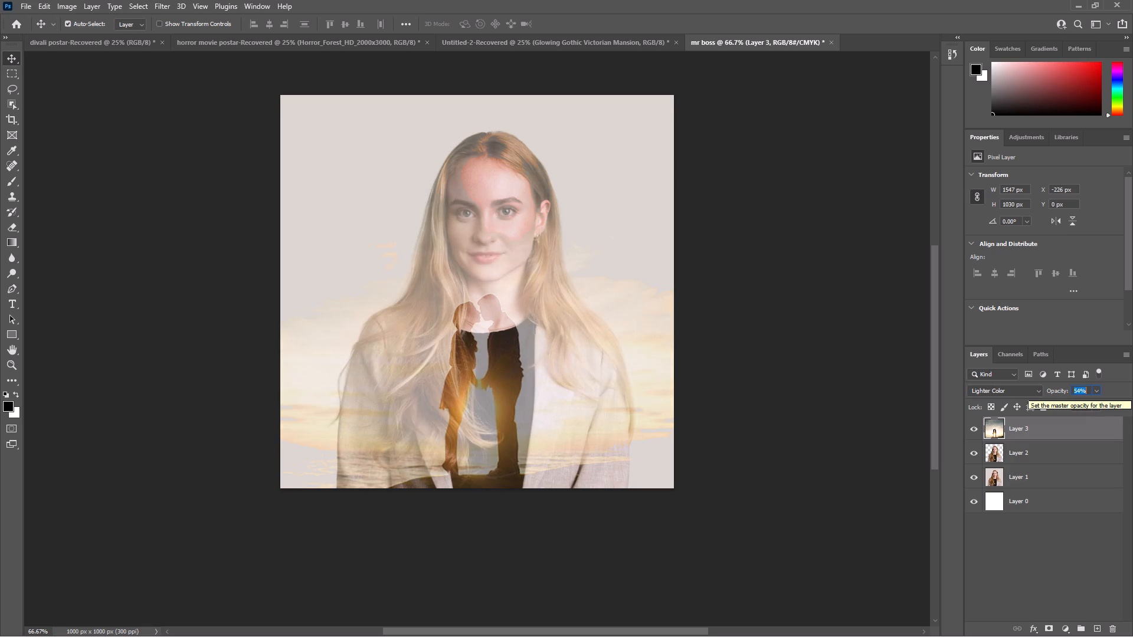
pyautogui.scroll(-7, 1077, 390)
pyautogui.scroll(3, 1080, 390)
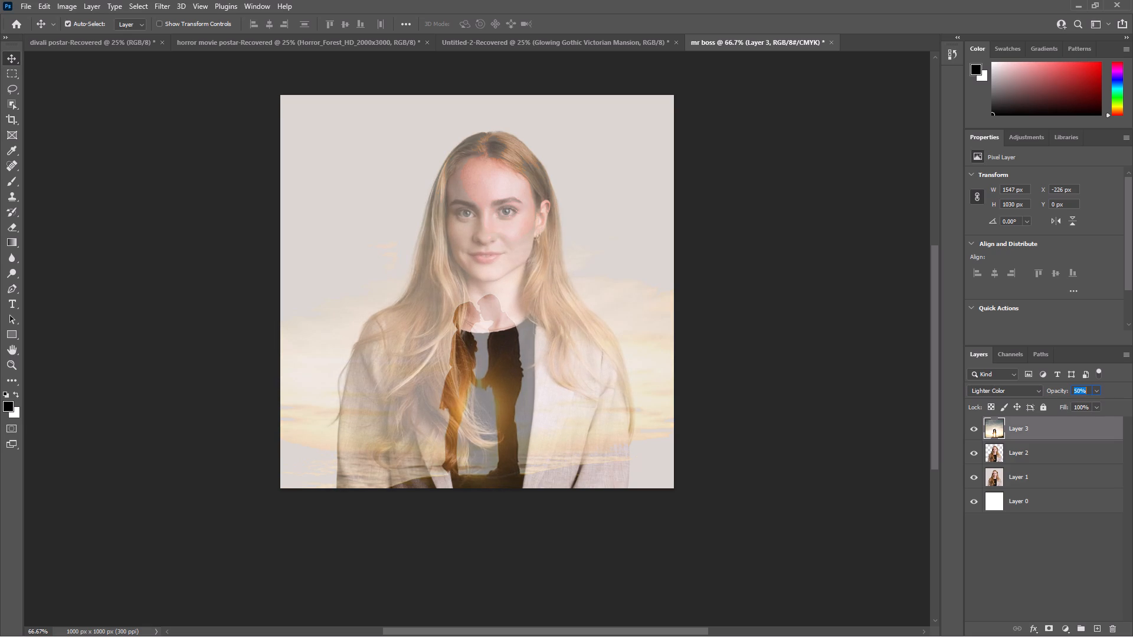
pyautogui.click(1015, 547)
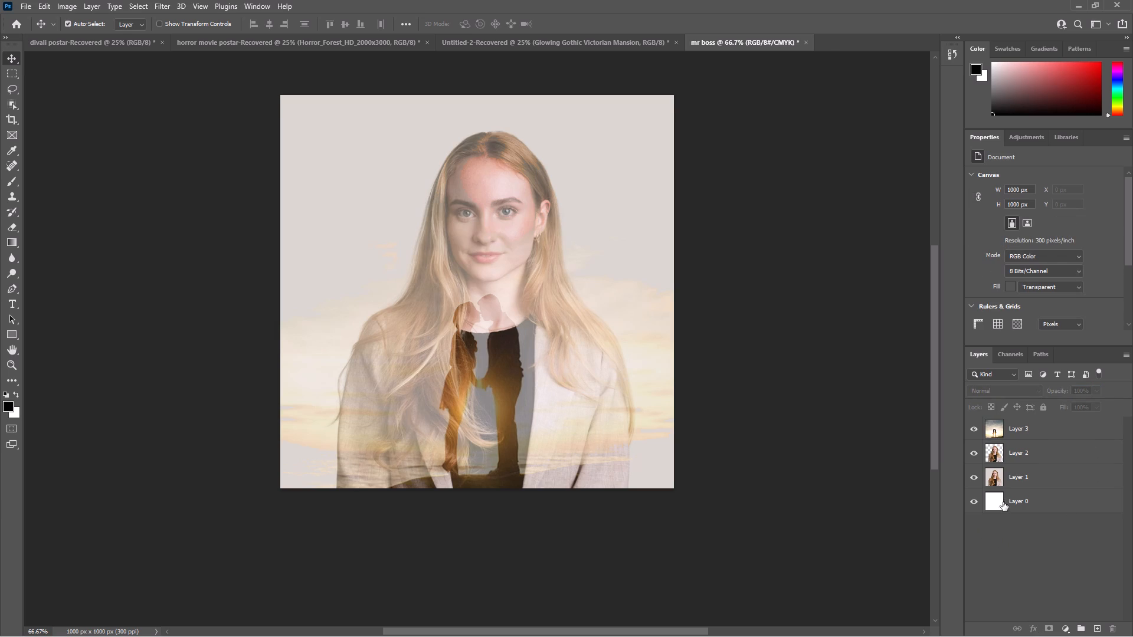
pyautogui.click(912, 87)
# Set the blend mode of the sunset couple layer (Layer 3) to Screen.
pyautogui.click(524, 275)
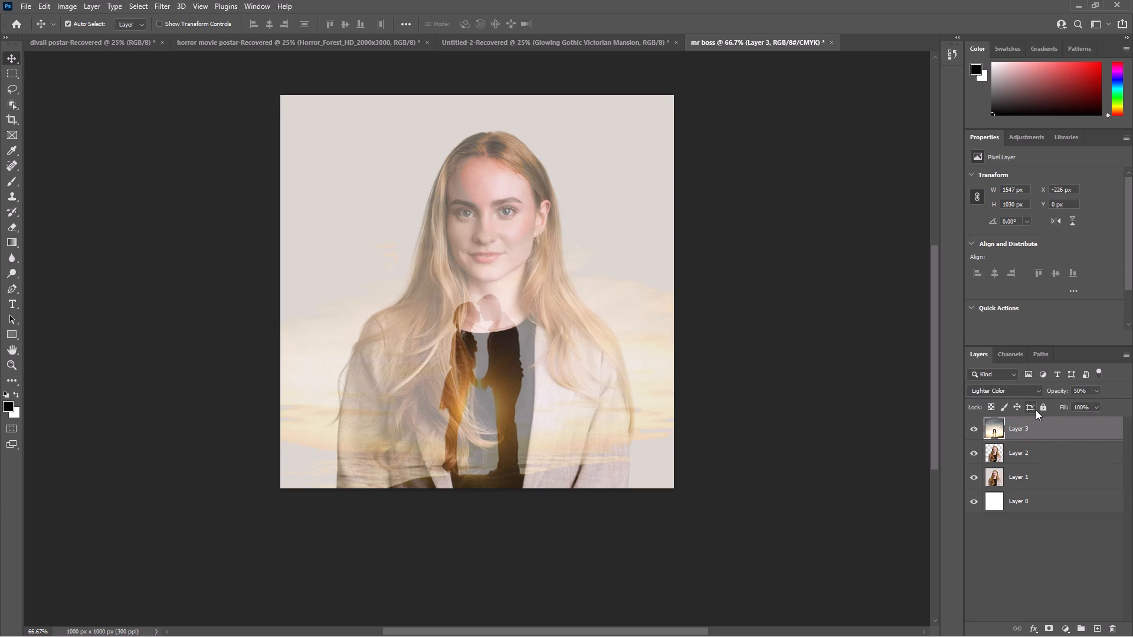
pyautogui.click(1036, 391)
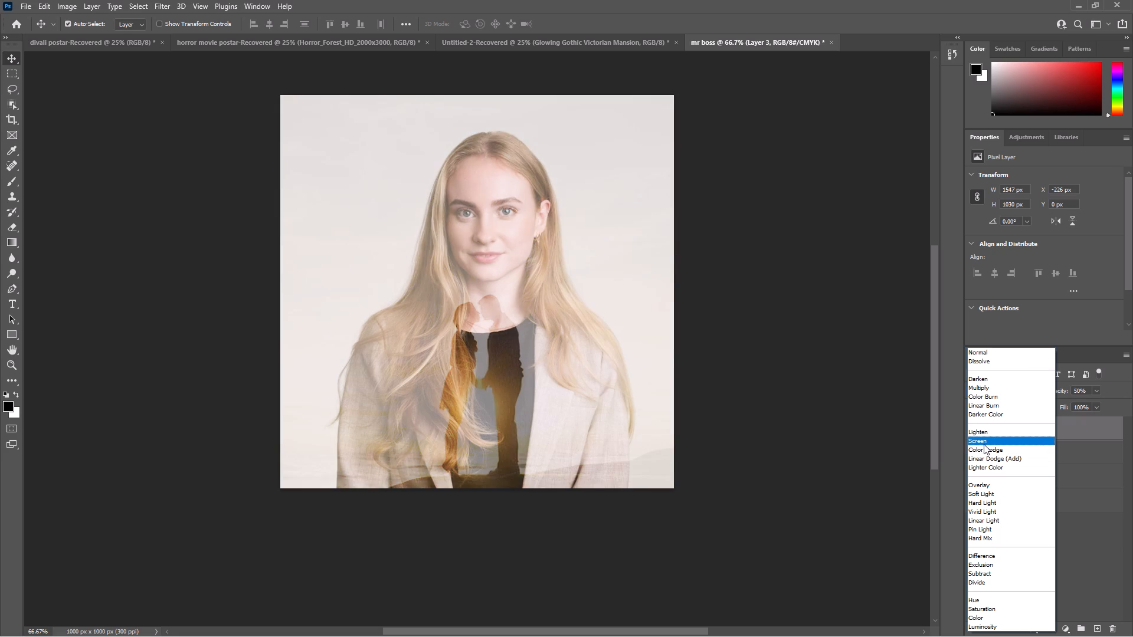
pyautogui.click(984, 444)
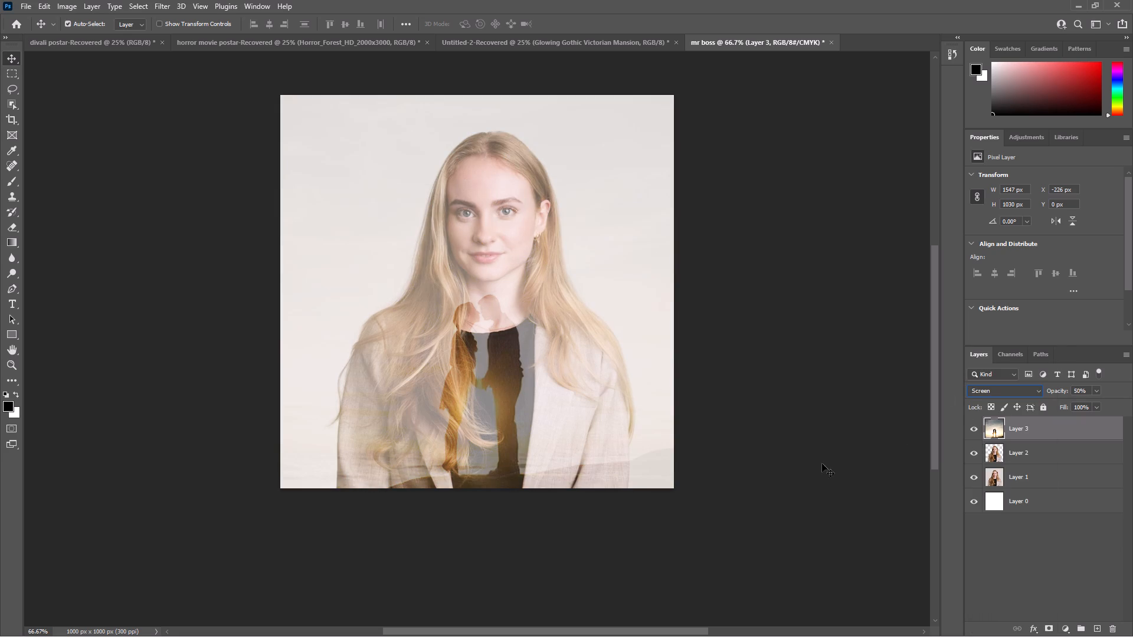
# Switch to the double exposure tutorial on YouTube in Chrome and review how the exposure layer is clipped and masked.
pyautogui.click(675, 630)
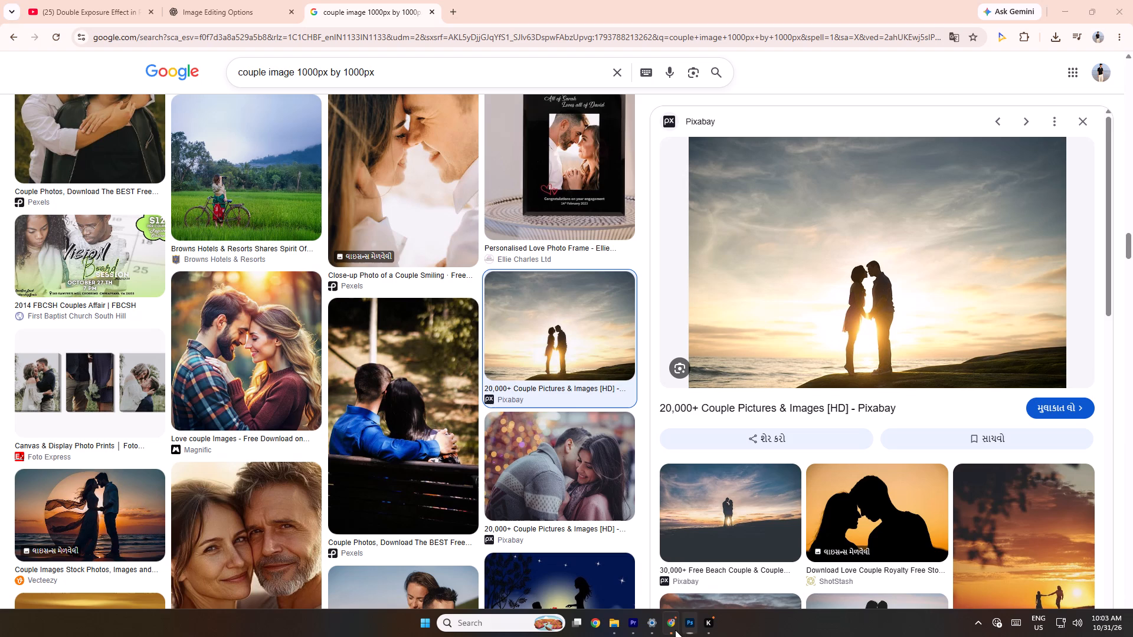
pyautogui.click(71, 0)
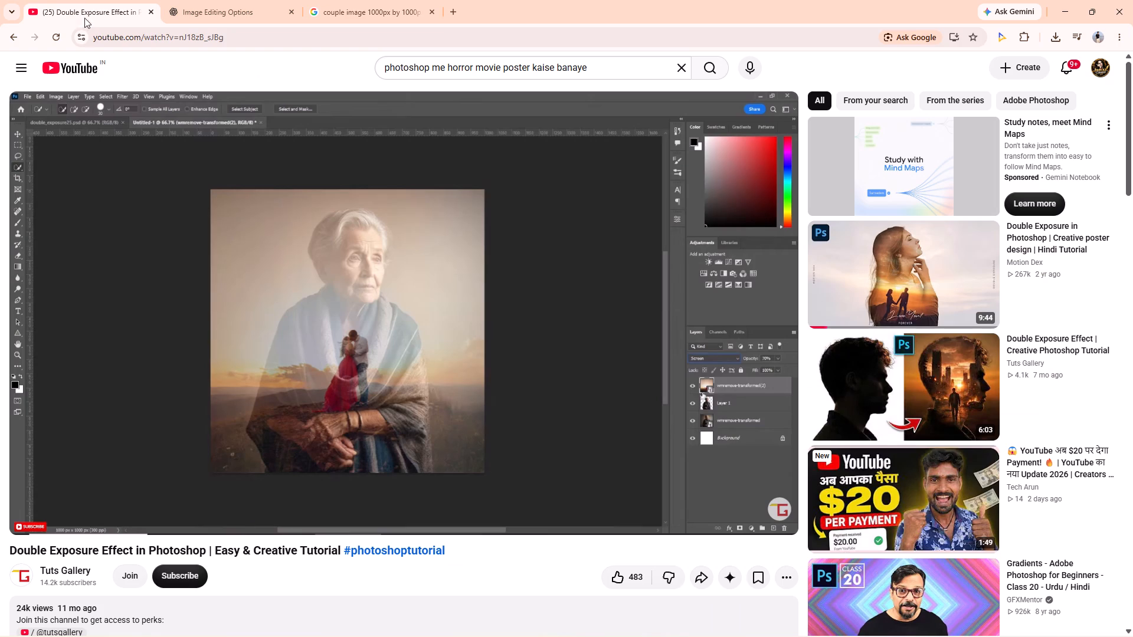
pyautogui.press('space')
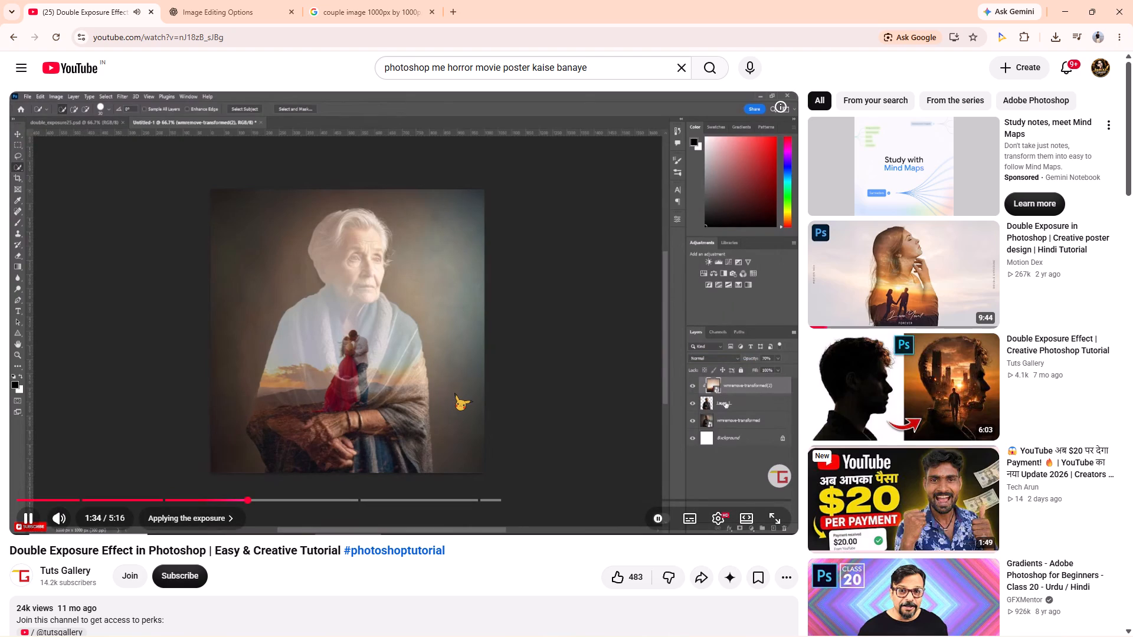
pyautogui.press('space')
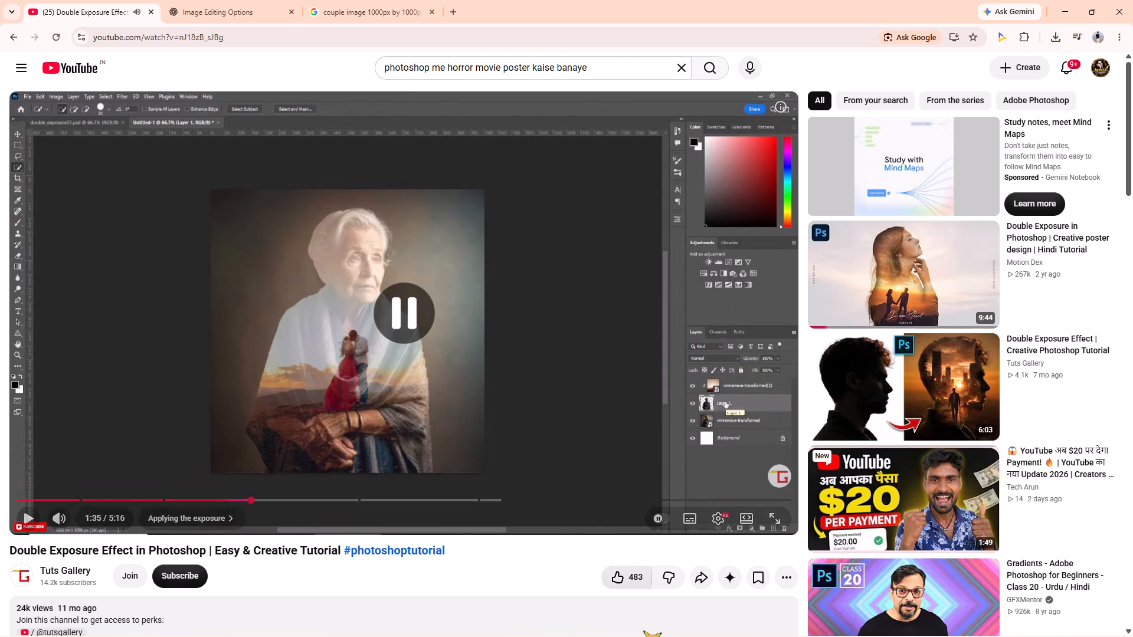
pyautogui.press('space')
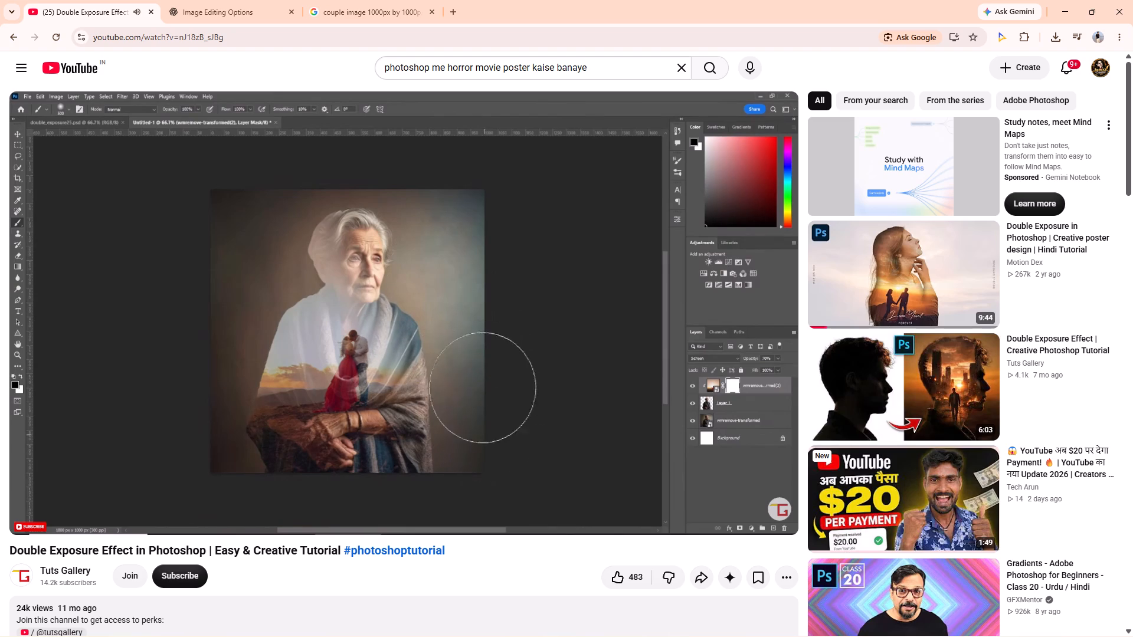
pyautogui.press('Left')
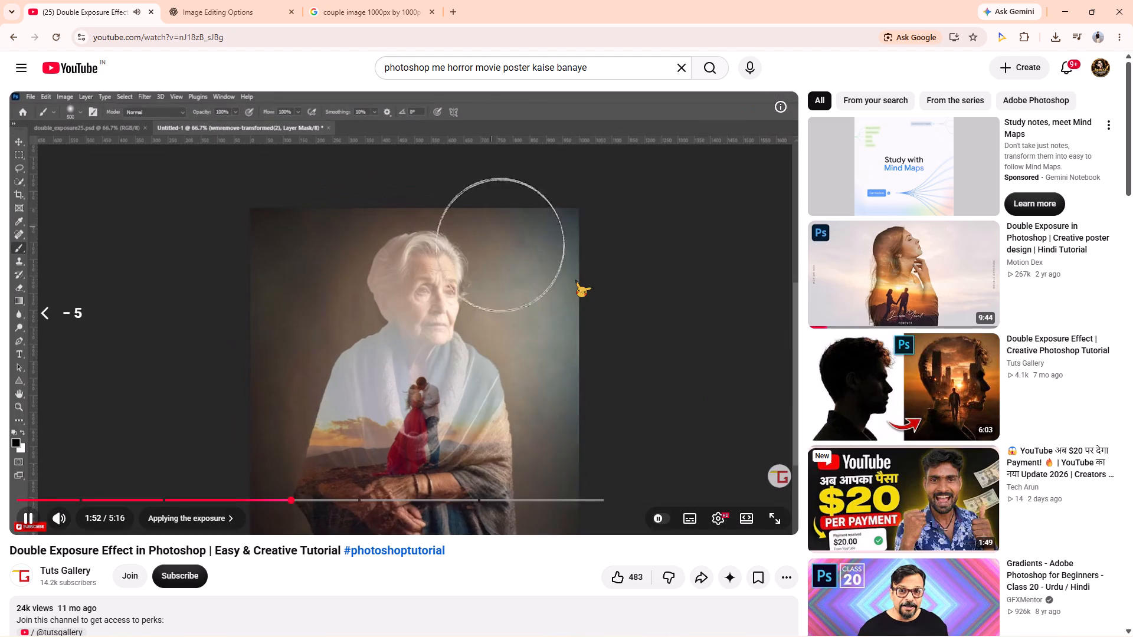
pyautogui.press('Left')
pyautogui.press('Left')
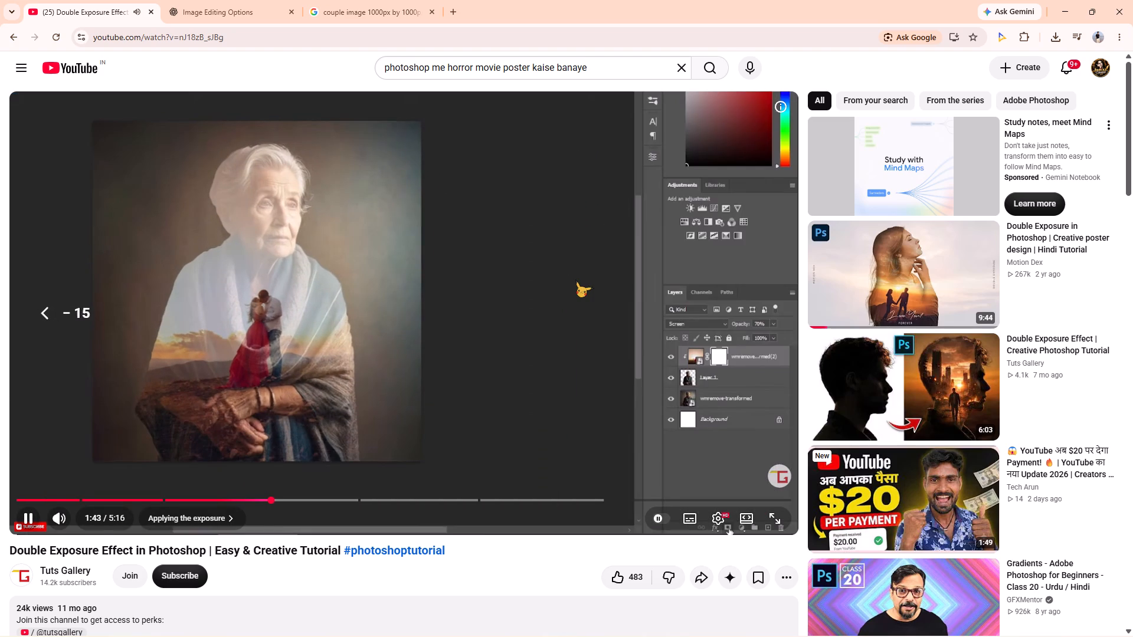
pyautogui.press('Left')
pyautogui.press('Left')
pyautogui.press('Left')
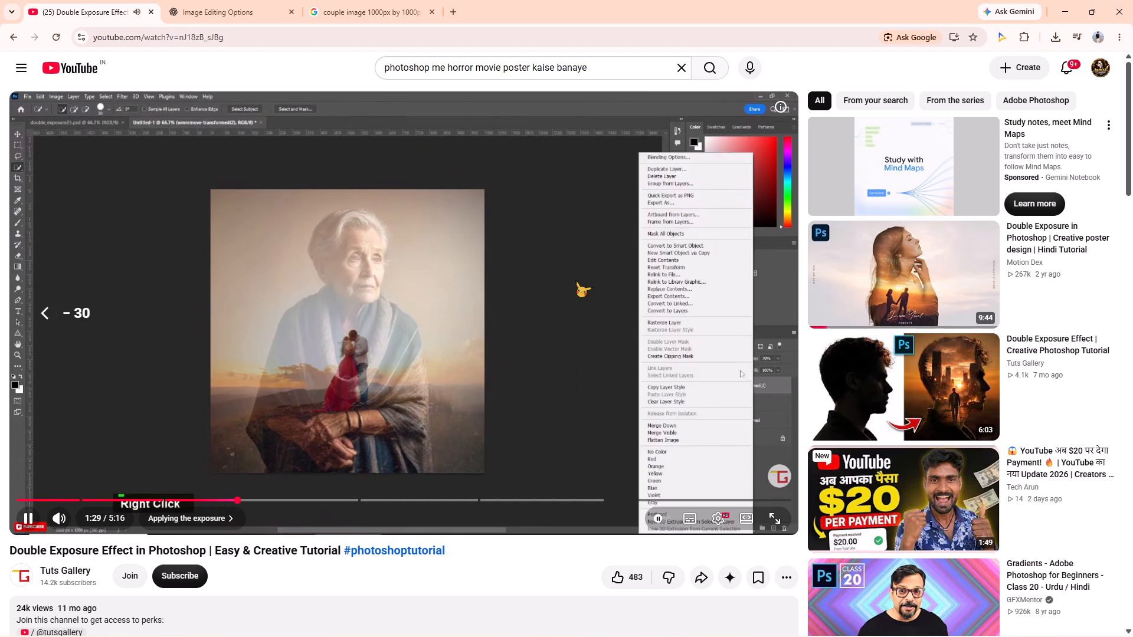
pyautogui.press('Left')
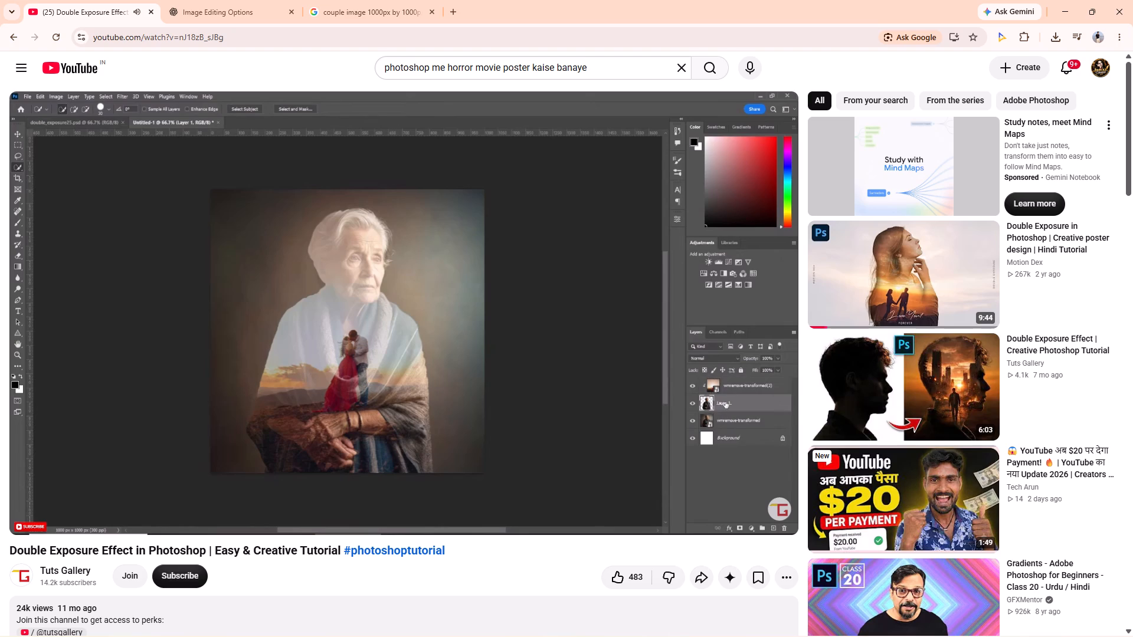
pyautogui.press('space')
pyautogui.press('space')
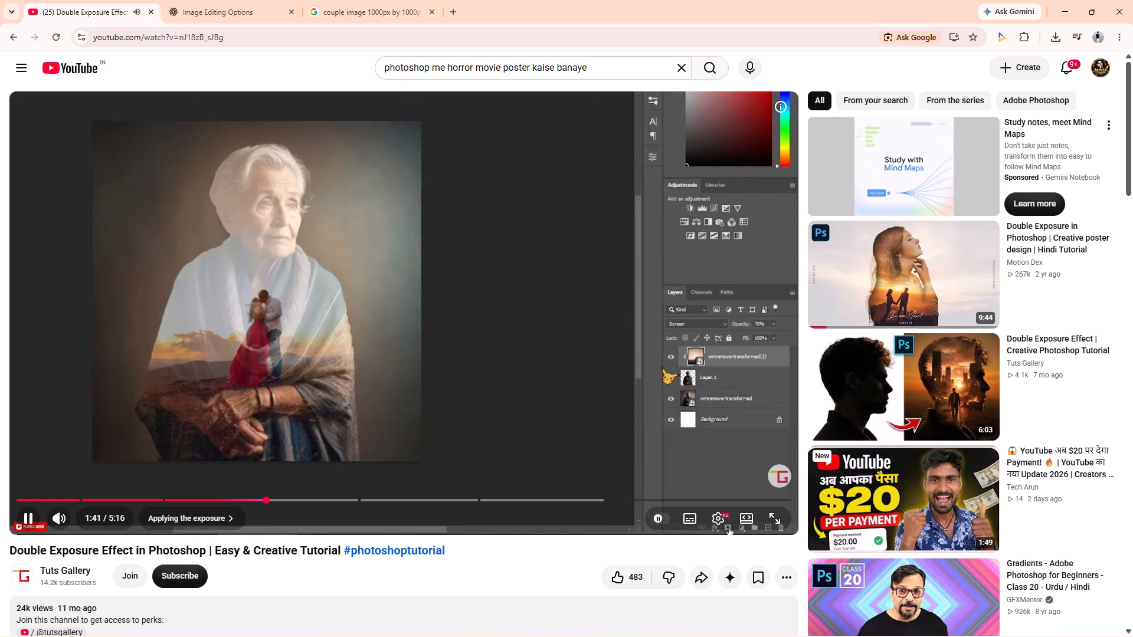
pyautogui.press('space')
pyautogui.press('space')
pyautogui.press('space')
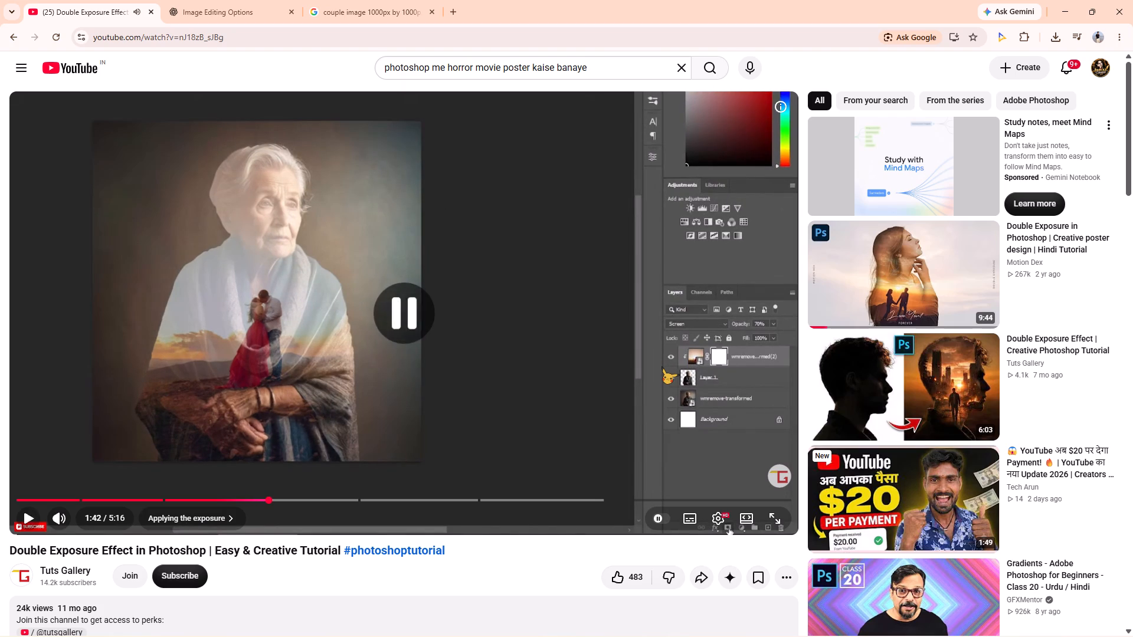
pyautogui.press('space')
pyautogui.press('space')
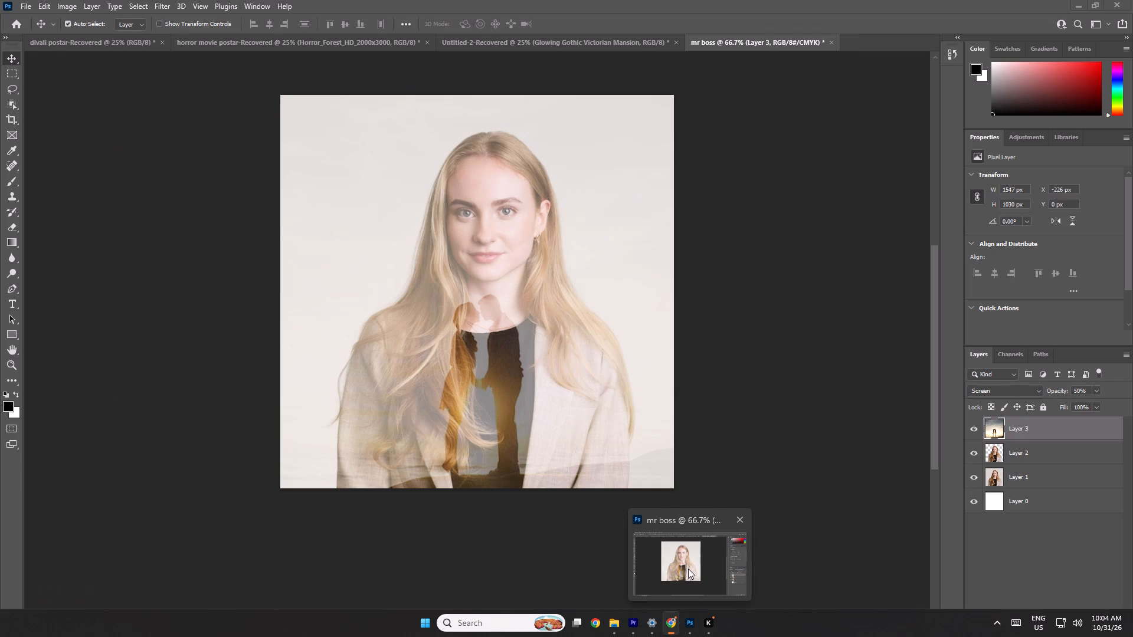
# Back in Photoshop, clip the sunset couple layer to the portrait cutout beneath it and add a white layer mask.
pyautogui.click(688, 569)
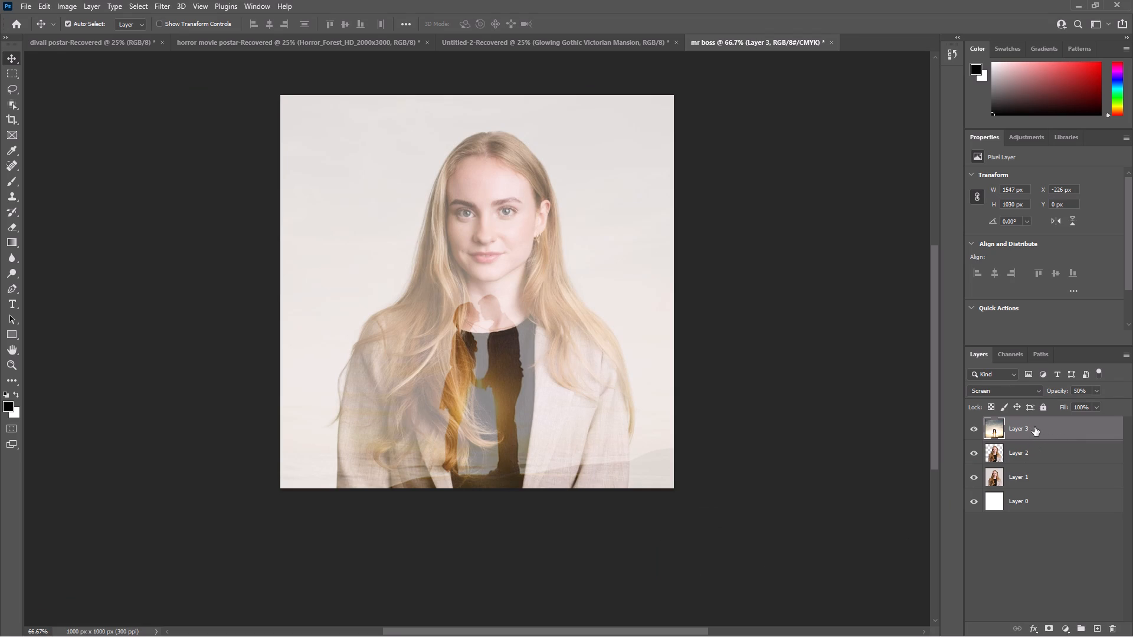
pyautogui.click(1033, 449)
pyautogui.click(1037, 429)
pyautogui.rightClick(1037, 429)
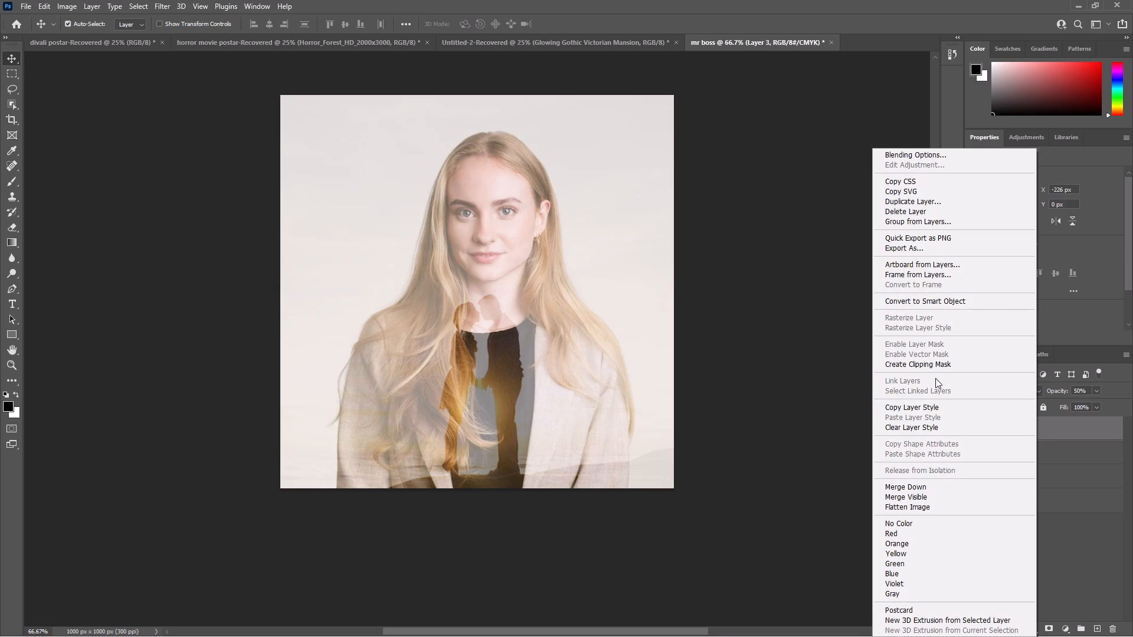
pyautogui.click(940, 366)
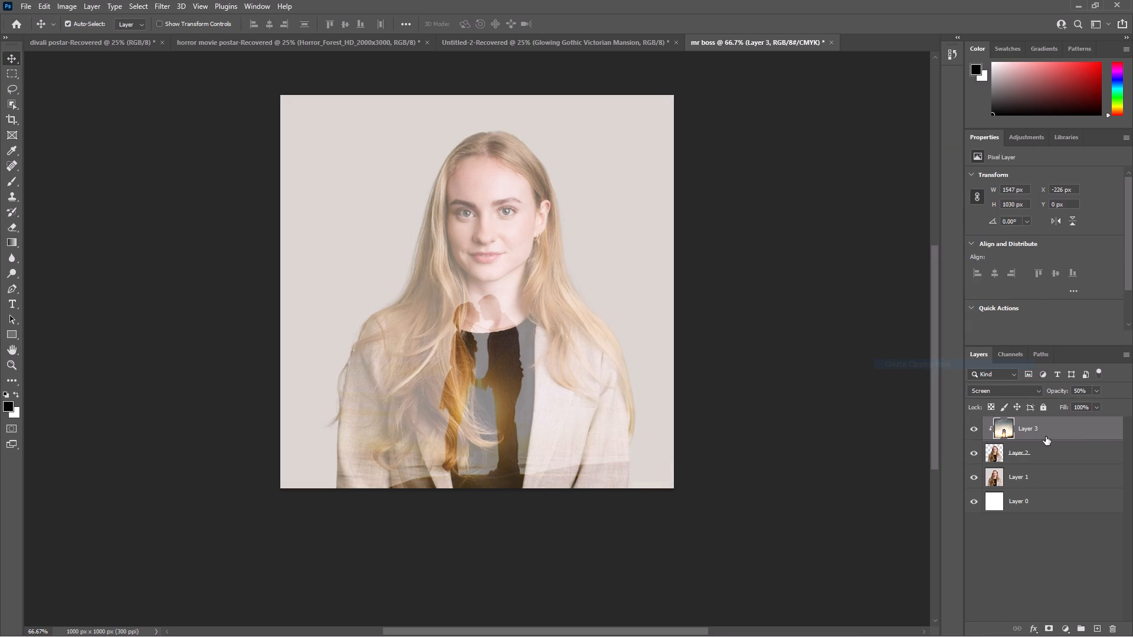
pyautogui.click(1046, 628)
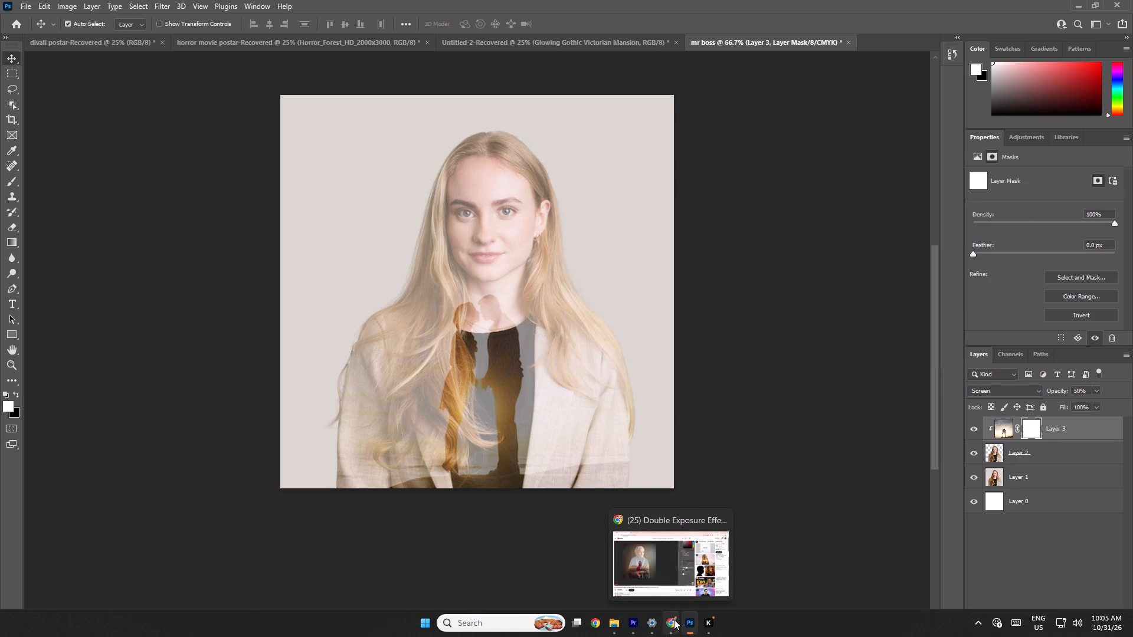
# Return to the YouTube tutorial in Chrome and study the brush settings used for painting on the layer mask.
pyautogui.click(674, 619)
pyautogui.press('space')
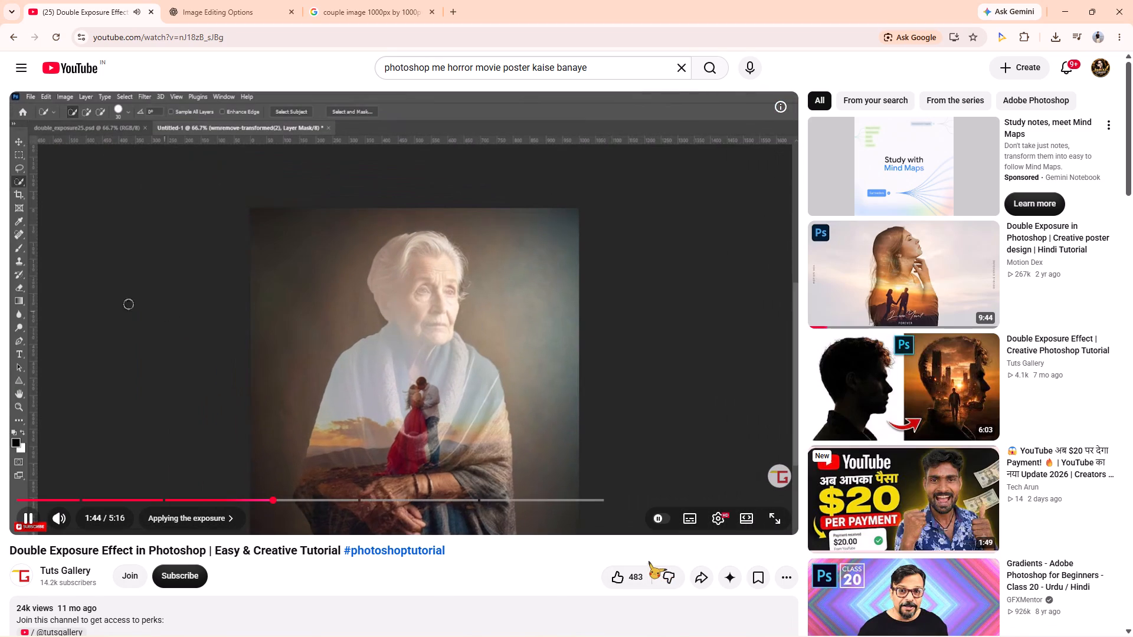
pyautogui.press('space')
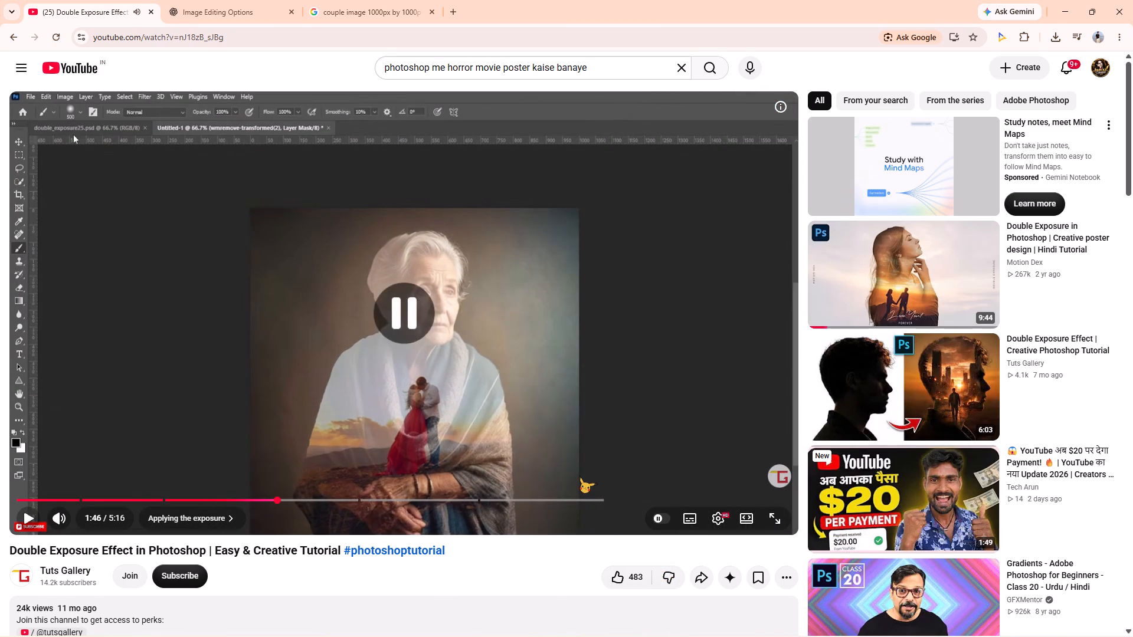
pyautogui.press('space')
pyautogui.press('space')
pyautogui.press('space')
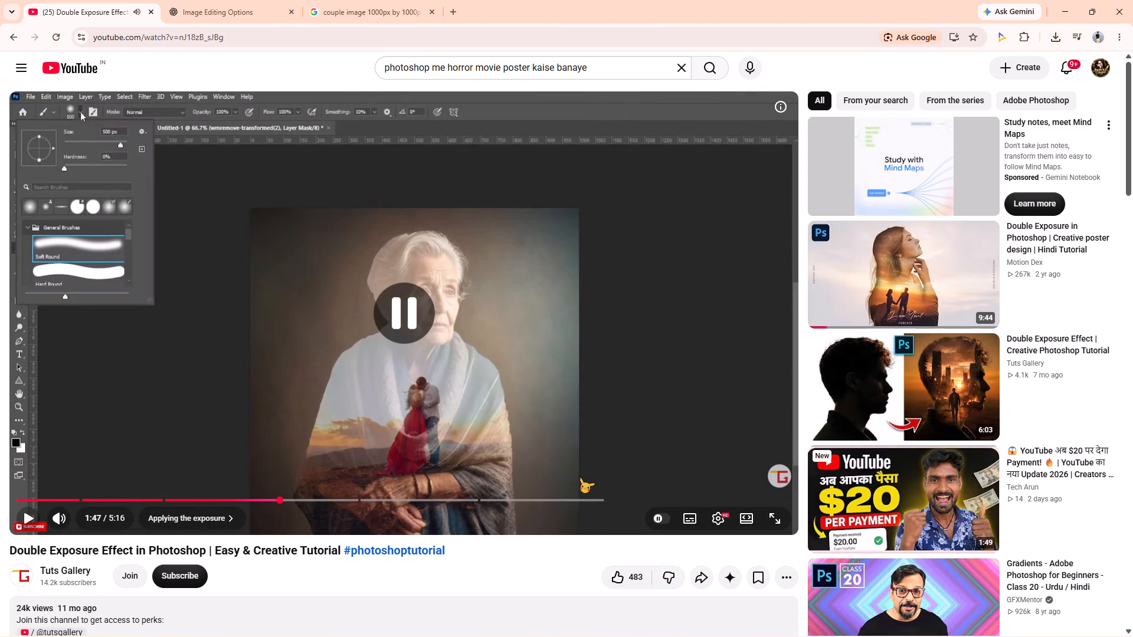
pyautogui.press('space')
pyautogui.press('space')
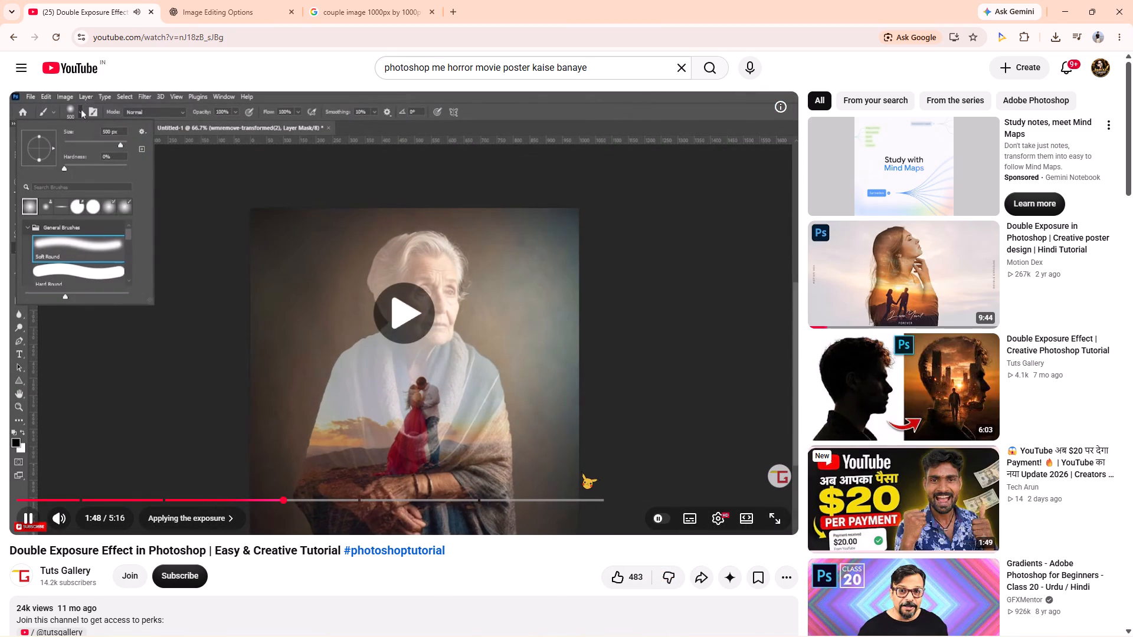
pyautogui.press('space')
pyautogui.press('space')
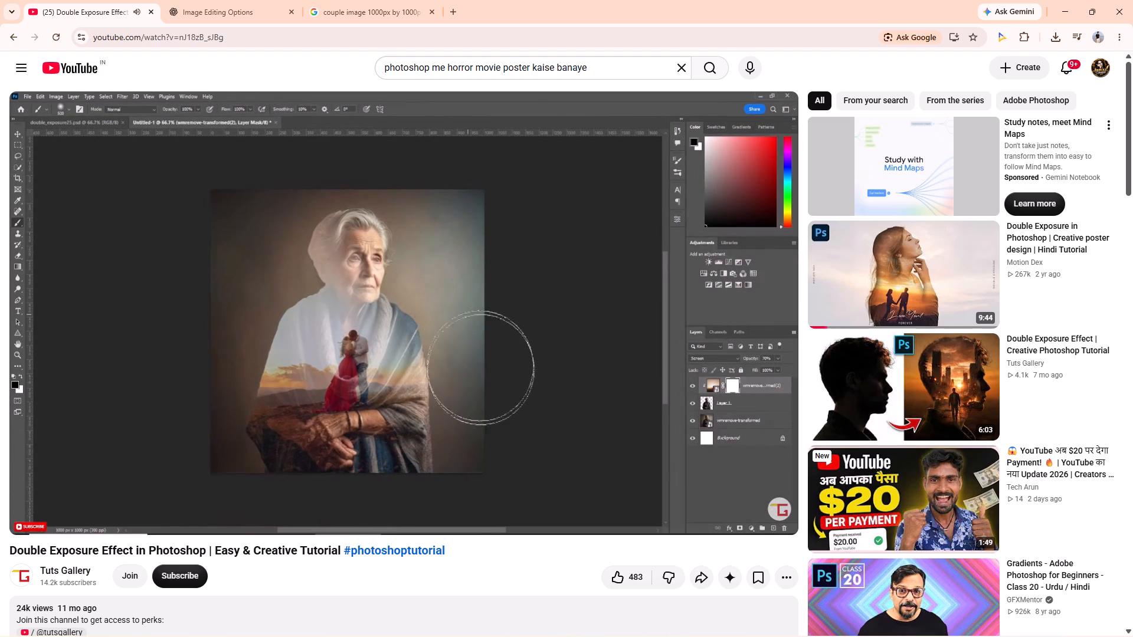
pyautogui.press('space')
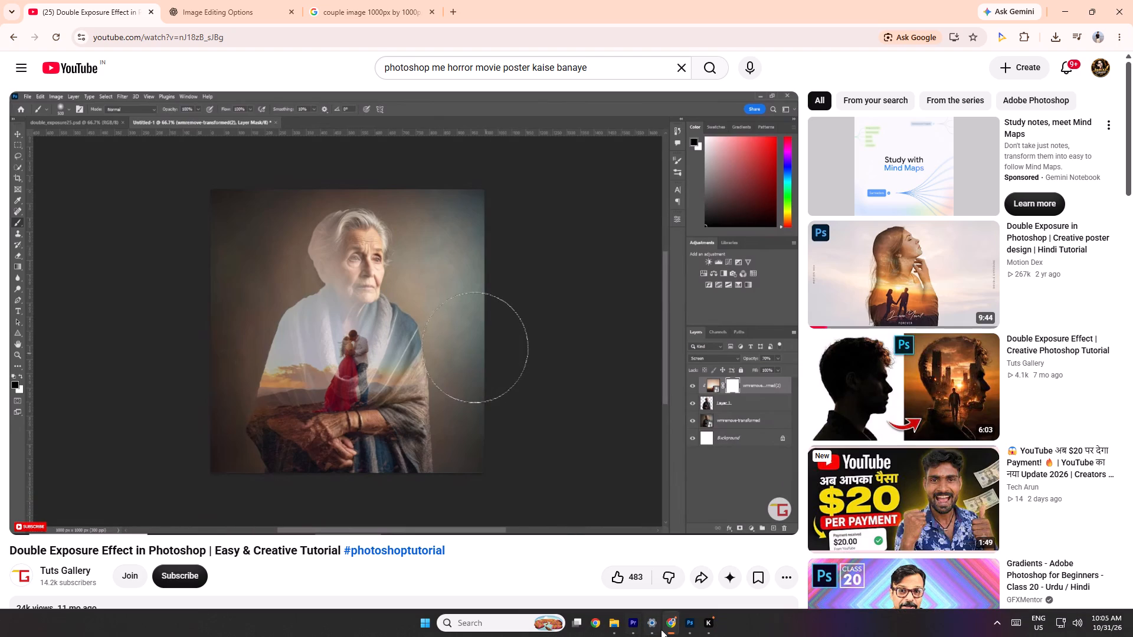
# Back in Photoshop, activate the Brush tool and choose the Soft Round preset from General Brushes.
pyautogui.click(675, 563)
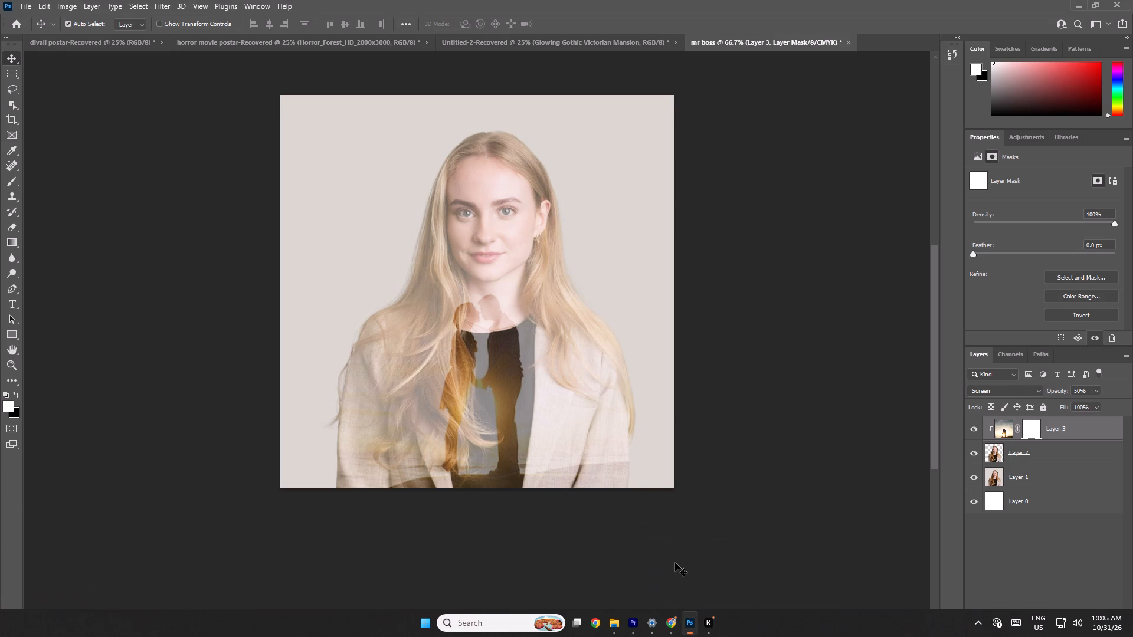
pyautogui.press('b')
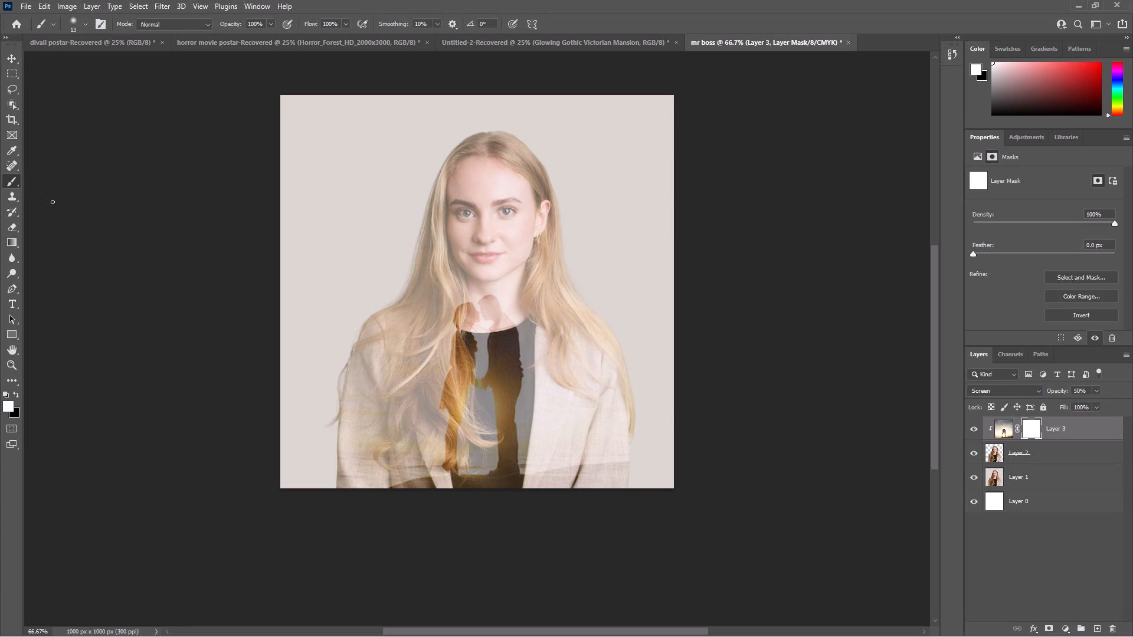
pyautogui.click(86, 22)
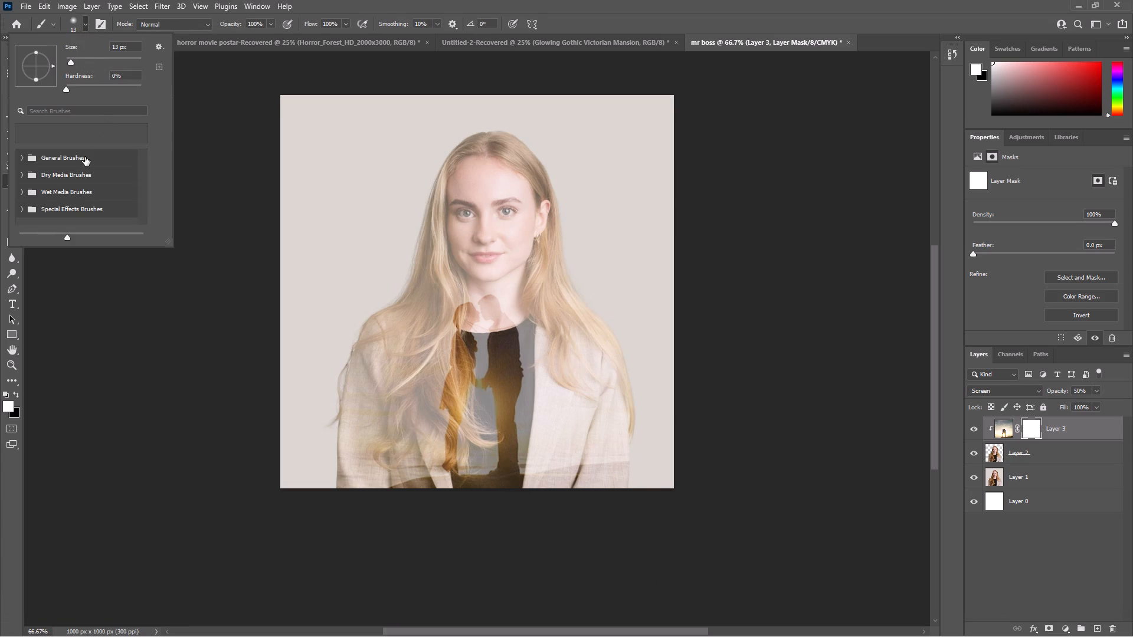
pyautogui.scroll(-4, 79, 151)
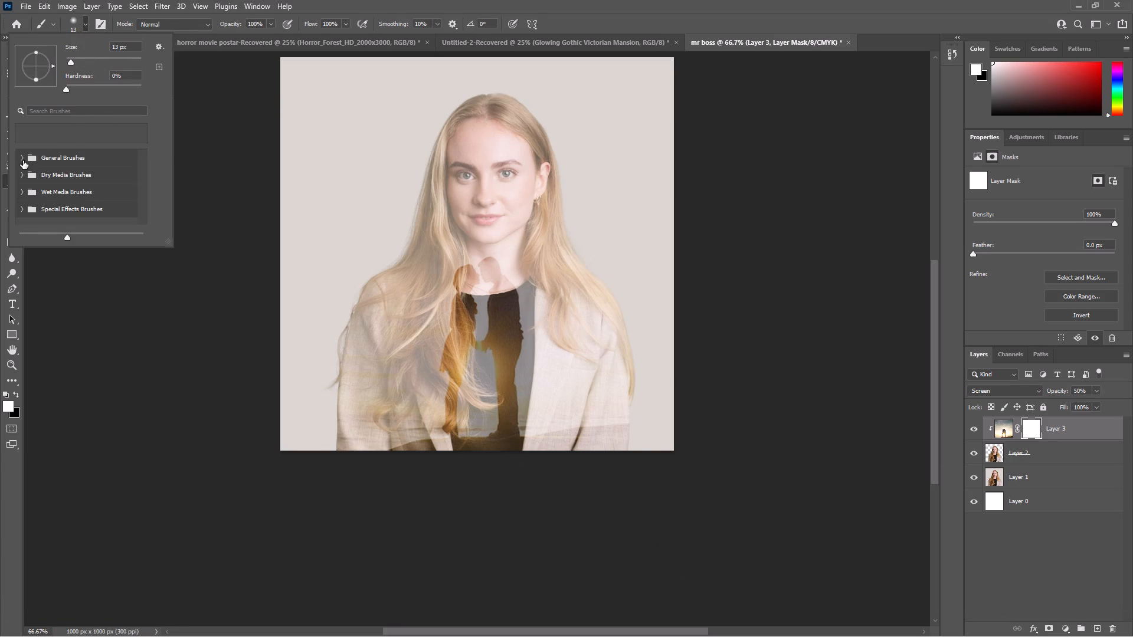
pyautogui.click(23, 157)
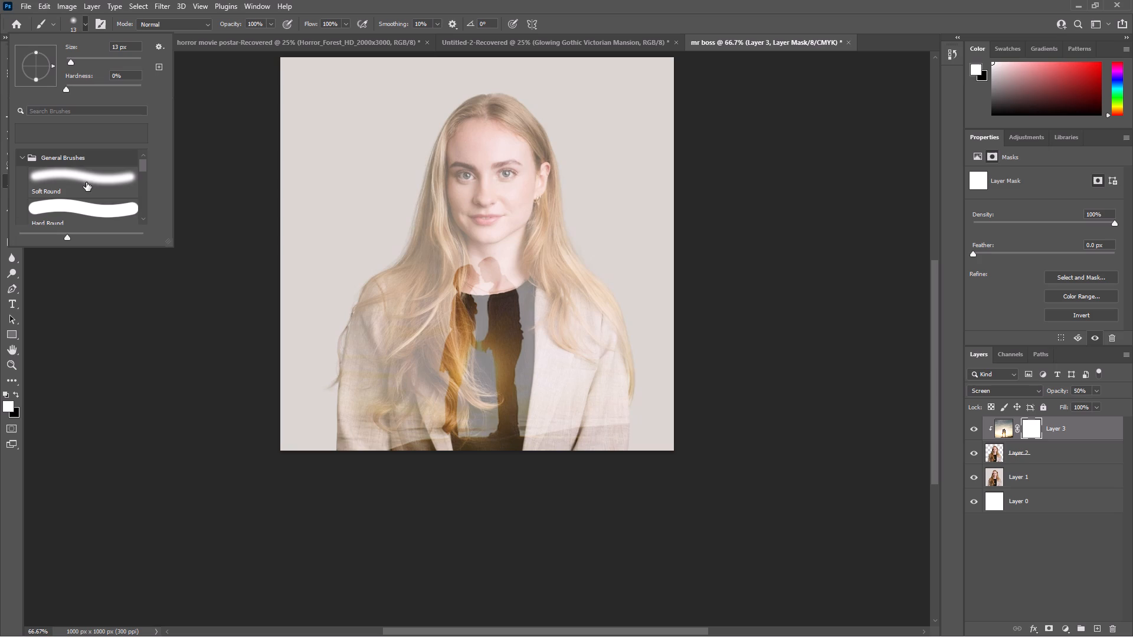
pyautogui.click(95, 185)
pyautogui.click(95, 185)
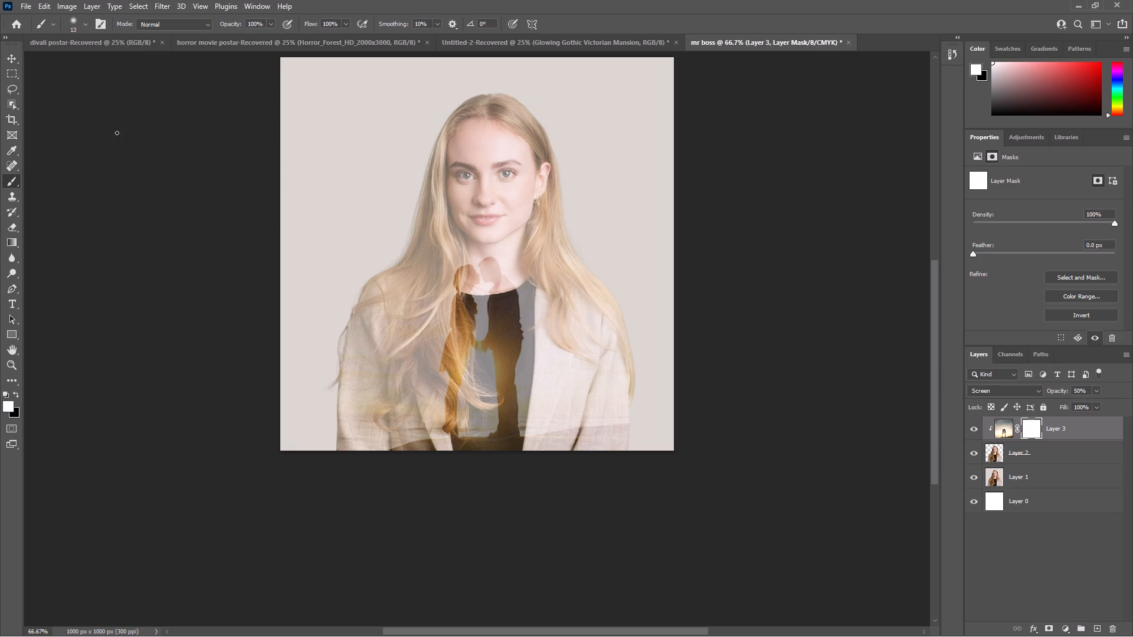
# Set the brush size to 500 px, and reduce it to 300 px.
pyautogui.click(79, 21)
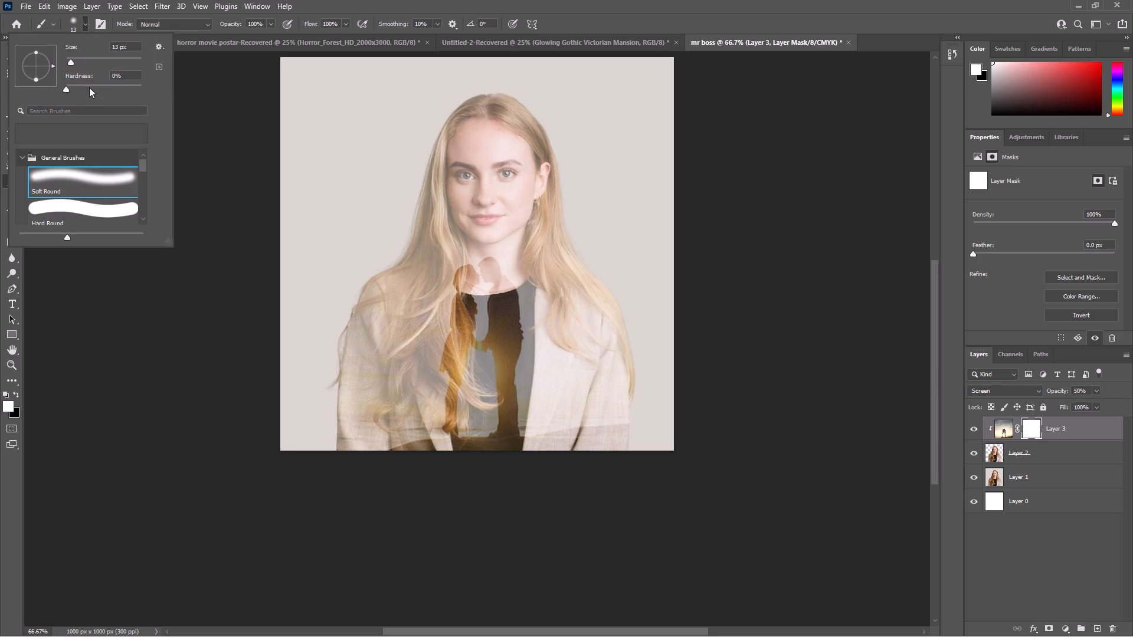
pyautogui.click(117, 47)
pyautogui.press('BackSpace')
pyautogui.press('BackSpace')
pyautogui.press('BackSpace')
pyautogui.write('500')
pyautogui.press('Return')
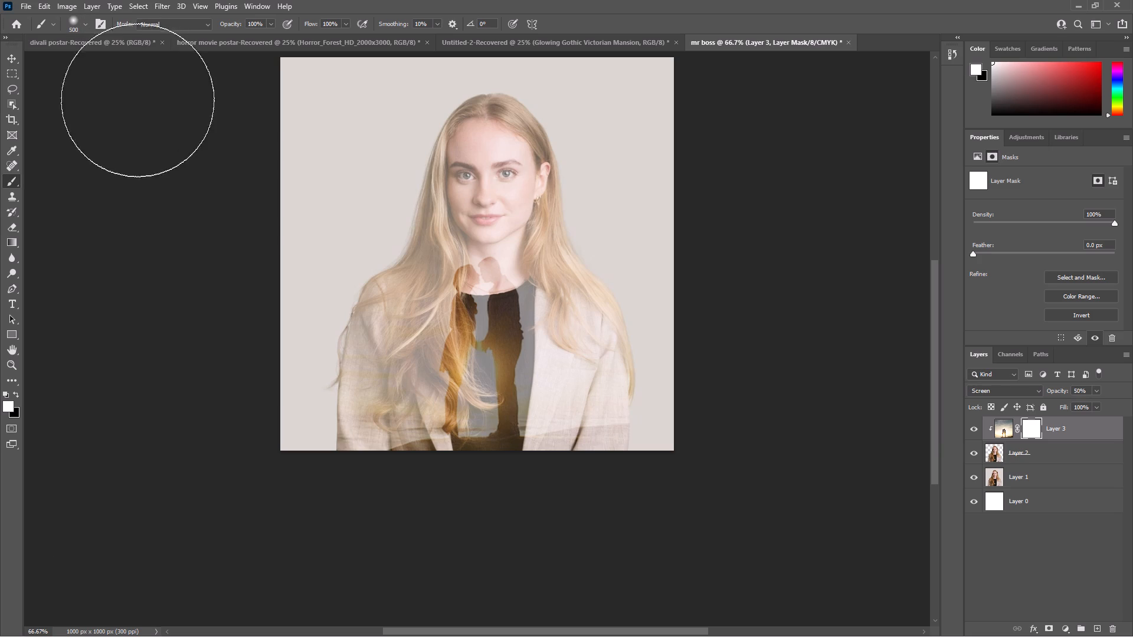
pyautogui.write('[[')
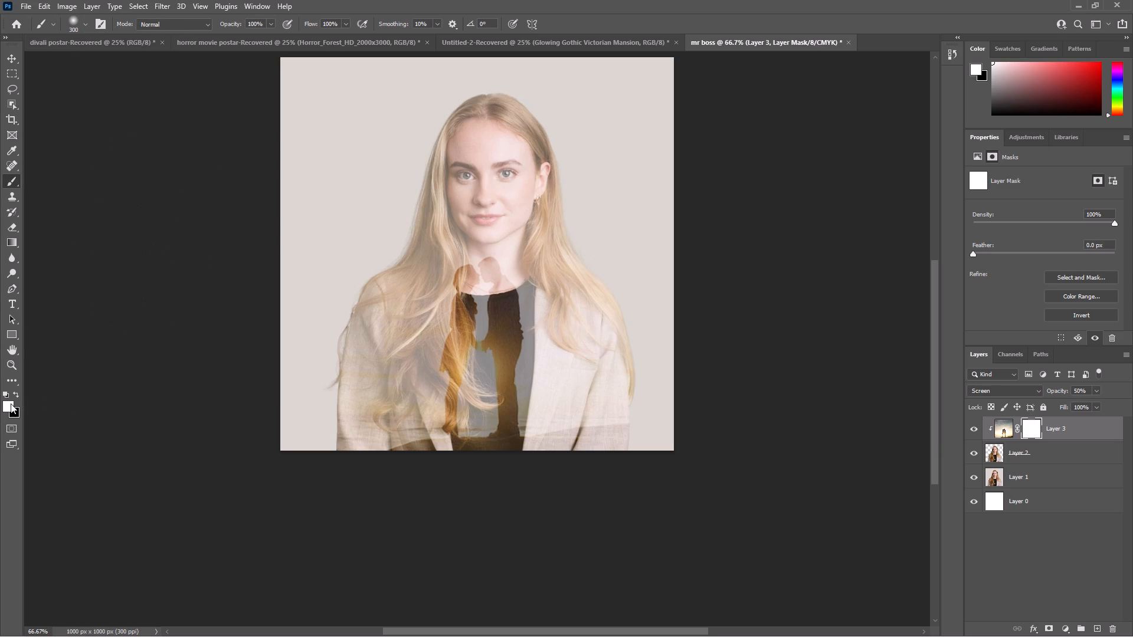
# Set the foreground colour to near-black 080000 for painting on the layer mask.
pyautogui.doubleClick(9, 404)
pyautogui.moveTo(461, 225); pyautogui.dragTo(530, 293)
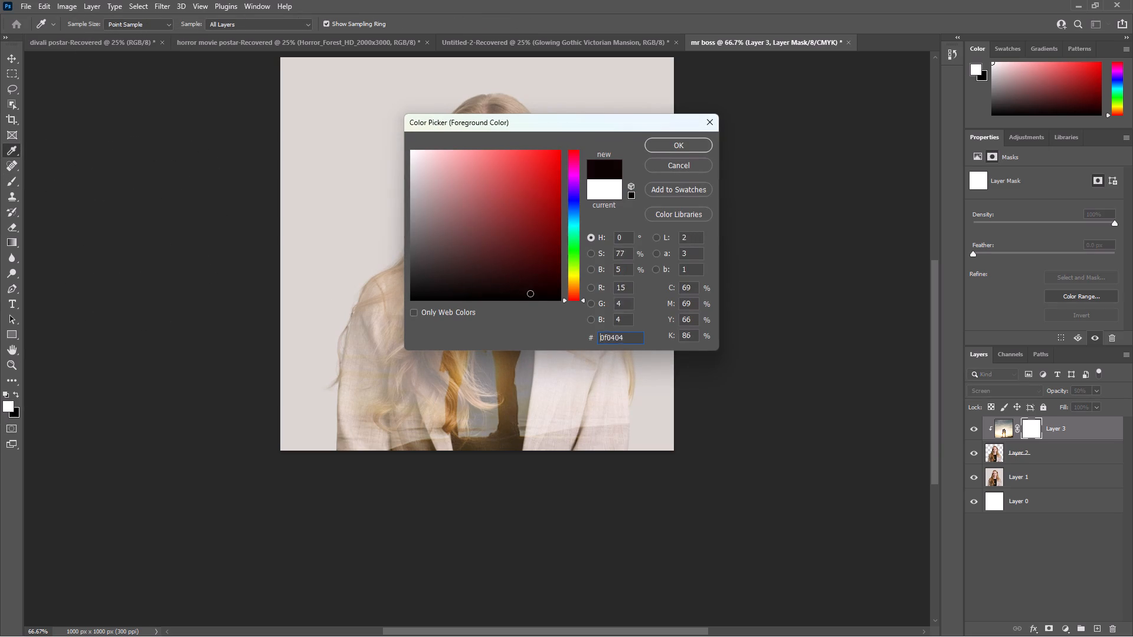
pyautogui.moveTo(530, 293); pyautogui.dragTo(562, 295)
pyautogui.click(684, 148)
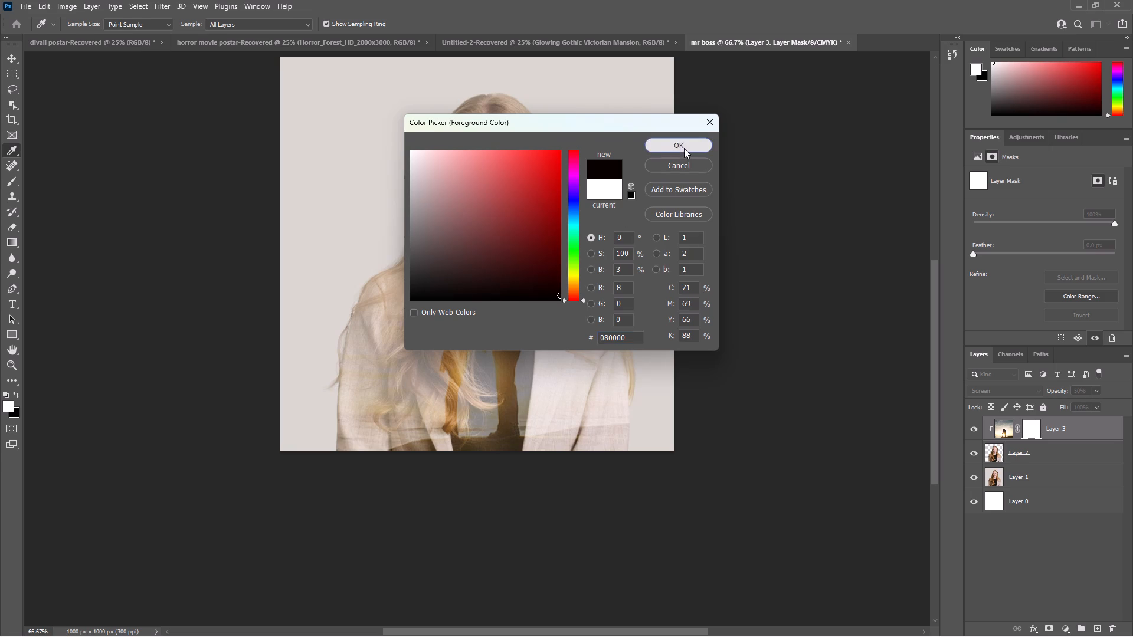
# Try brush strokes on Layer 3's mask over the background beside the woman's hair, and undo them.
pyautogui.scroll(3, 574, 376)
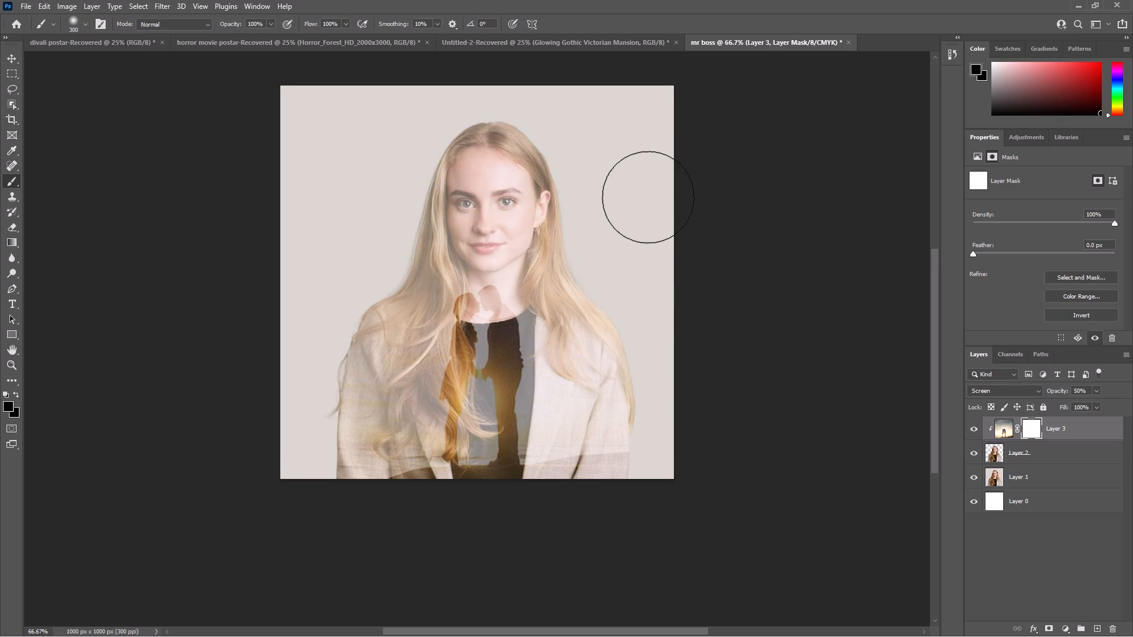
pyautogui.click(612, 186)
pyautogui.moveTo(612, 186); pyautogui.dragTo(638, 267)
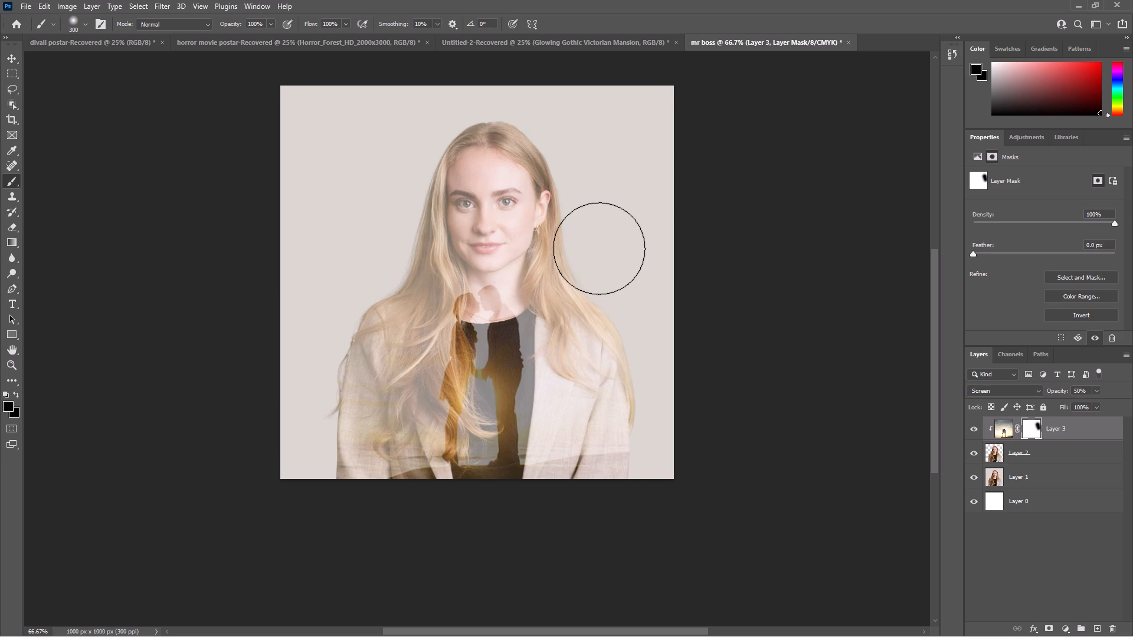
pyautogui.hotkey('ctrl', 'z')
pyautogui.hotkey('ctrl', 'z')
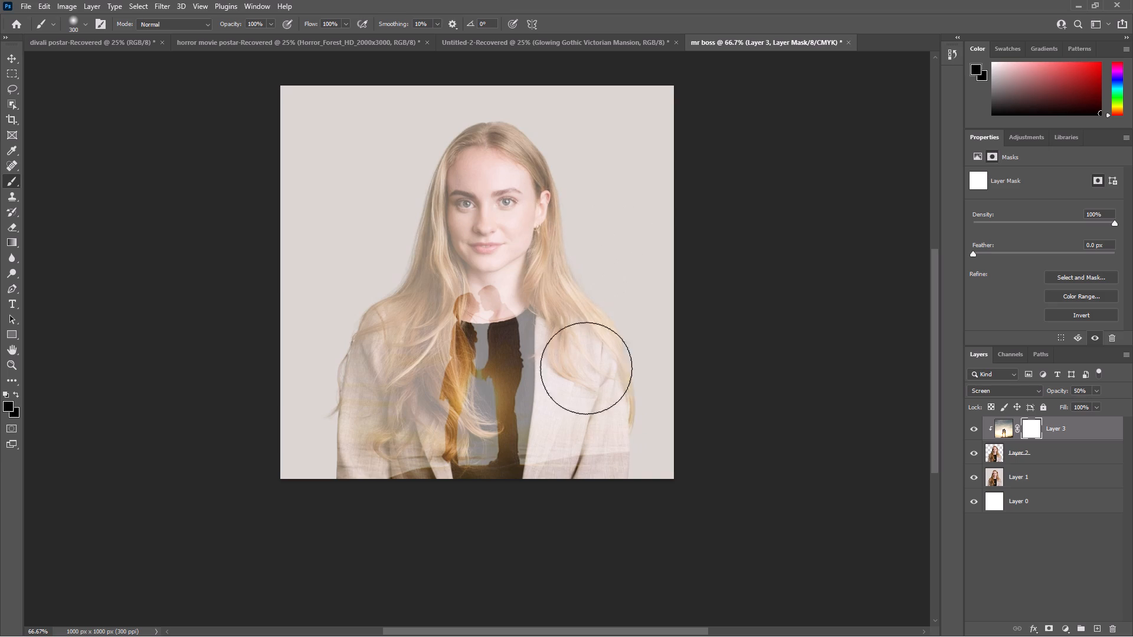
# Switch to the YouTube tutorial in Chrome and study how the layer mask is painted around the head and shoulders.
pyautogui.click(677, 623)
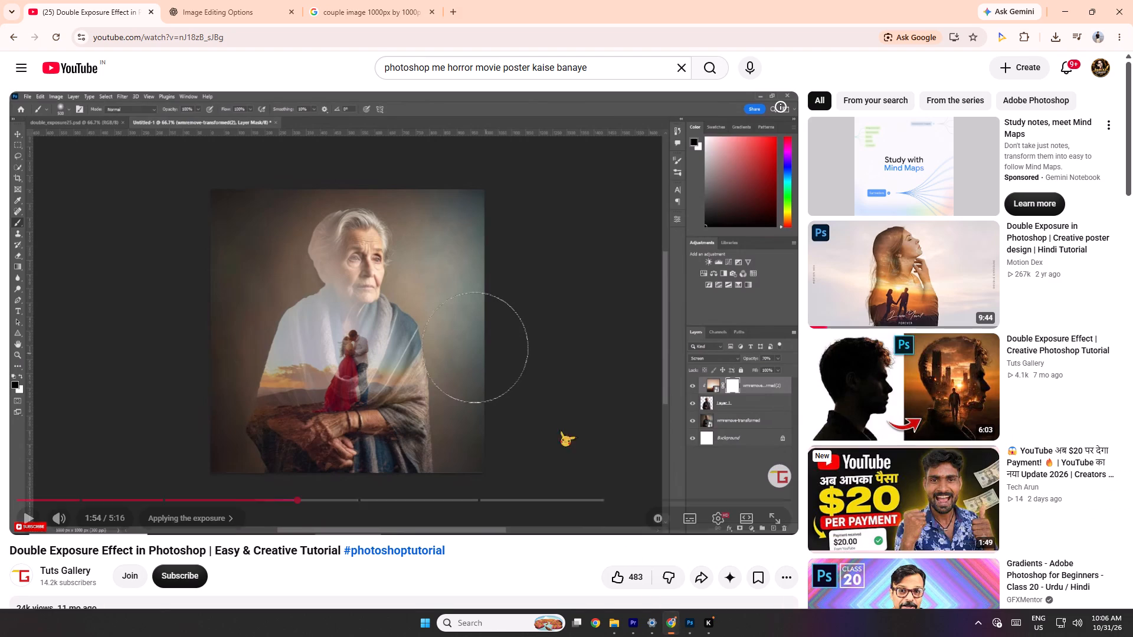
pyautogui.press('space')
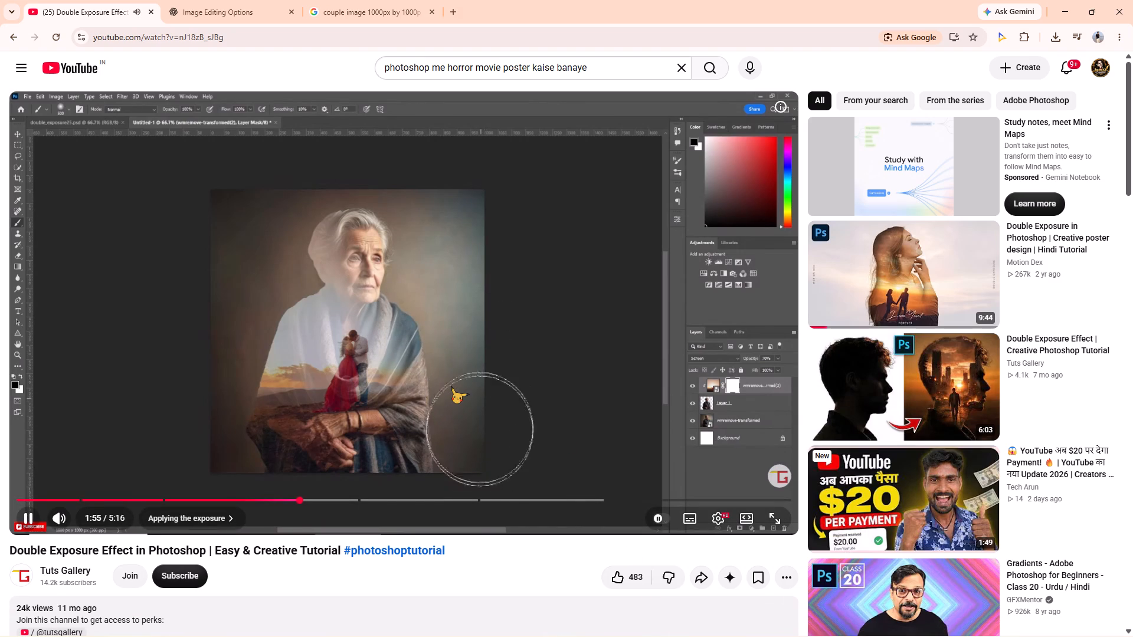
pyautogui.press('Left')
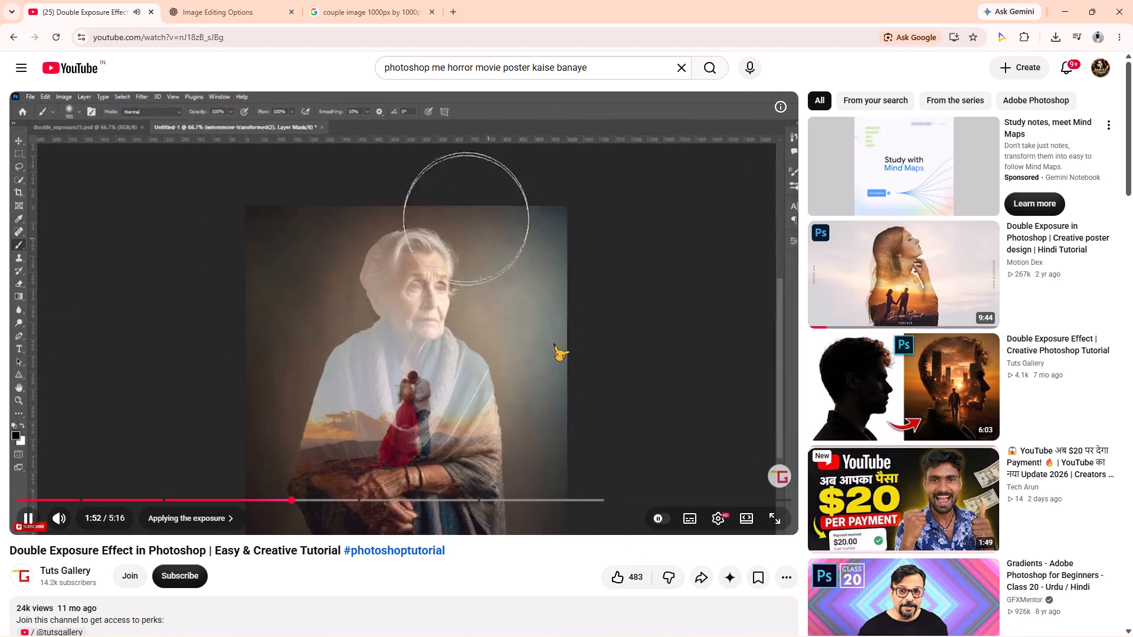
pyautogui.press('Left')
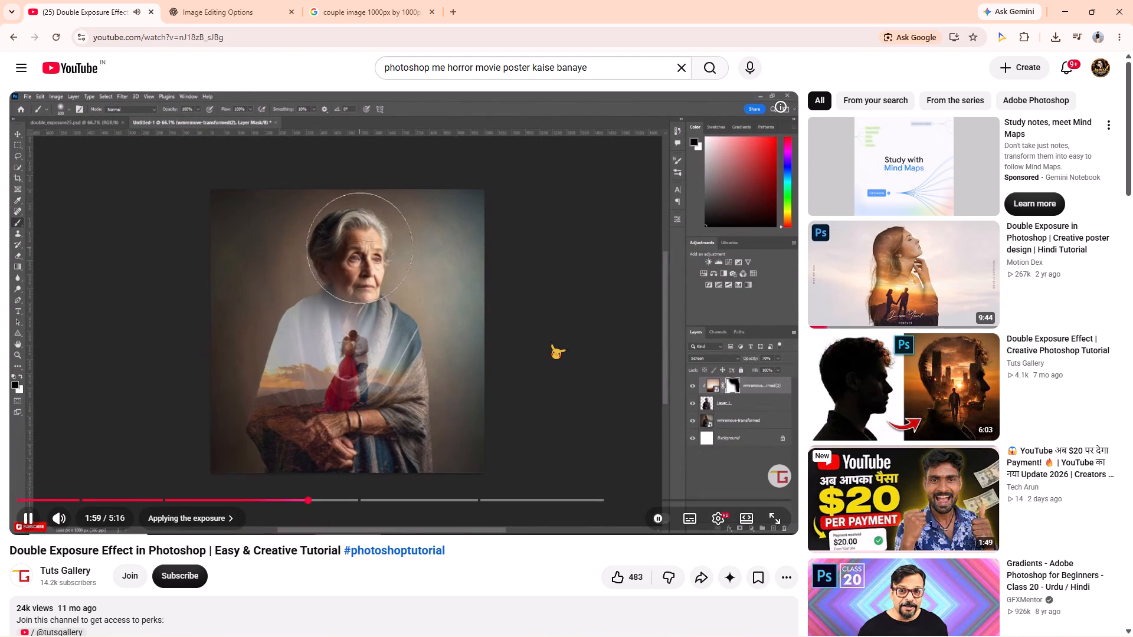
pyautogui.press('space')
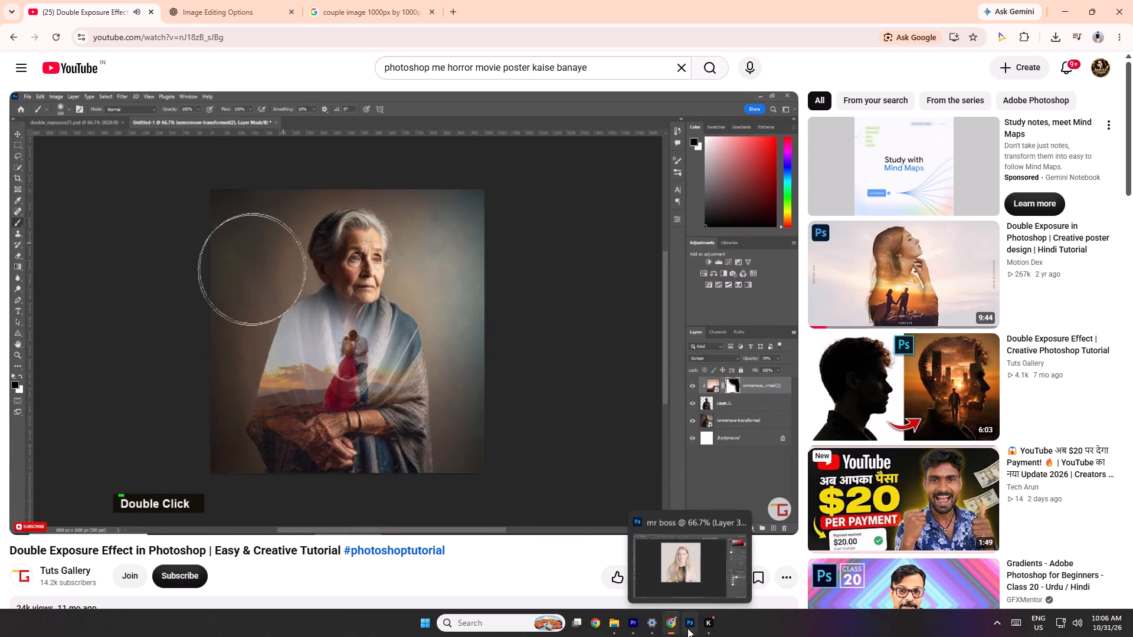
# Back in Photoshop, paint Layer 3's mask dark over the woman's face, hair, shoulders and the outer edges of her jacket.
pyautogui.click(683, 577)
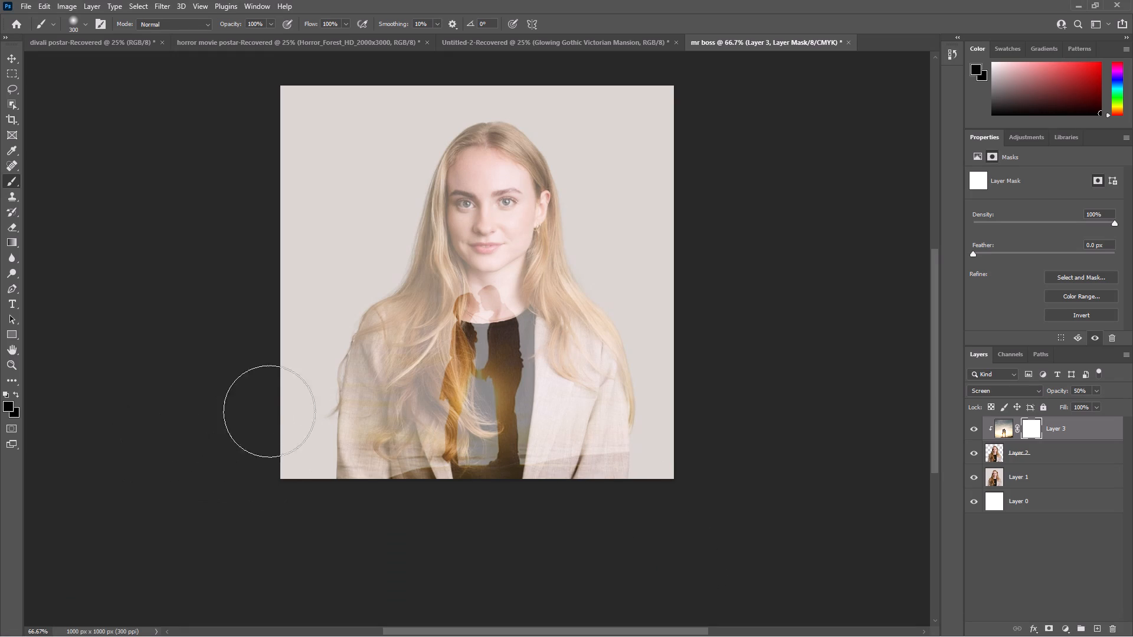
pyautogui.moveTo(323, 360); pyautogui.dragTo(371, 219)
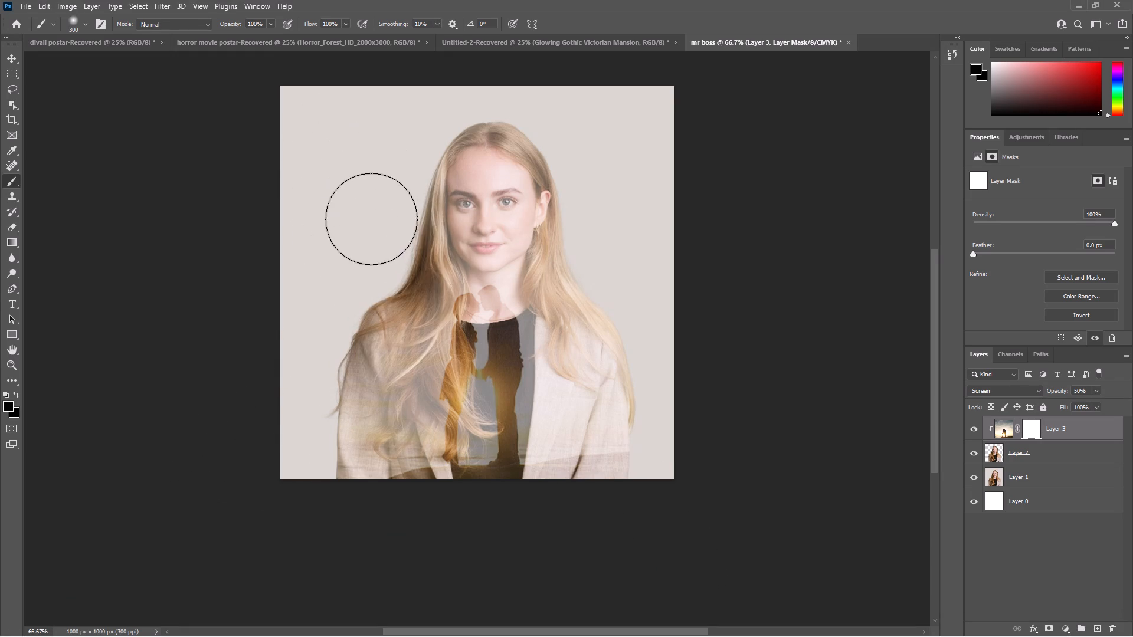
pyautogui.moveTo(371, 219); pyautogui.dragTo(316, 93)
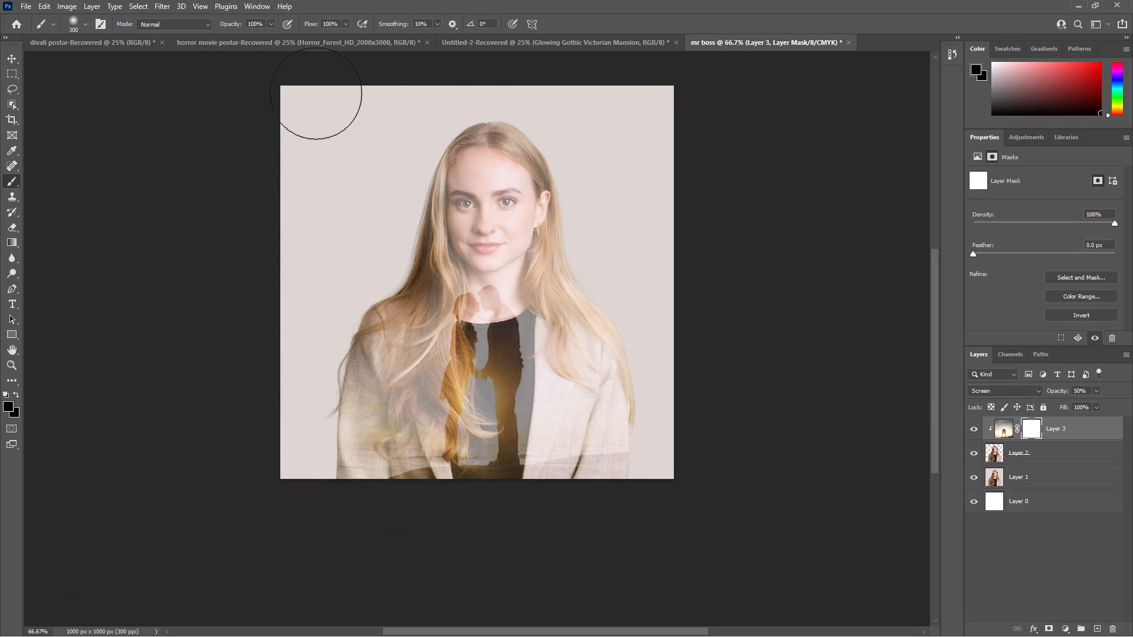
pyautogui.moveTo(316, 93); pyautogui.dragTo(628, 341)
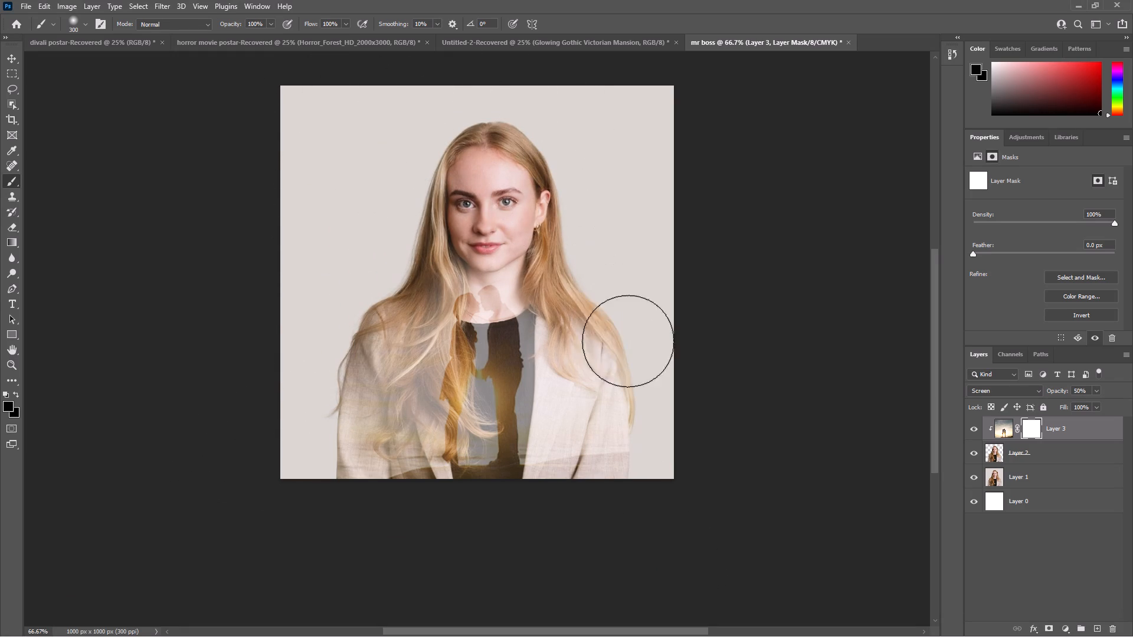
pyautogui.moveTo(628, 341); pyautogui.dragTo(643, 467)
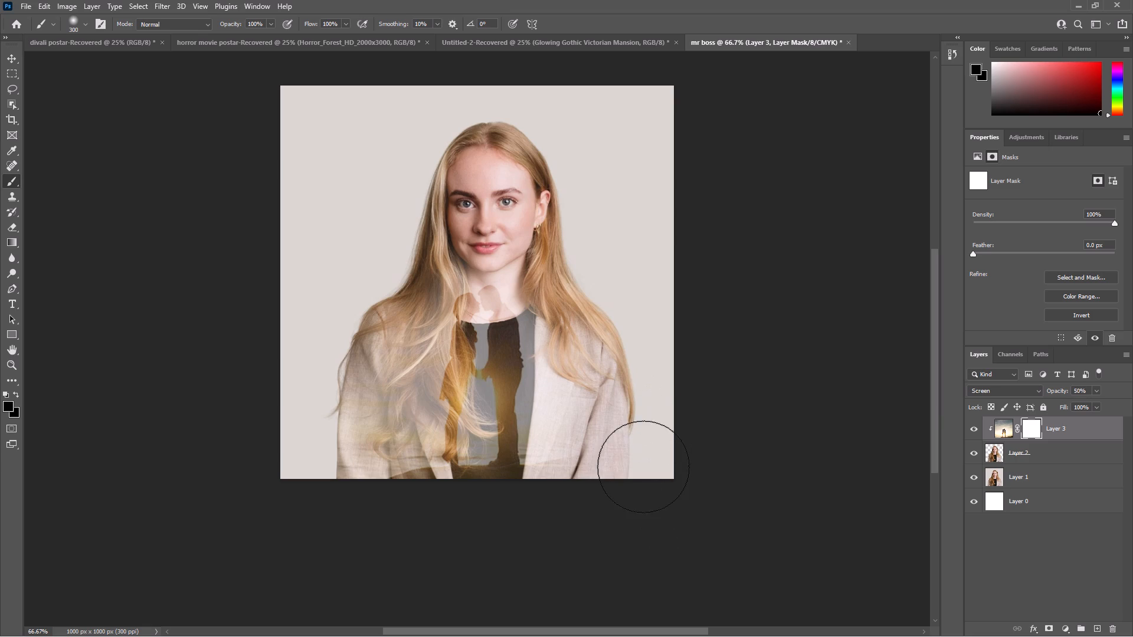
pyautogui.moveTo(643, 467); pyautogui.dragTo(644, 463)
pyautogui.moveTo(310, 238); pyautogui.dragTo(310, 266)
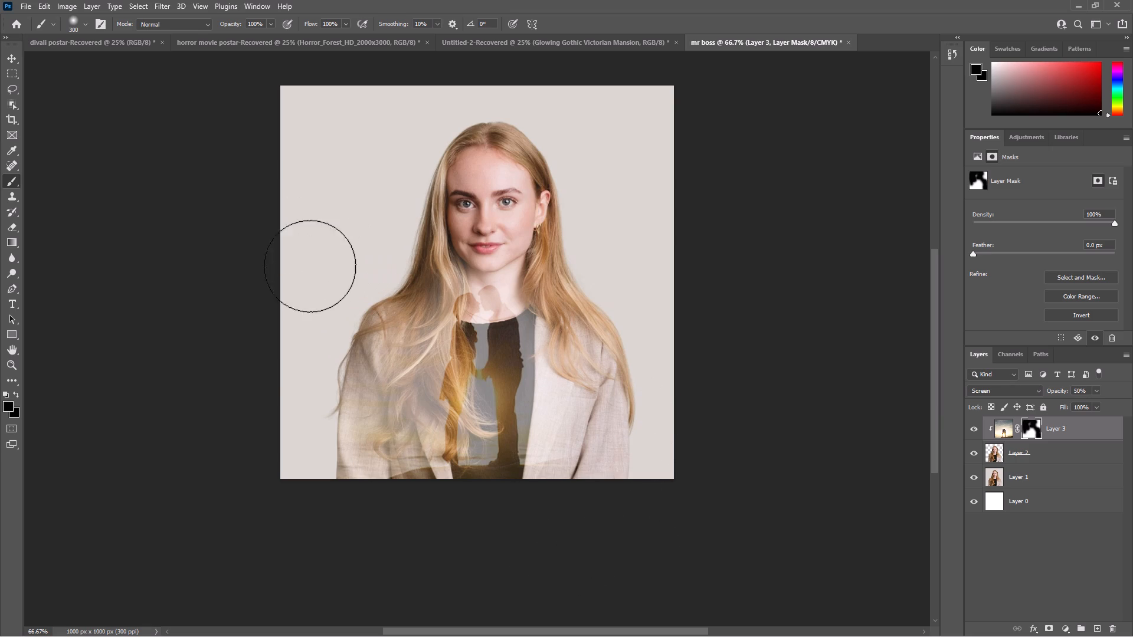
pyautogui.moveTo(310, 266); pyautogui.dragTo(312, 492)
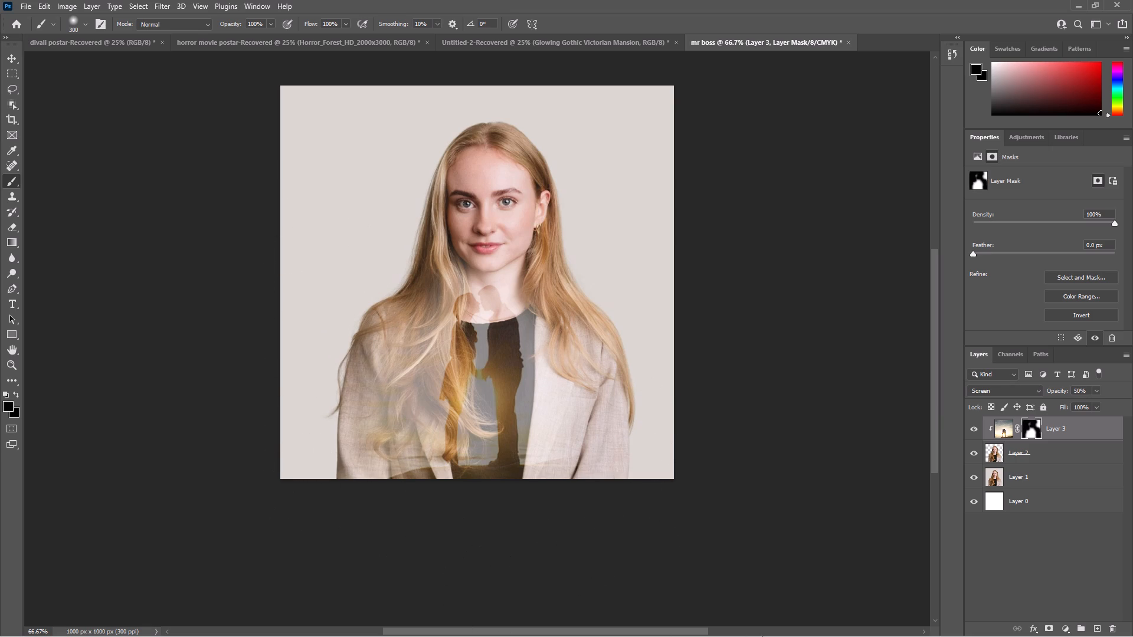
# Return to the YouTube tutorial in Chrome and study the rest of the mask painting and the duplication of the masked layer.
pyautogui.click(669, 618)
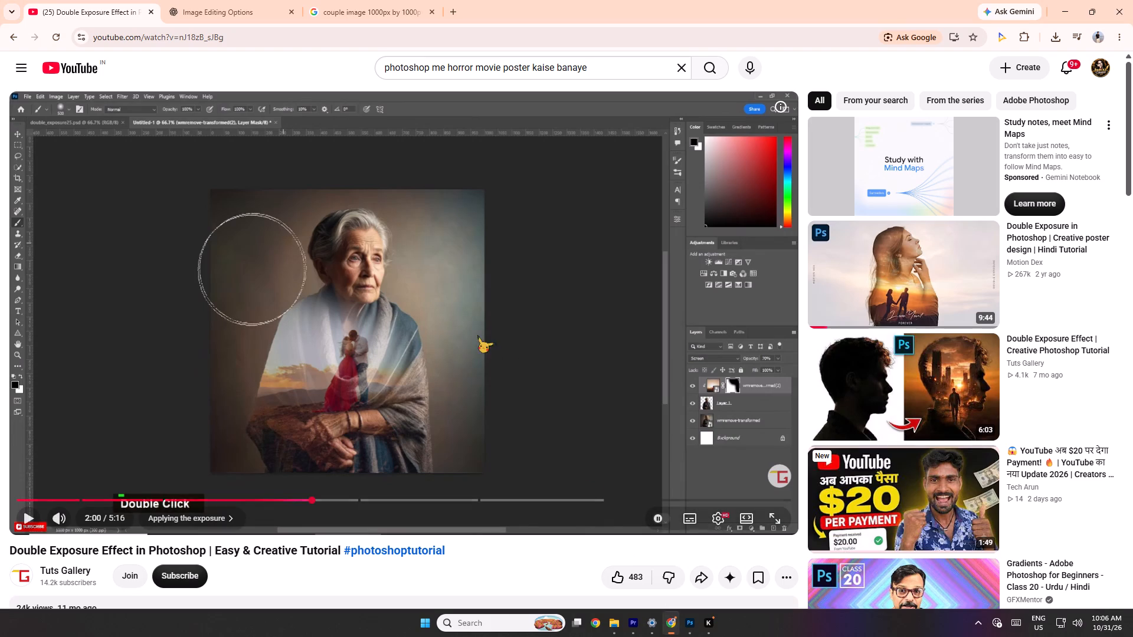
pyautogui.press('space')
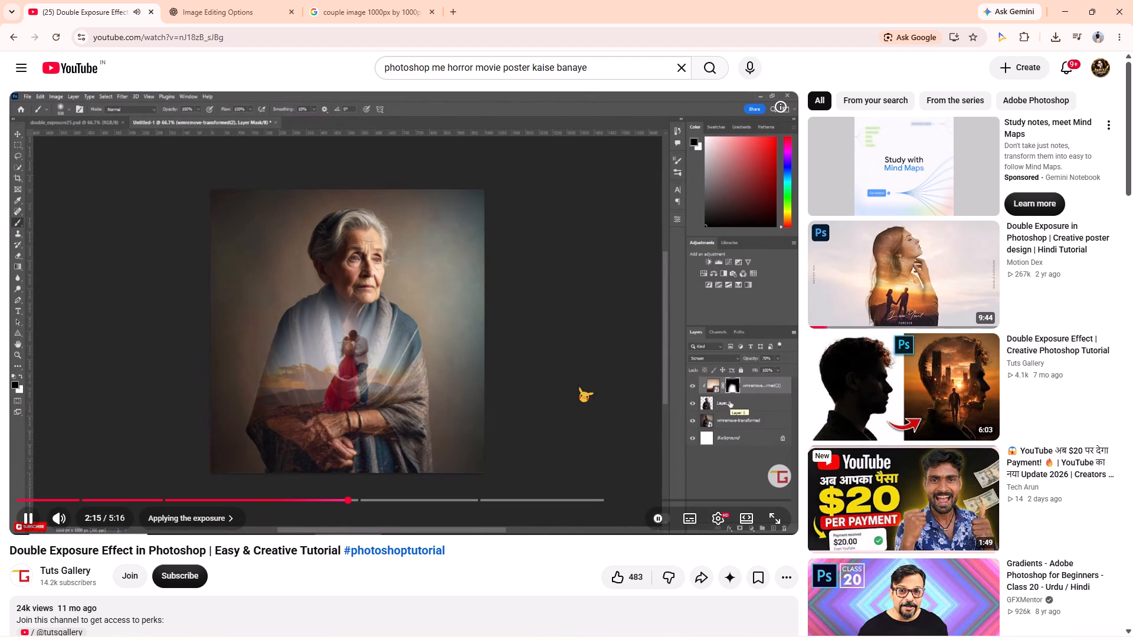
pyautogui.press('space')
pyautogui.press('space')
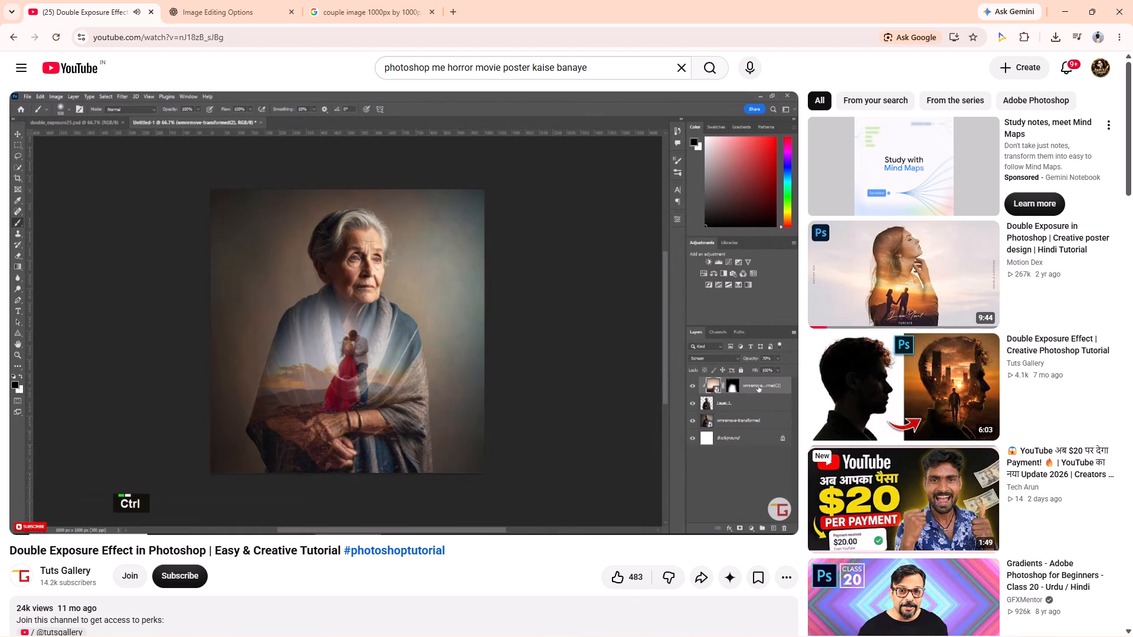
pyautogui.press('space')
pyautogui.press('space')
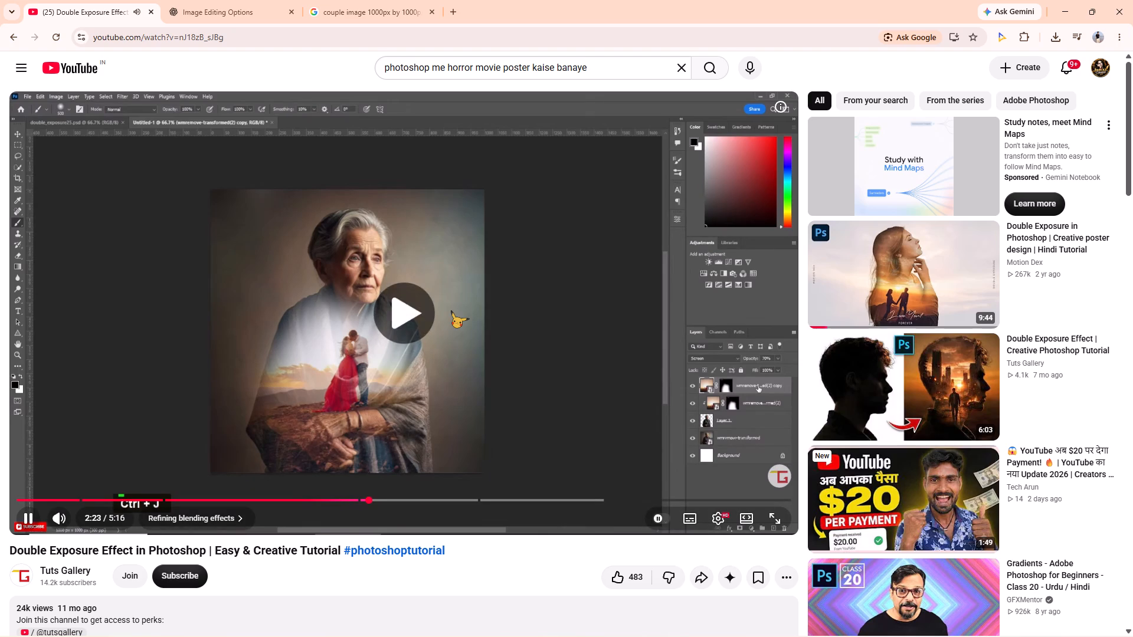
pyautogui.press('space')
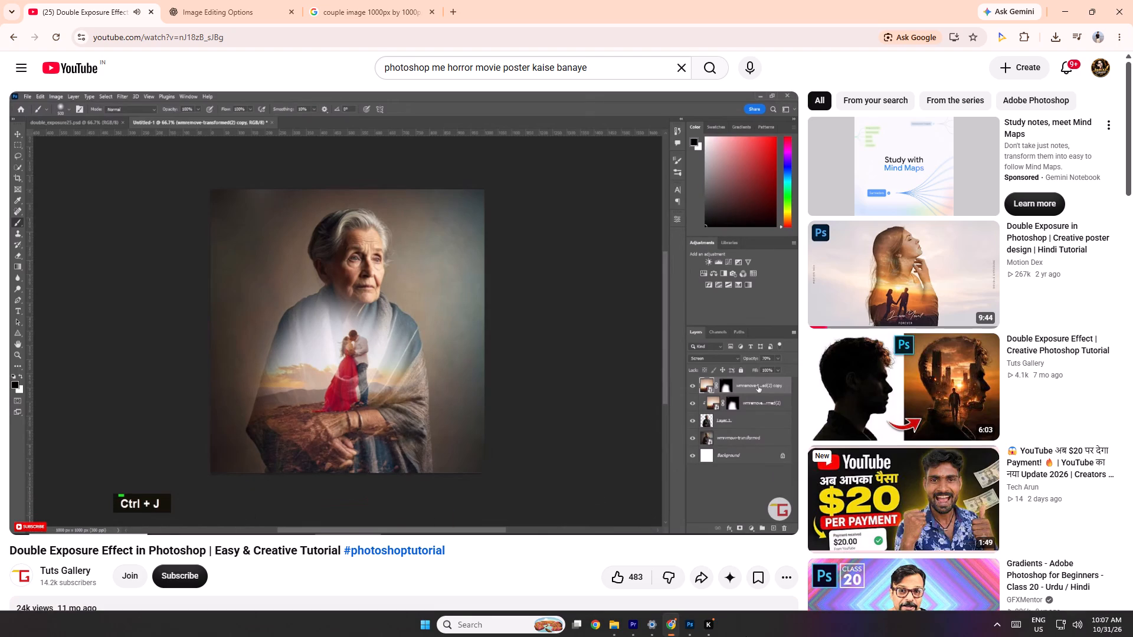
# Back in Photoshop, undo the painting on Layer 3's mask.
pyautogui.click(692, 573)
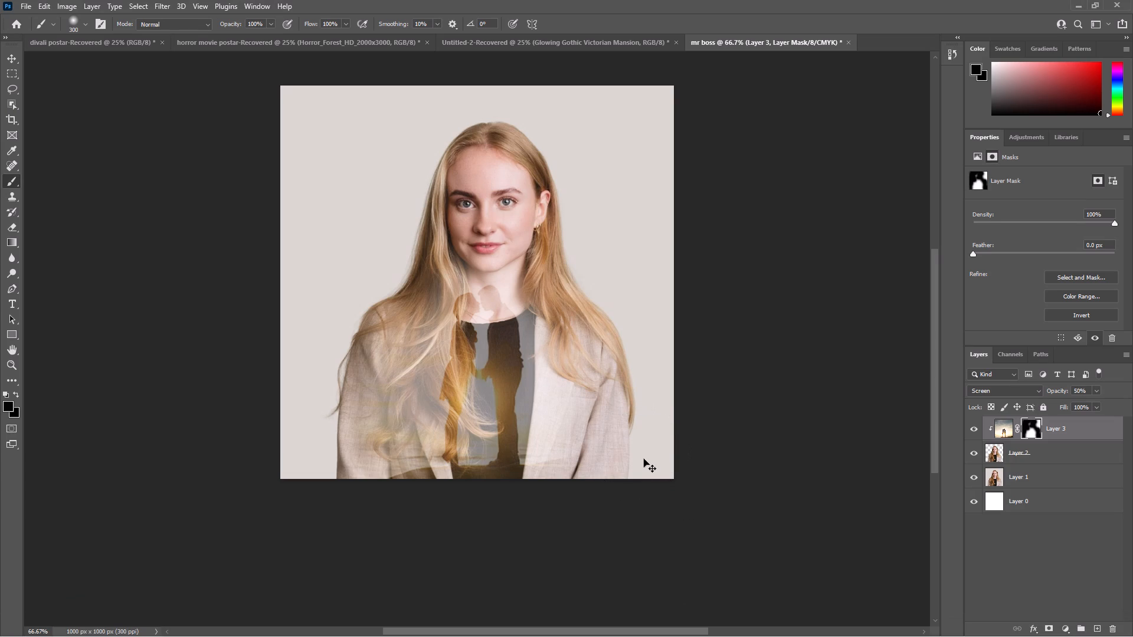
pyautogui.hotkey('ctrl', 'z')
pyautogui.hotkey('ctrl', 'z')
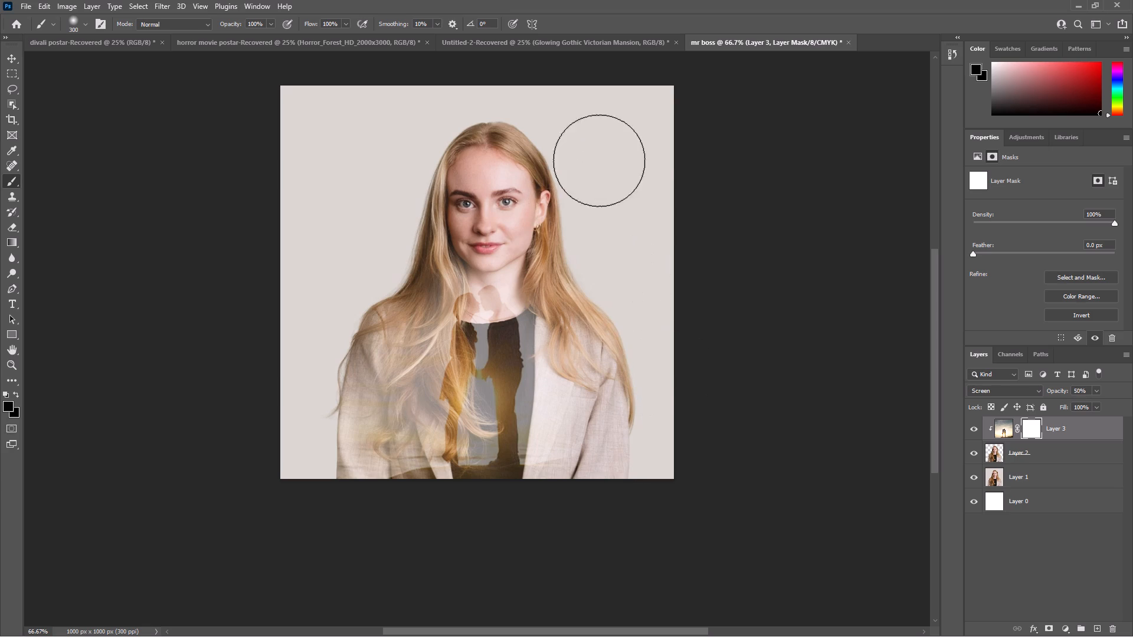
# Paint Layer 3's mask black over the woman's face, hair, shoulders and outer jacket edges, keeping the couple over her chest.
pyautogui.click(632, 145)
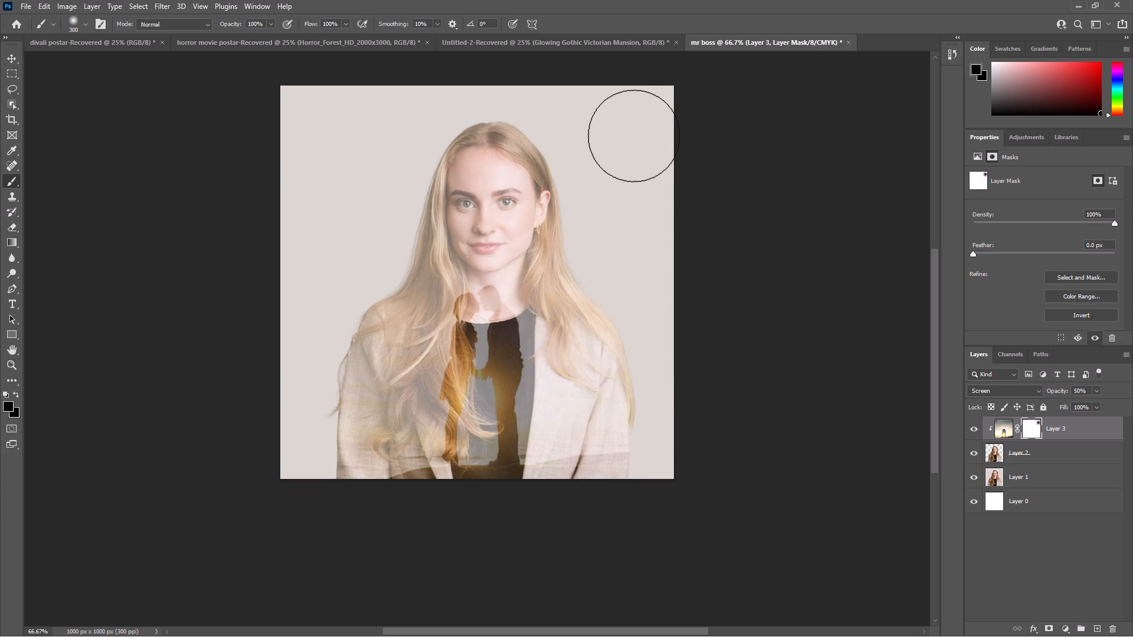
pyautogui.moveTo(660, 107); pyautogui.dragTo(554, 111)
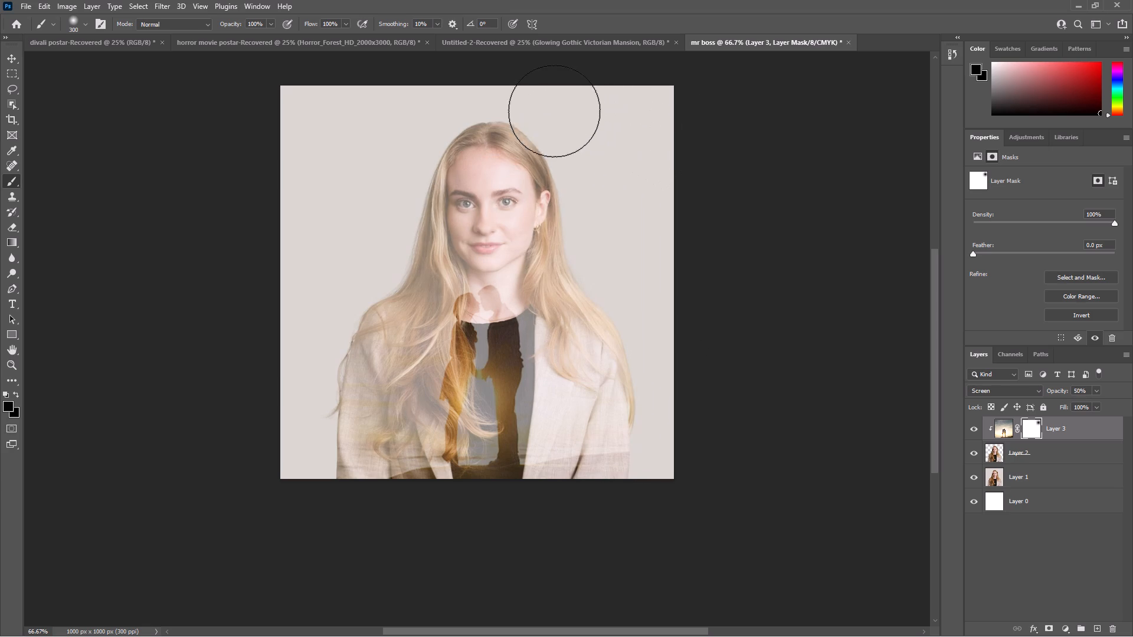
pyautogui.moveTo(554, 111); pyautogui.dragTo(677, 208)
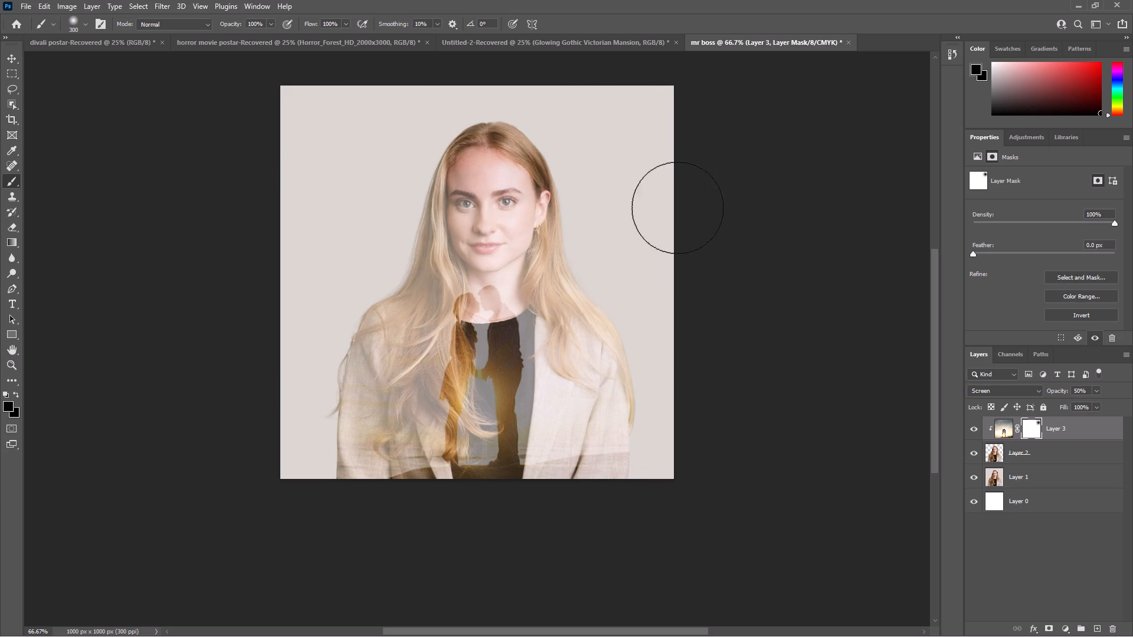
pyautogui.moveTo(677, 208); pyautogui.dragTo(587, 179)
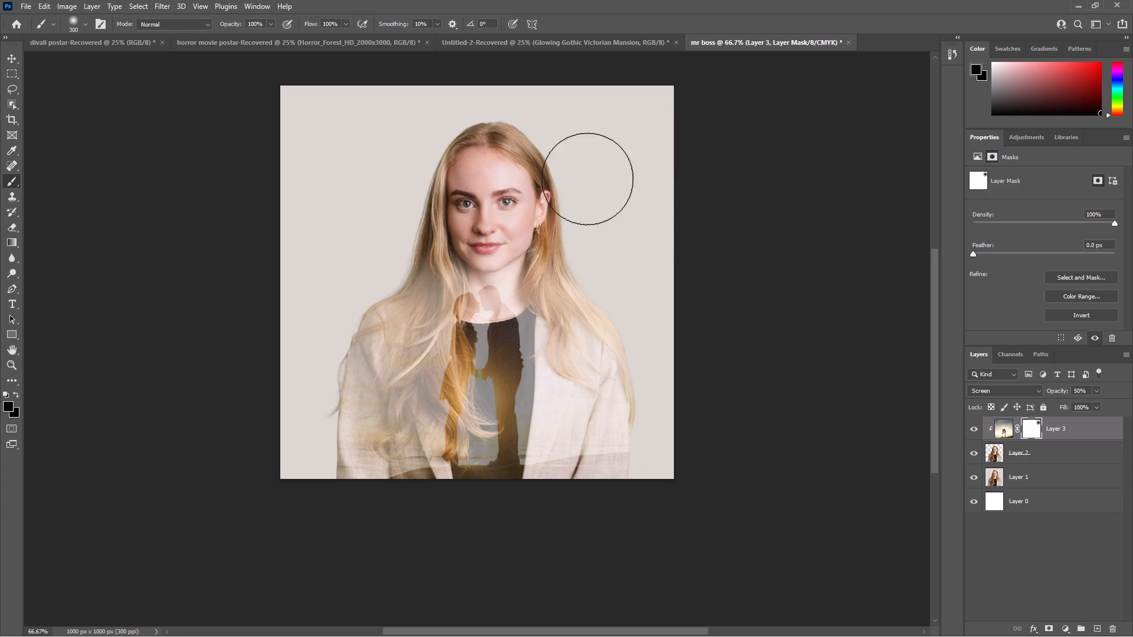
pyautogui.moveTo(587, 179); pyautogui.dragTo(668, 347)
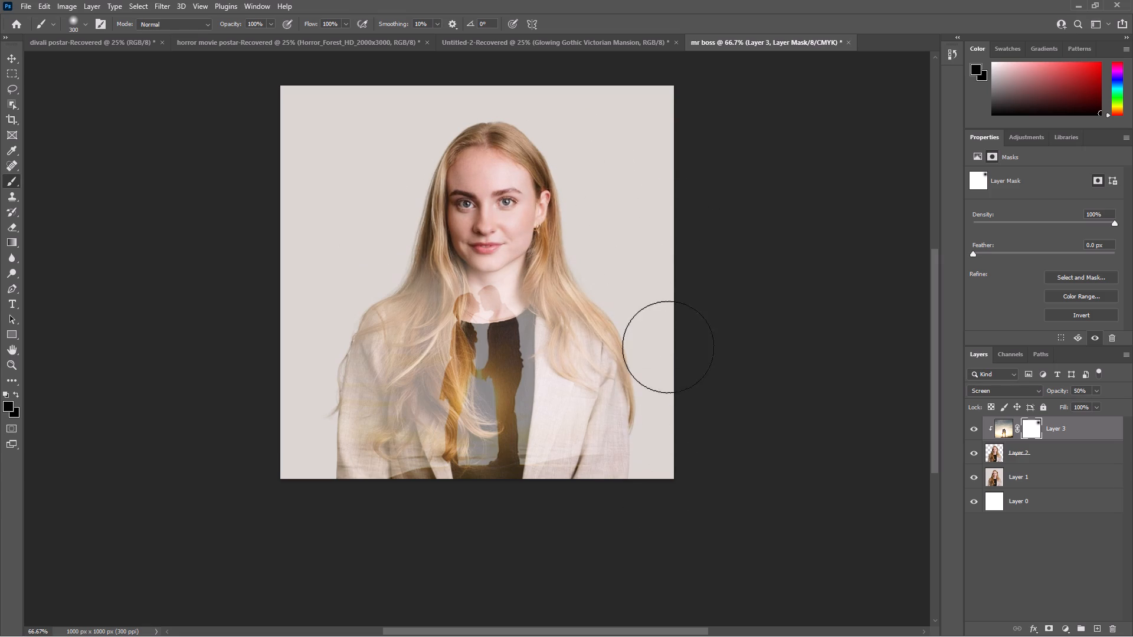
pyautogui.moveTo(668, 347); pyautogui.dragTo(310, 278)
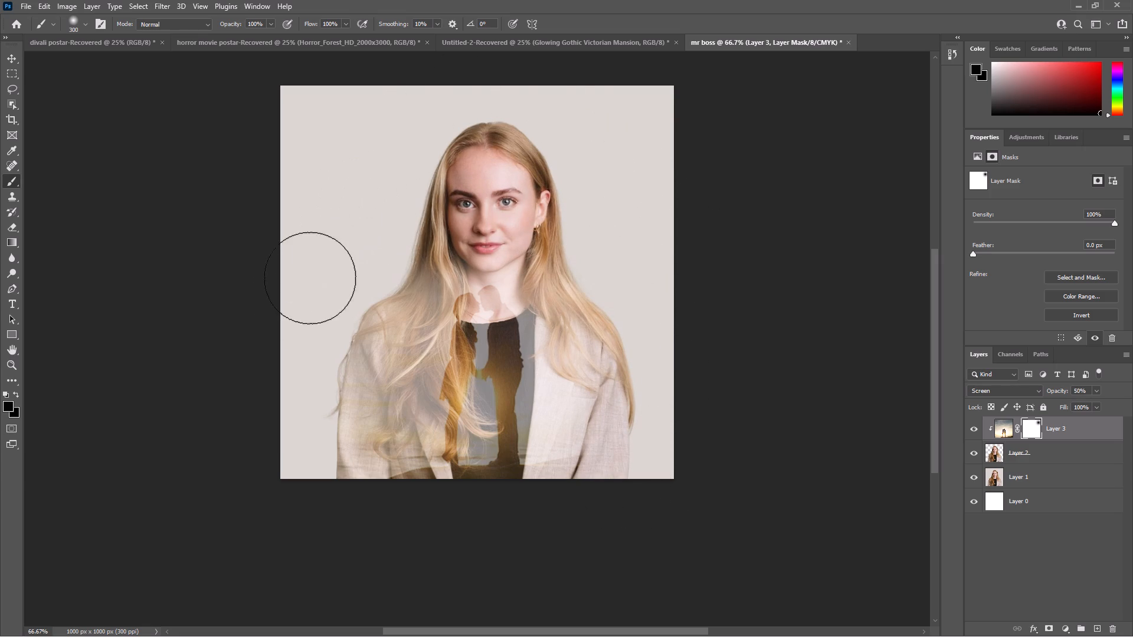
pyautogui.moveTo(310, 278); pyautogui.dragTo(267, 349)
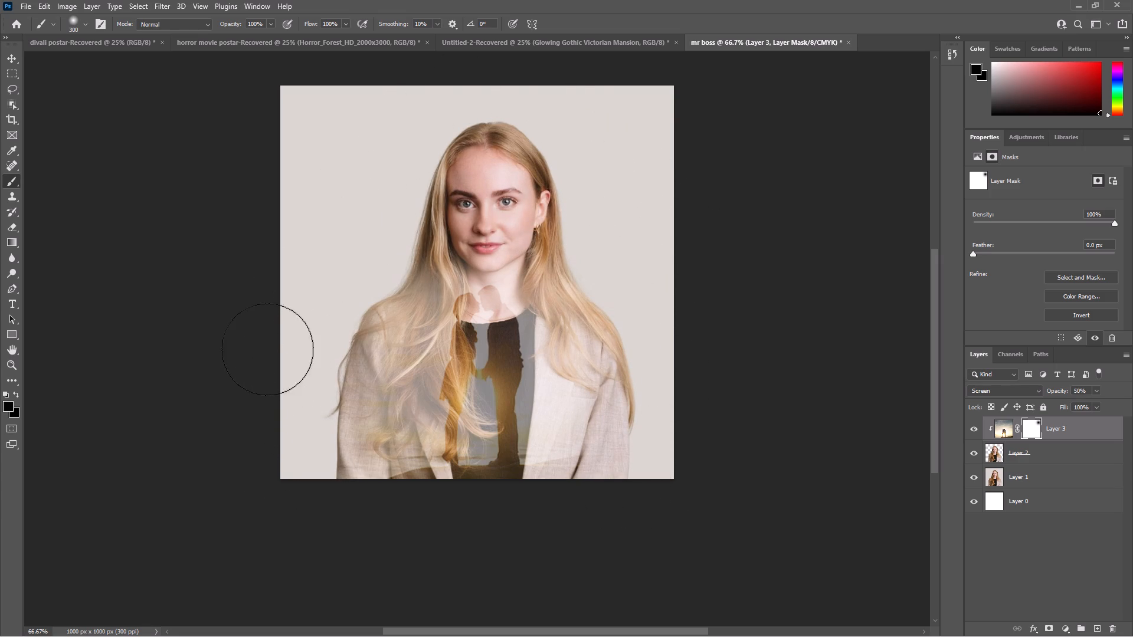
pyautogui.moveTo(267, 349); pyautogui.dragTo(571, 188)
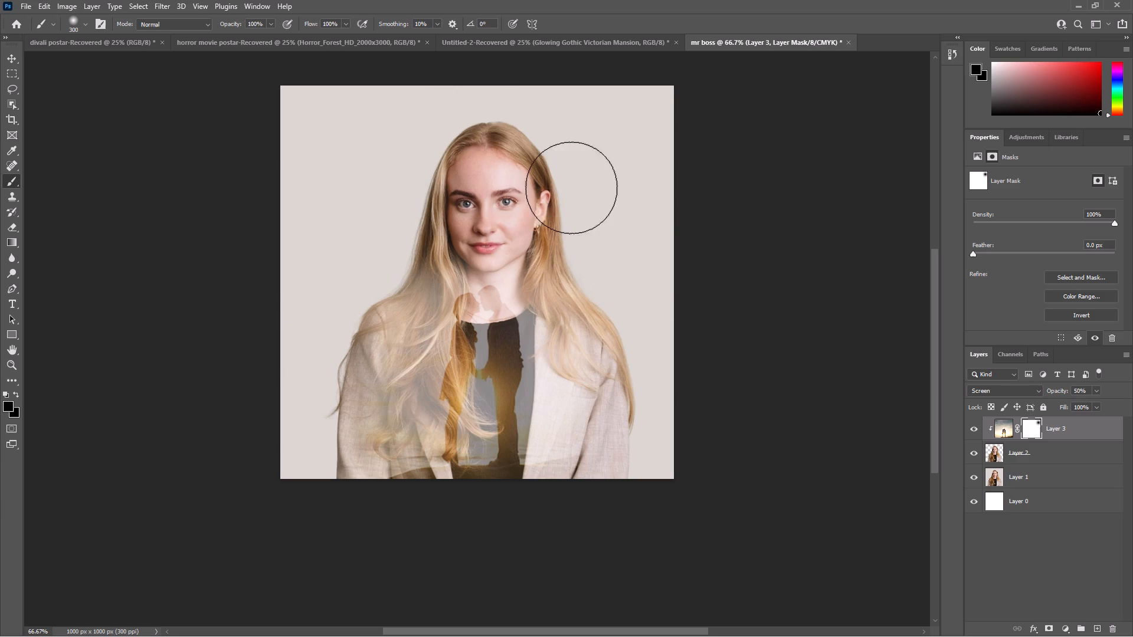
pyautogui.moveTo(571, 188); pyautogui.dragTo(342, 319)
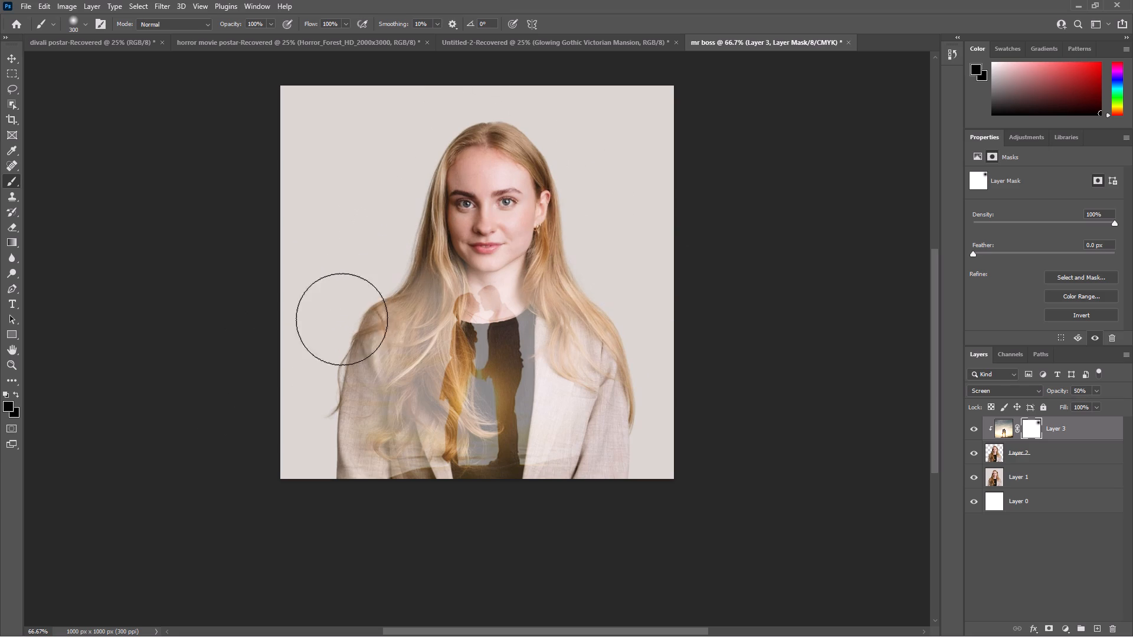
pyautogui.moveTo(342, 319); pyautogui.dragTo(322, 406)
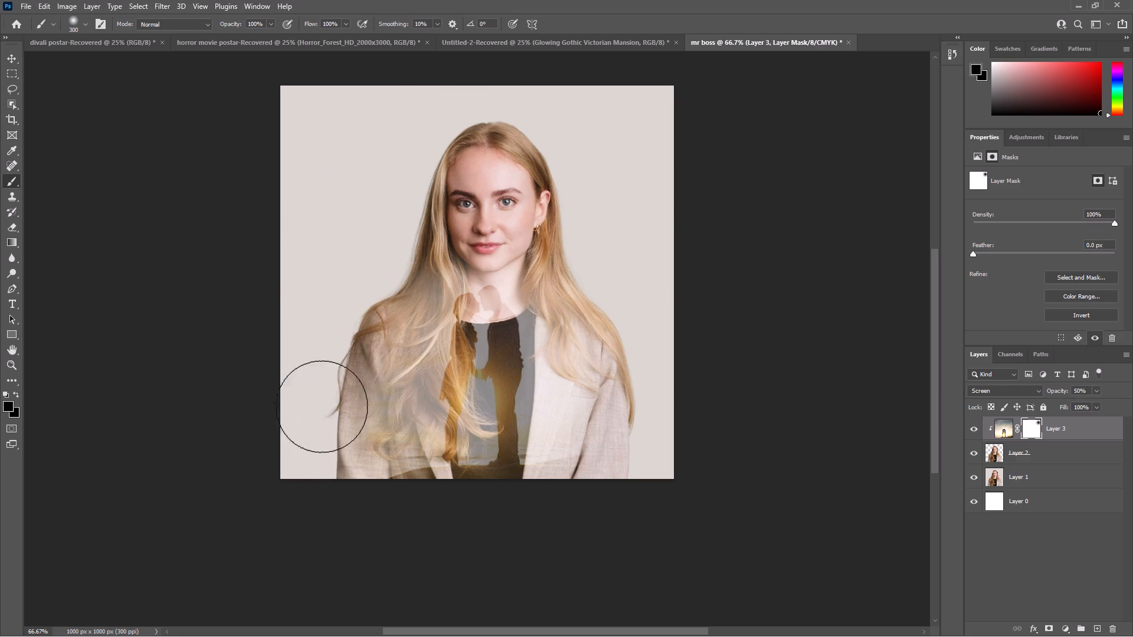
pyautogui.moveTo(322, 406); pyautogui.dragTo(543, 162)
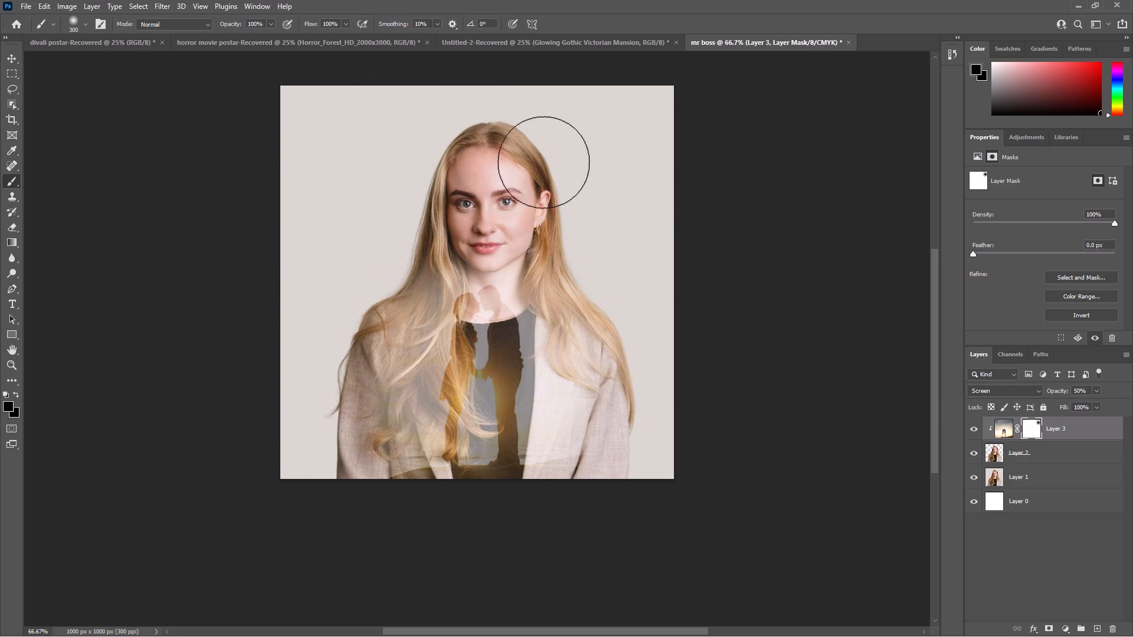
pyautogui.moveTo(543, 162); pyautogui.dragTo(683, 478)
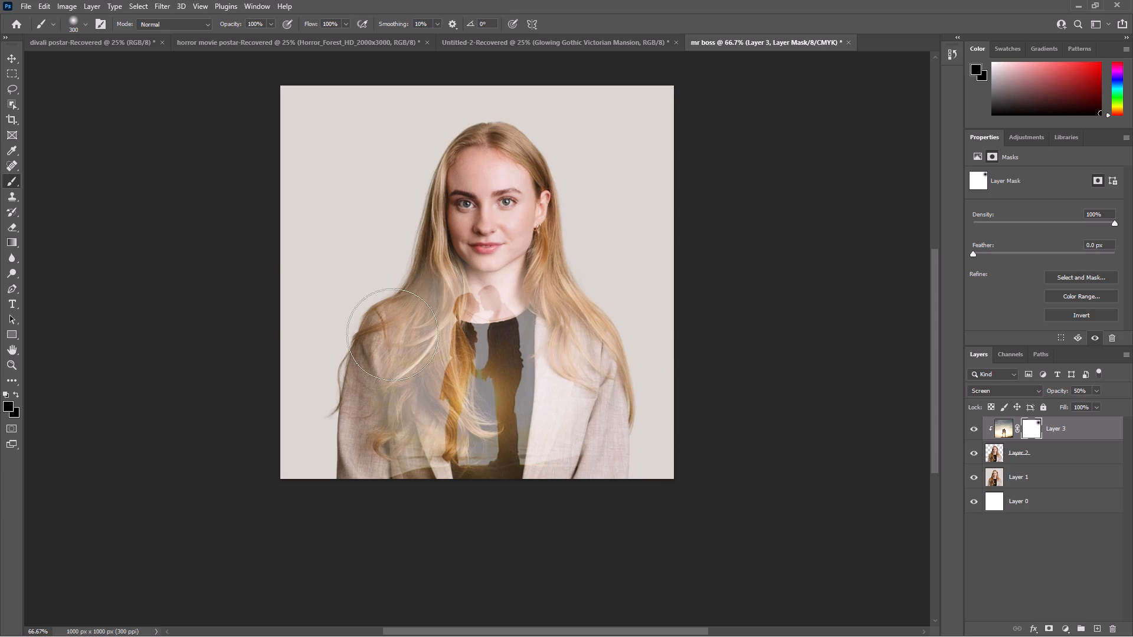
# Duplicate the masked sunset couple layer, Layer 3.
pyautogui.click(1008, 432)
pyautogui.click(1036, 434)
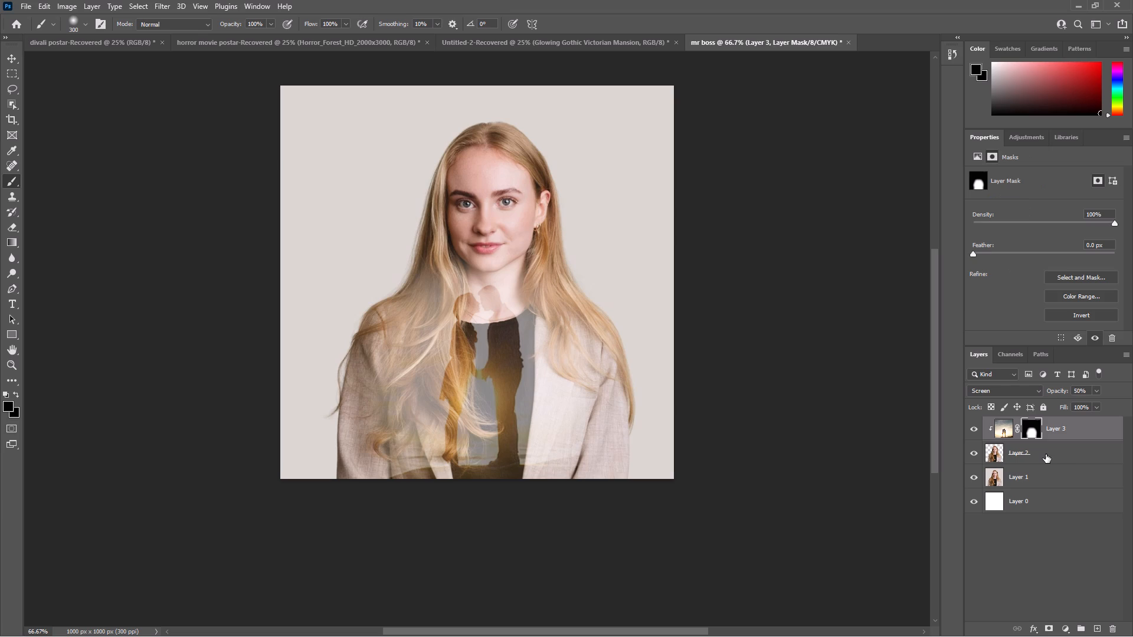
pyautogui.click(1073, 432)
pyautogui.click(1073, 432)
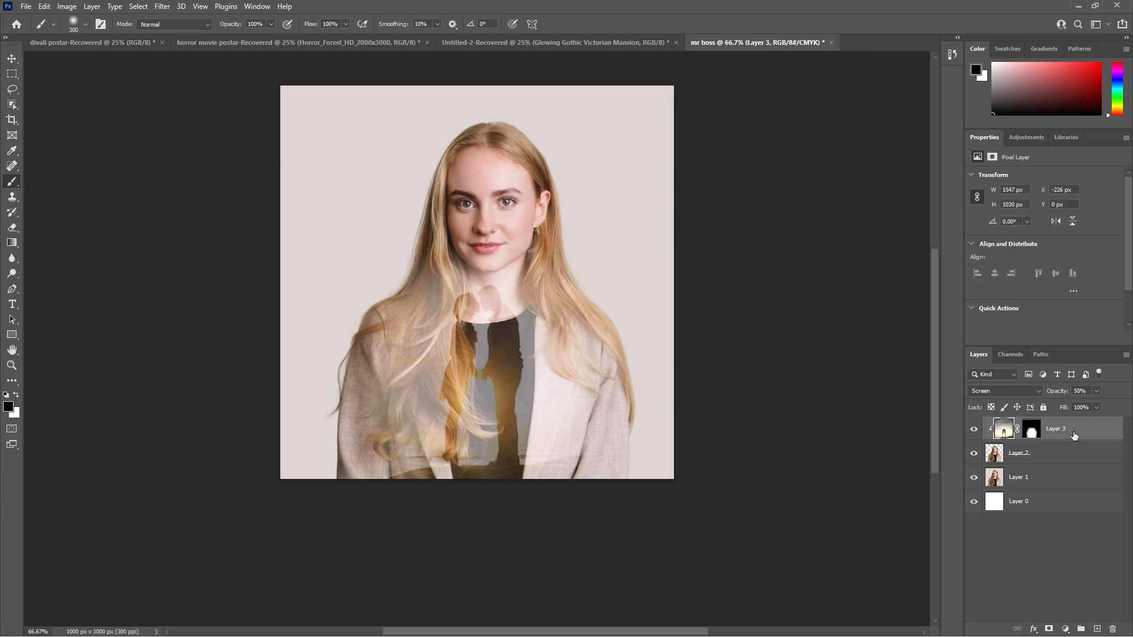
pyautogui.hotkey('ctrl', 'j')
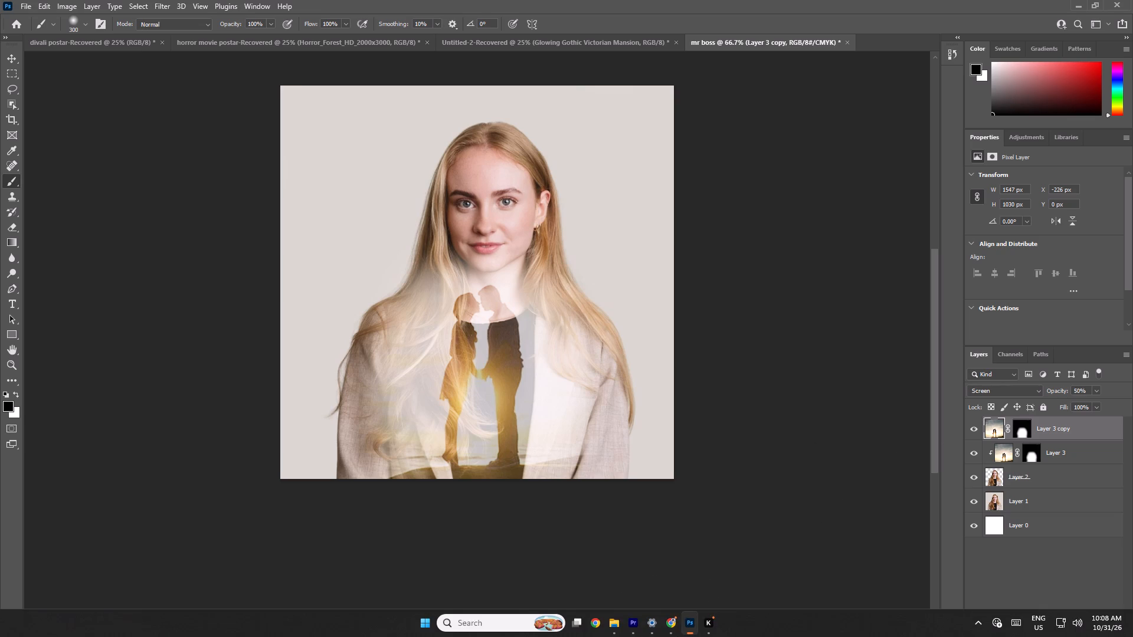
# Switch to the YouTube tutorial in Chrome and study the mask removal and blend mode used for the duplicated layer.
pyautogui.click(675, 634)
pyautogui.press('space')
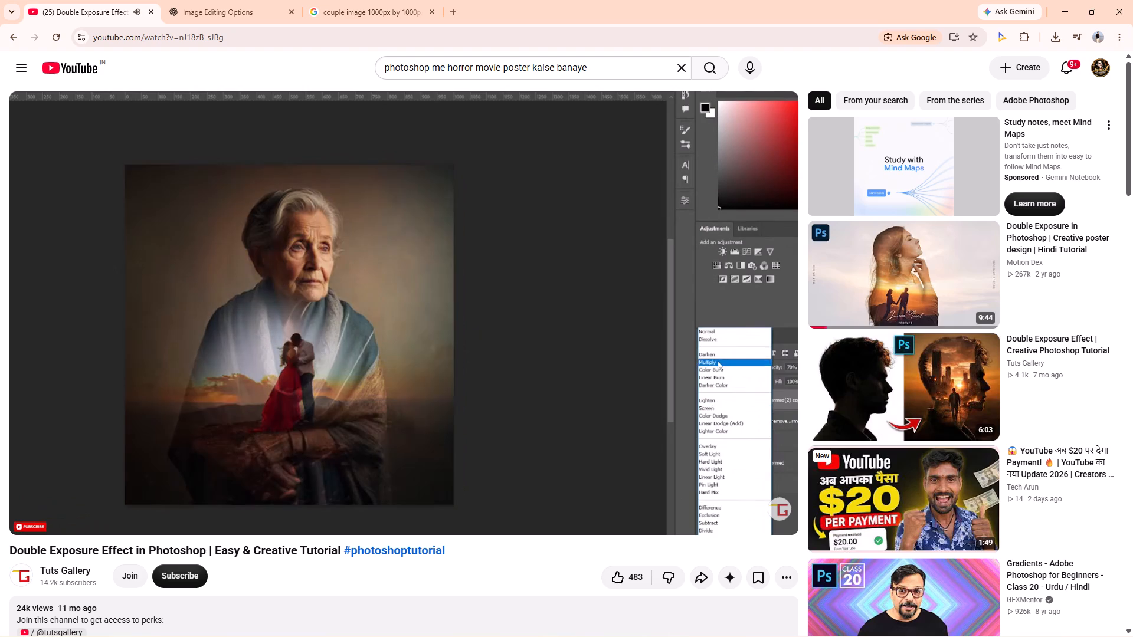
pyautogui.press('space')
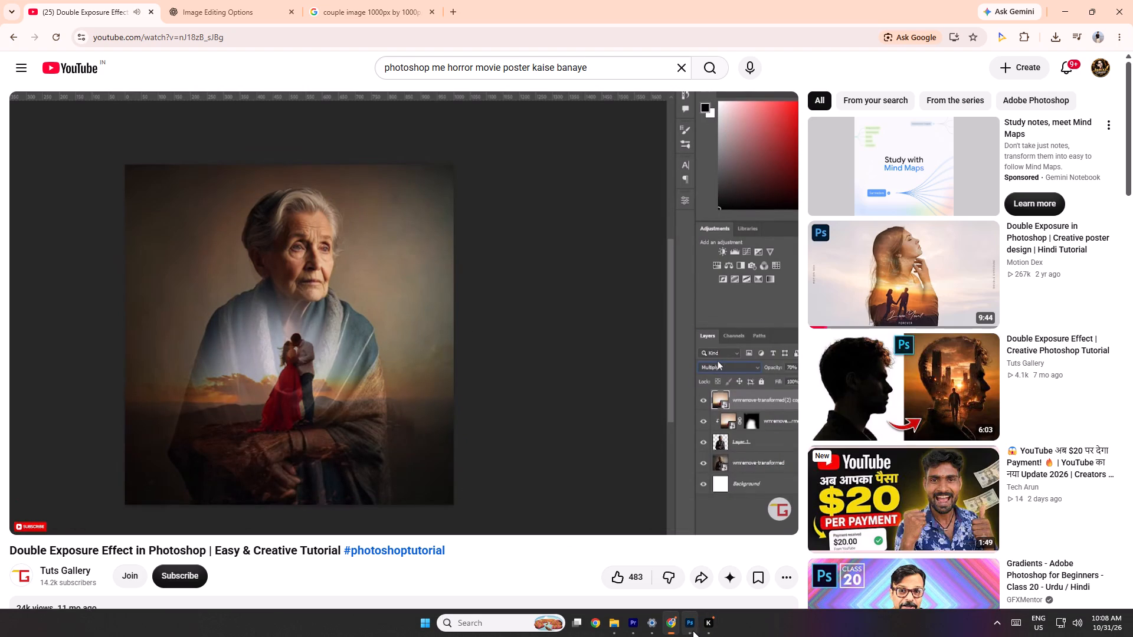
# Back in Photoshop, delete the layer mask from Layer 3 copy.
pyautogui.click(680, 571)
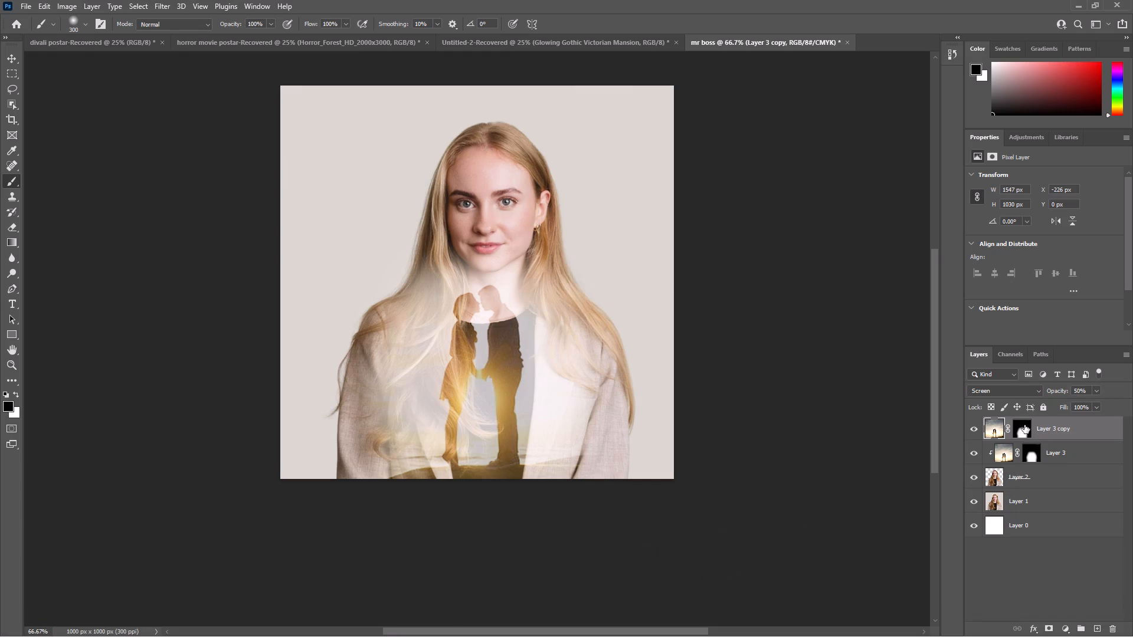
pyautogui.click(1022, 425)
pyautogui.press('Delete')
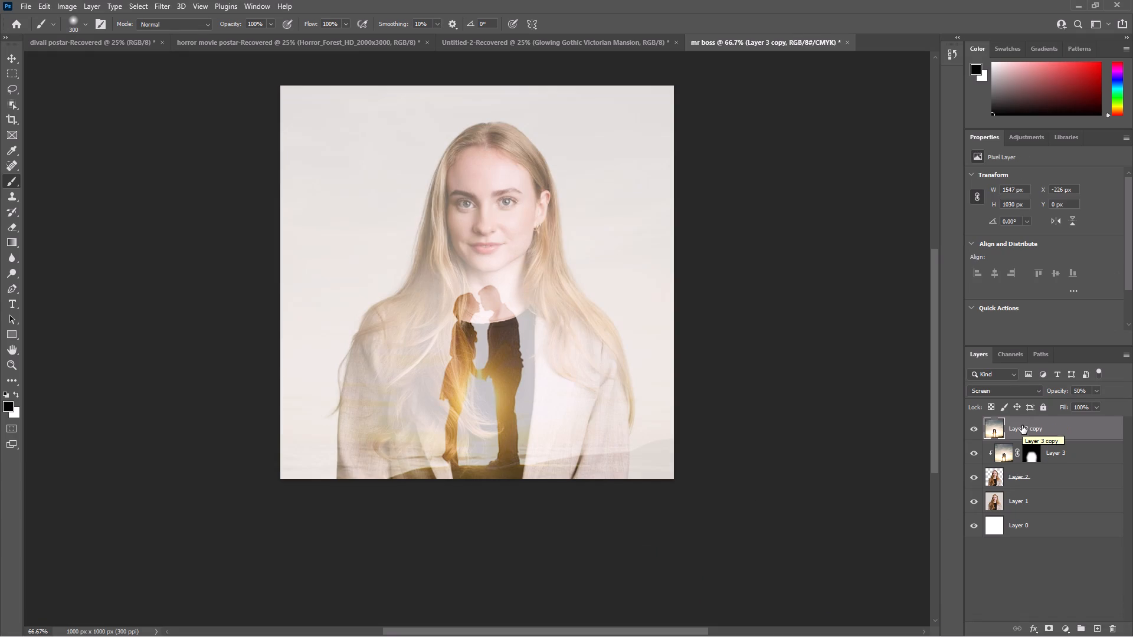
# Set the blend mode of Layer 3 copy to Multiply.
pyautogui.click(1040, 389)
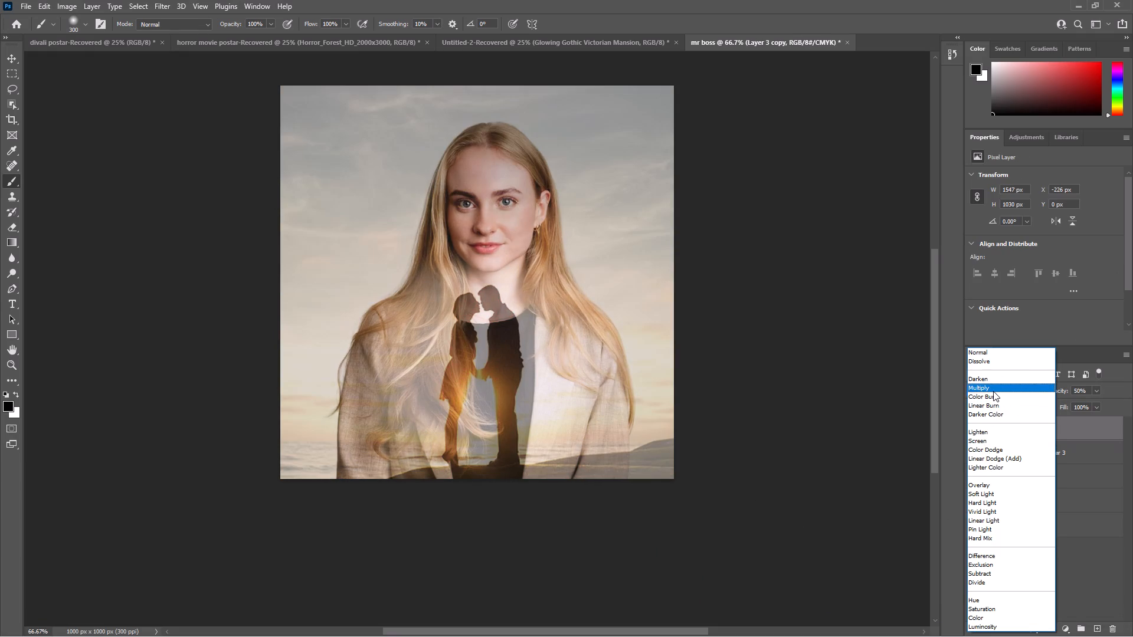
pyautogui.click(993, 391)
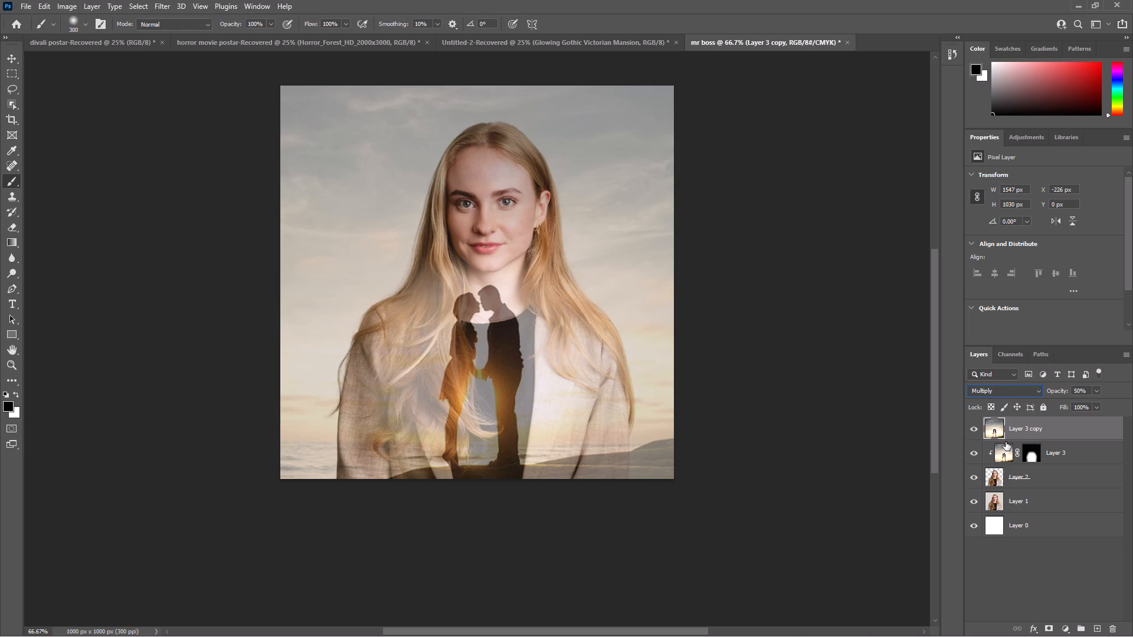
# Return to the YouTube tutorial in Chrome and study the opacity adjustment of the duplicated Multiply layer.
pyautogui.click(667, 625)
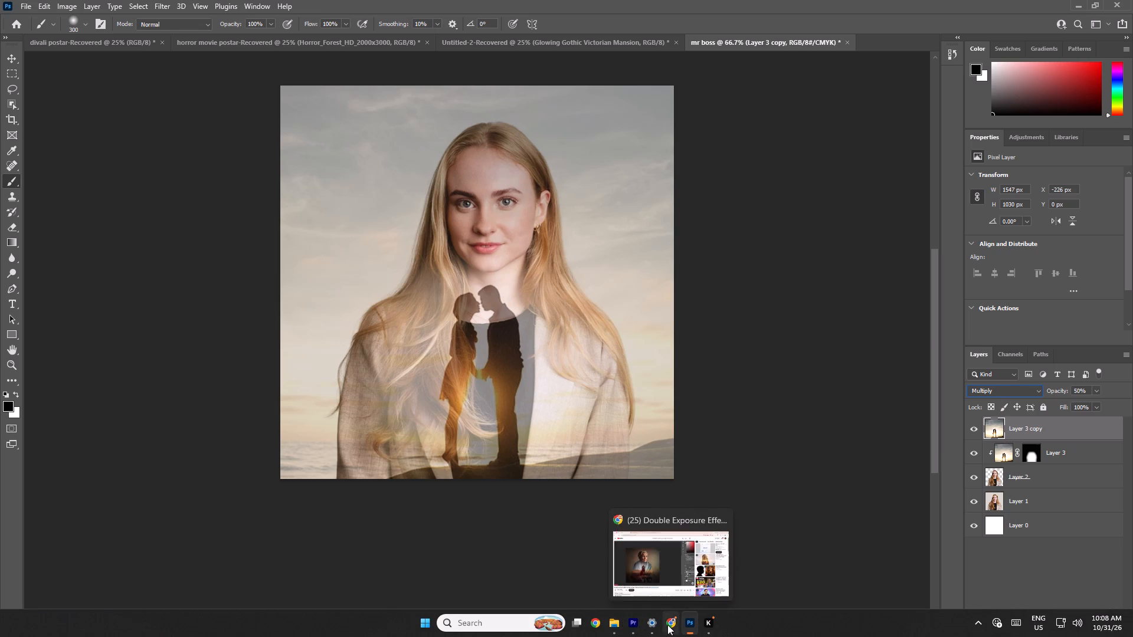
pyautogui.press('space')
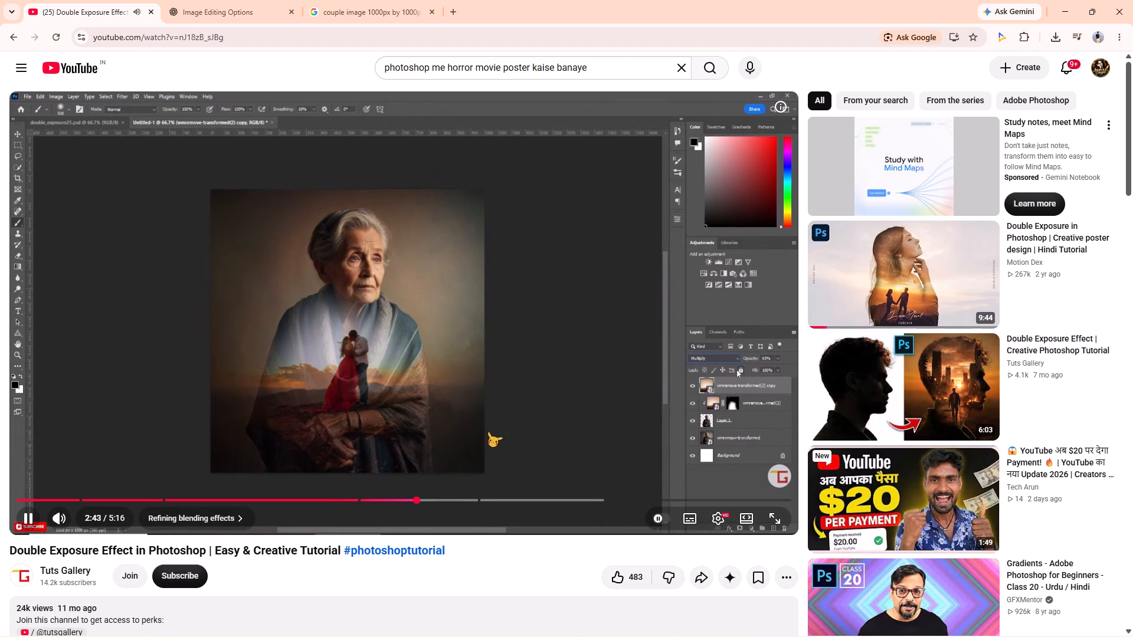
pyautogui.press('space')
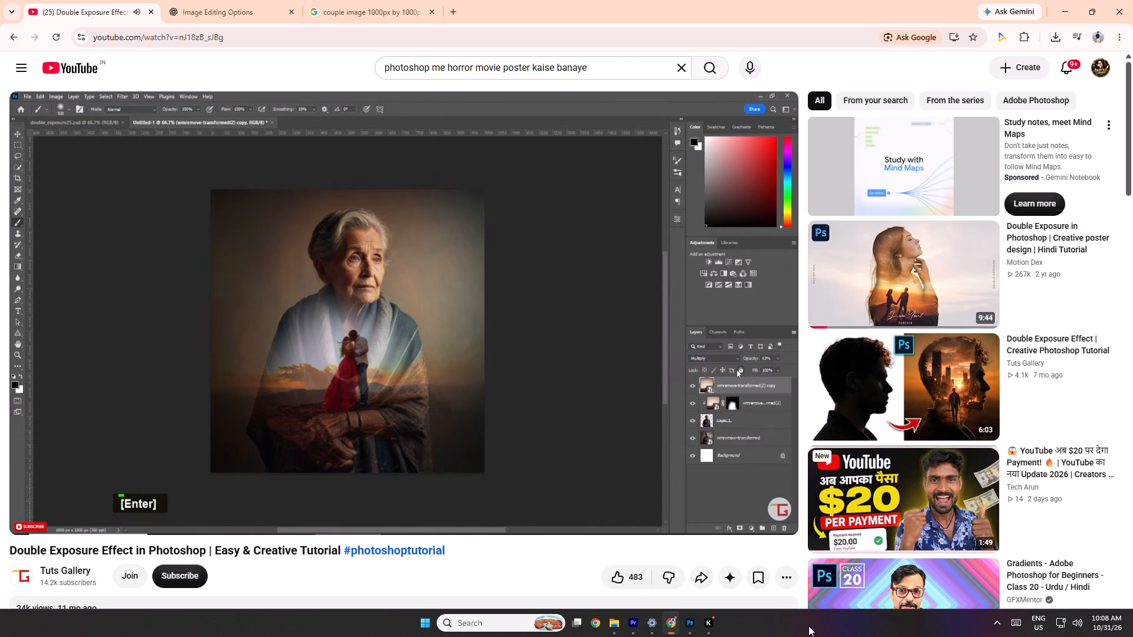
pyautogui.press('space')
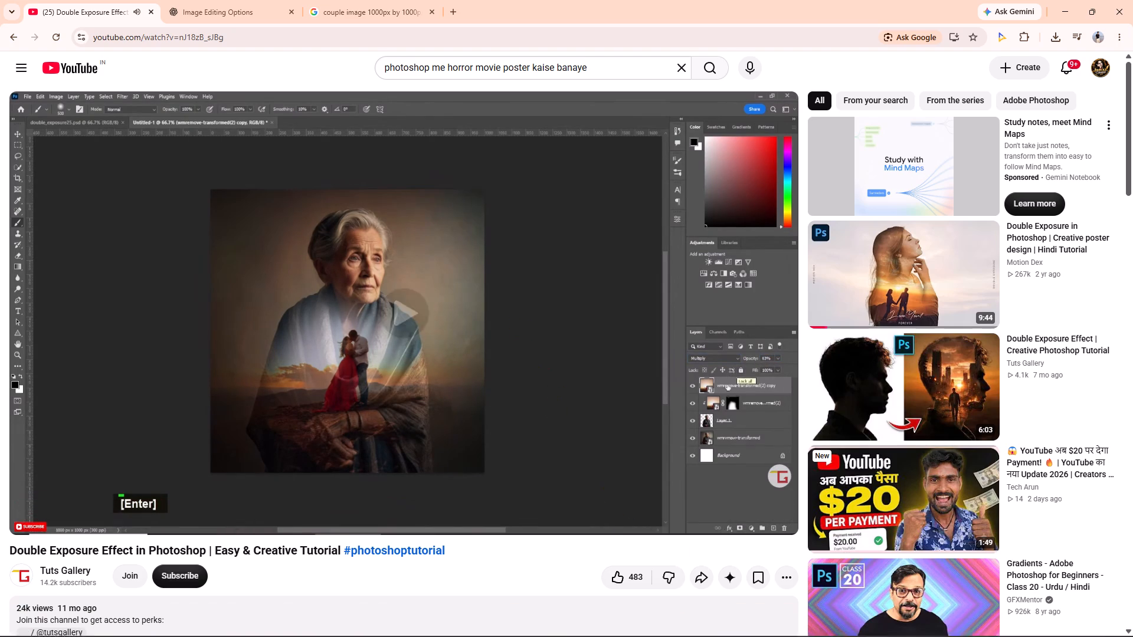
pyautogui.press('space')
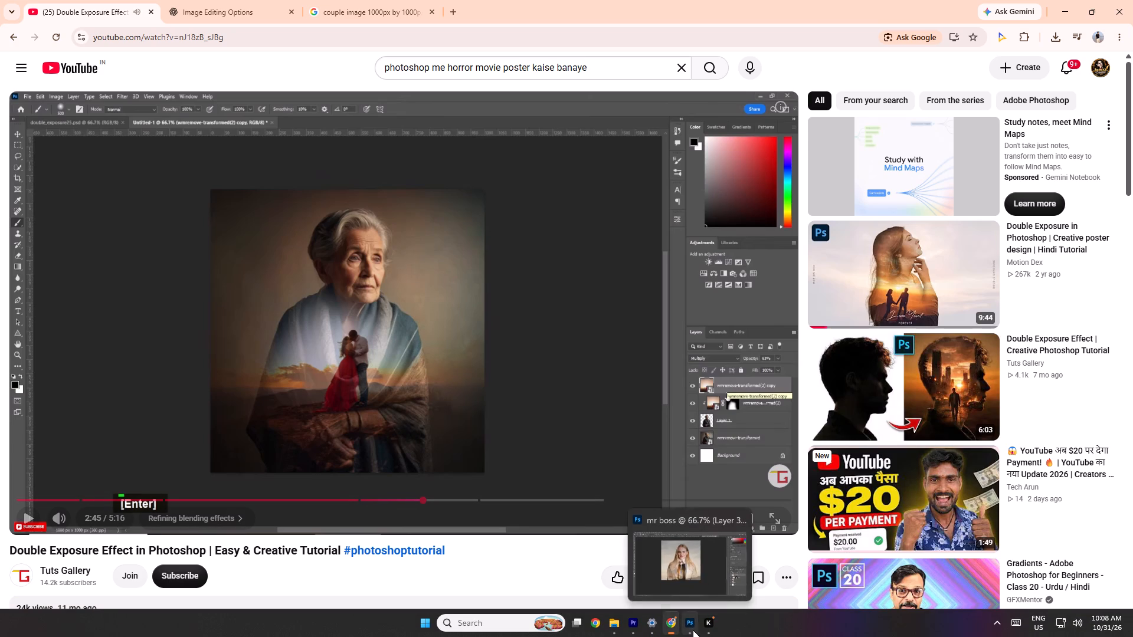
# Back in Photoshop, set the opacity of the Multiply layer Layer 3 copy to 70%.
pyautogui.click(693, 630)
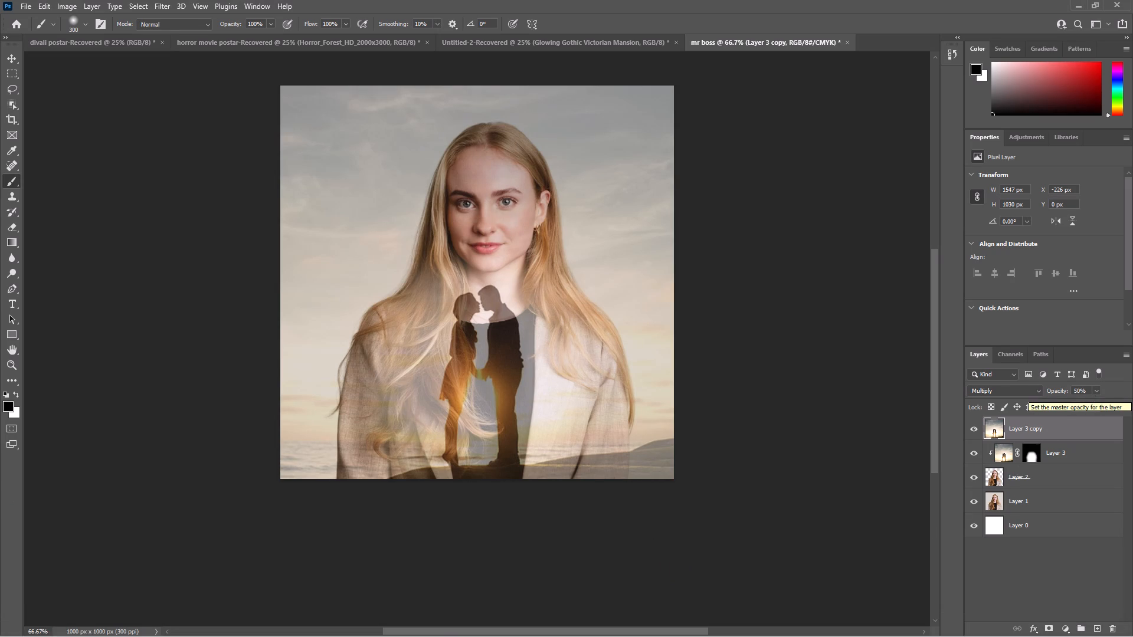
pyautogui.scroll(4, 1074, 393)
pyautogui.scroll(-1, 1074, 393)
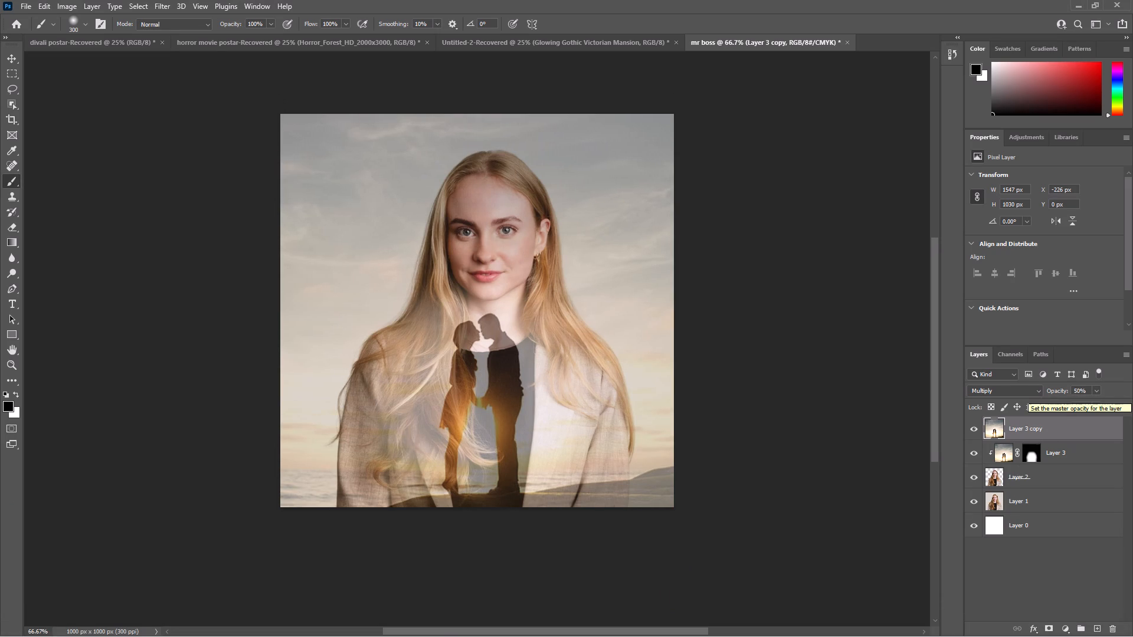
pyautogui.click(1076, 391)
pyautogui.scroll(9, 1076, 391)
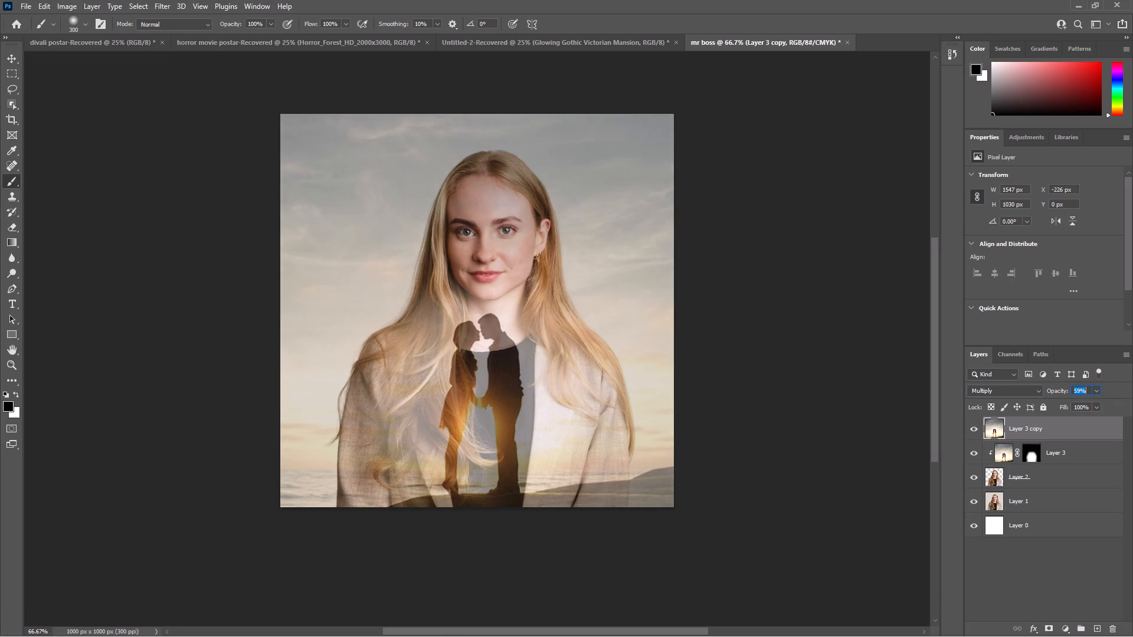
pyautogui.scroll(18, 1076, 391)
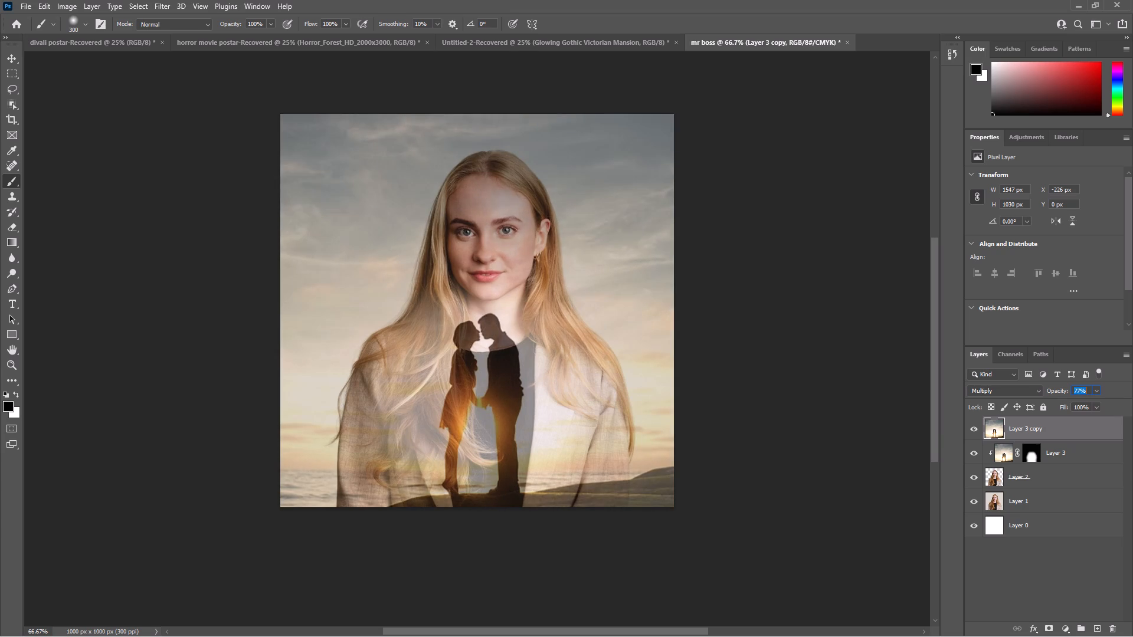
pyautogui.scroll(20, 1076, 391)
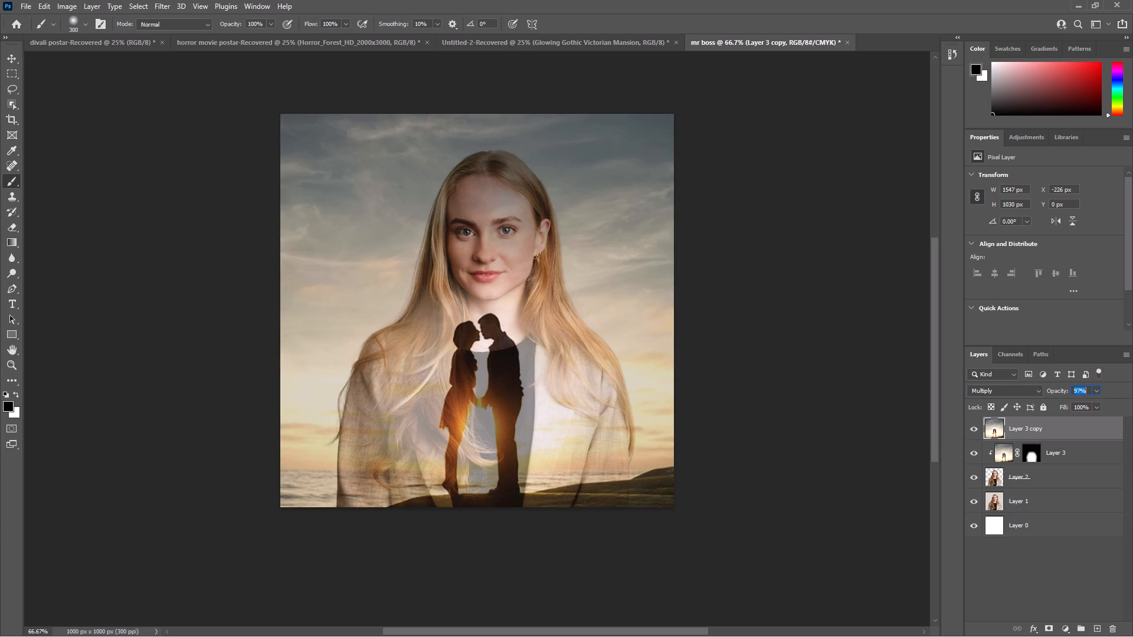
pyautogui.scroll(-19, 1078, 391)
pyautogui.scroll(1, 1078, 391)
pyautogui.scroll(-9, 1078, 391)
pyautogui.press('Return')
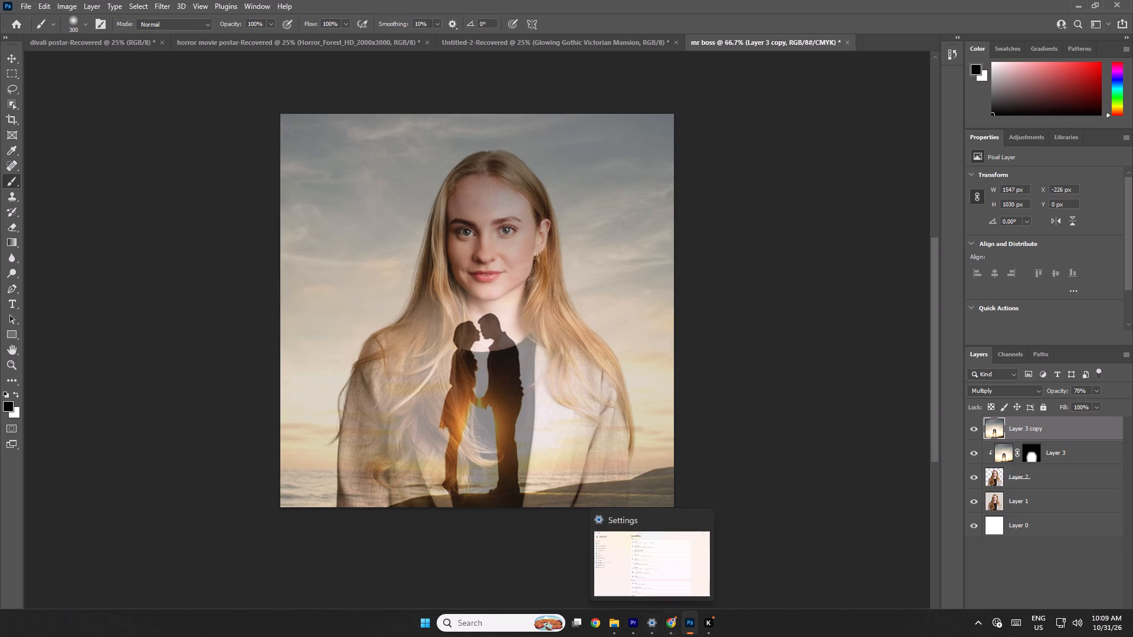
# Return to the YouTube tutorial in Chrome and study how a mask is added to the duplicated layer and painted around the head.
pyautogui.click(659, 576)
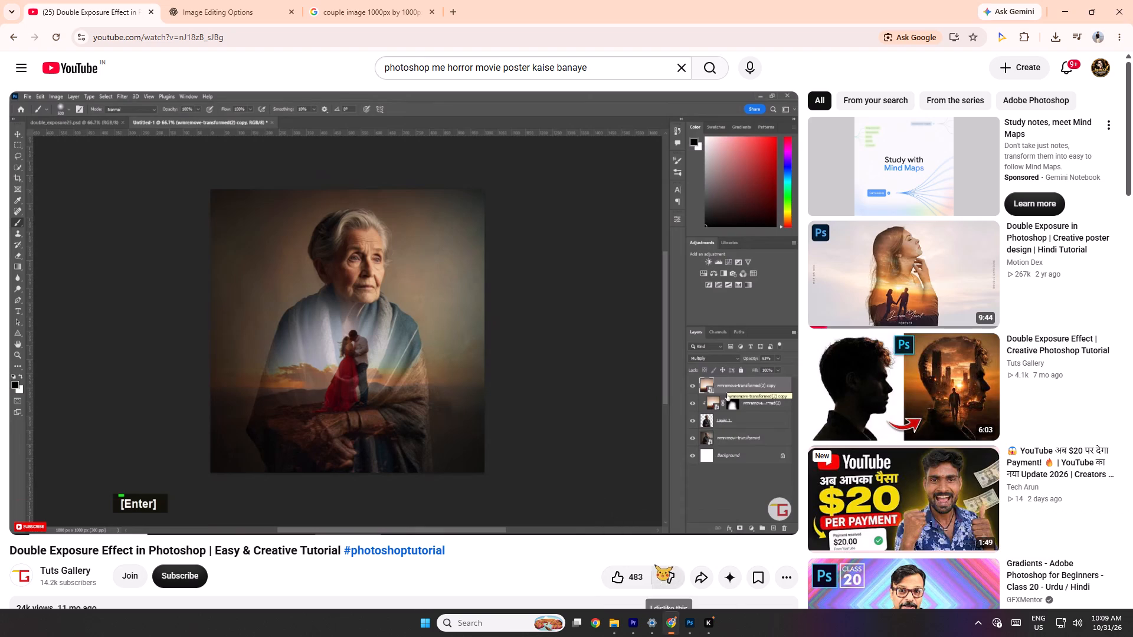
pyautogui.press('space')
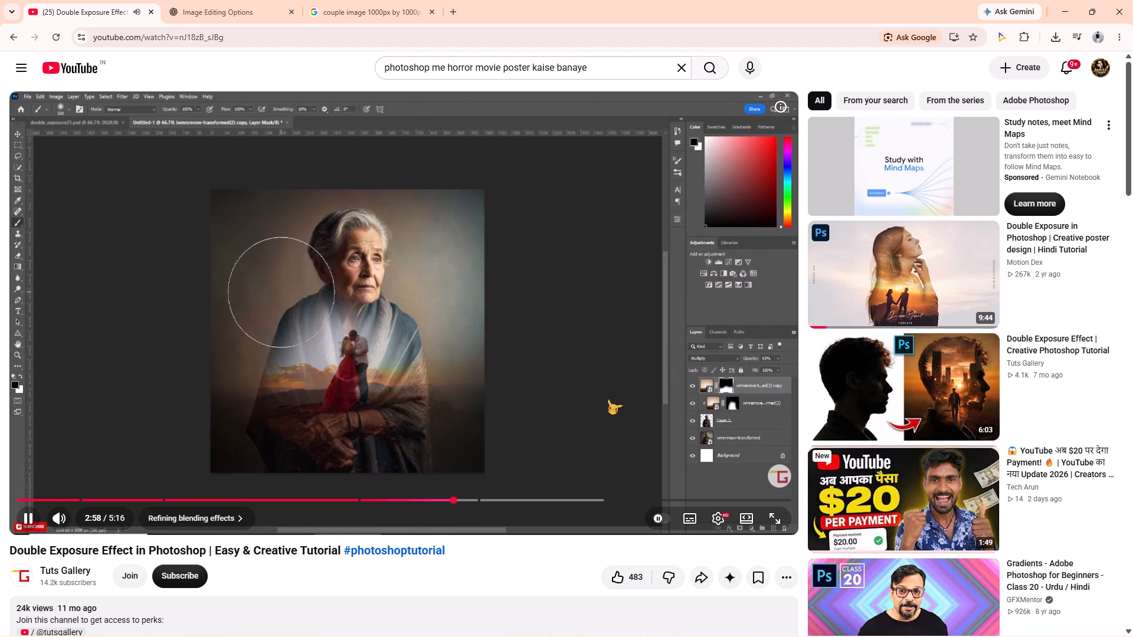
pyautogui.press('Left')
pyautogui.press('Left')
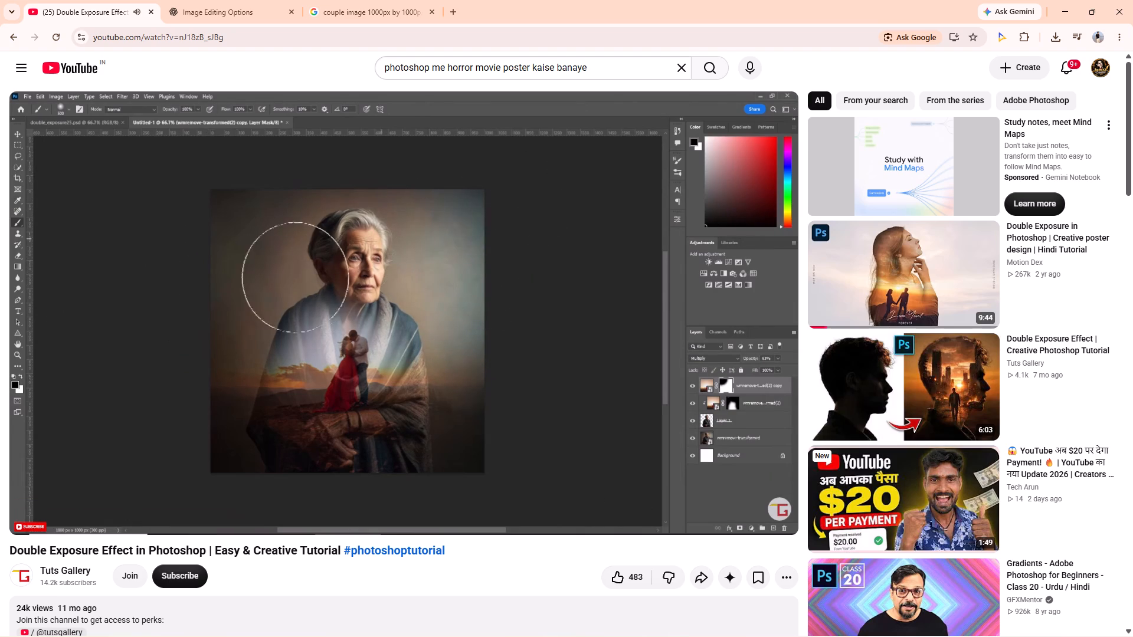
pyautogui.press('Left')
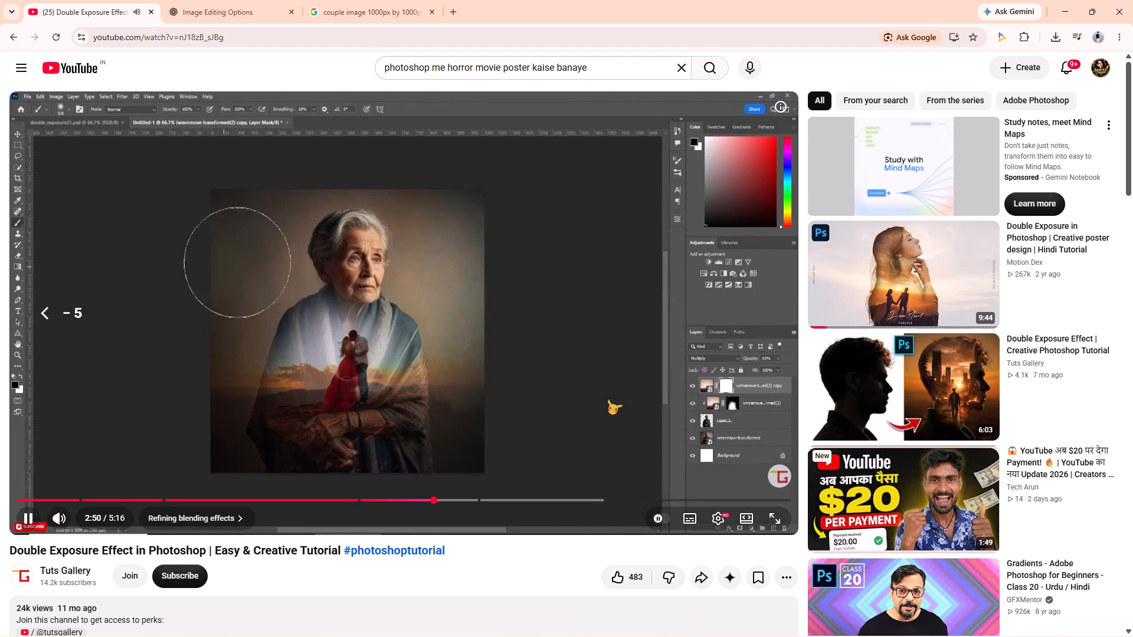
pyautogui.press('Left')
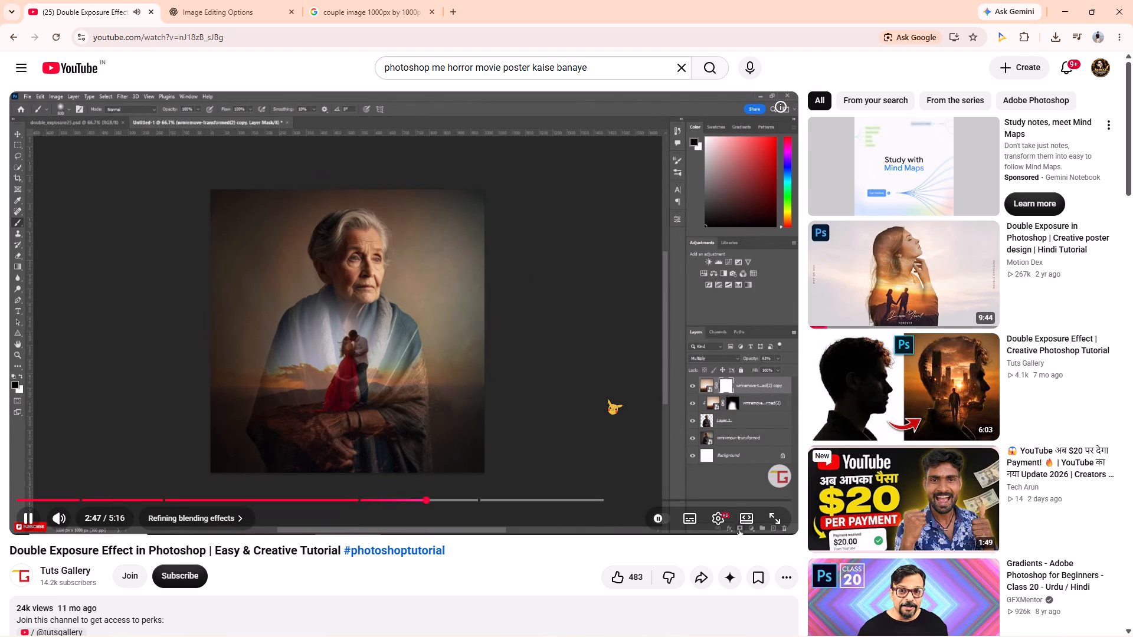
pyautogui.press('Left')
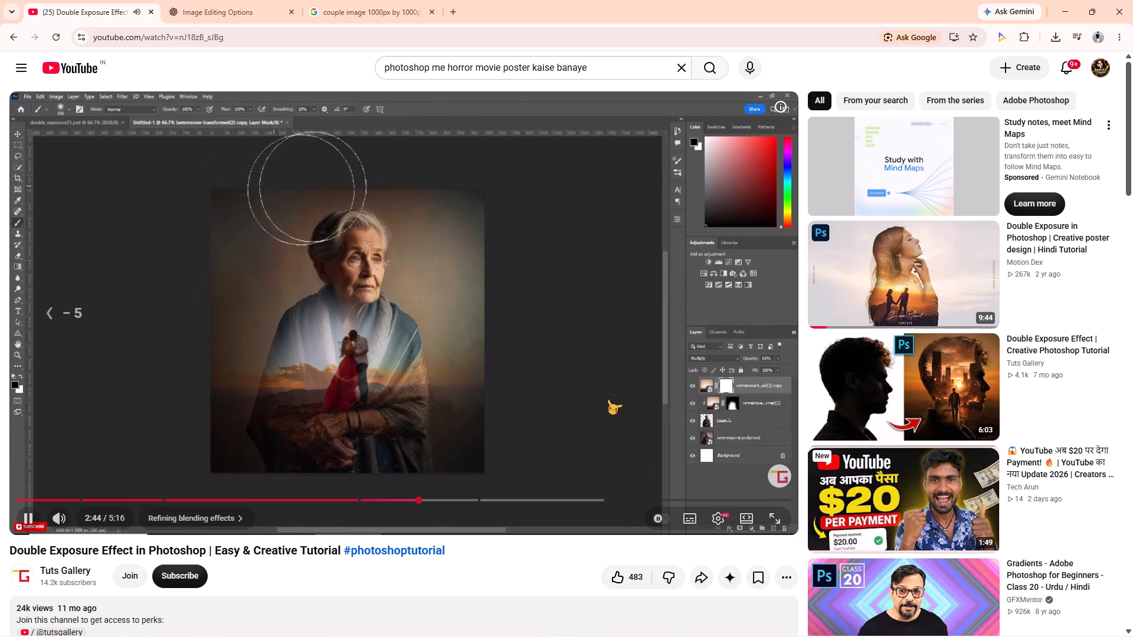
pyautogui.press('Left')
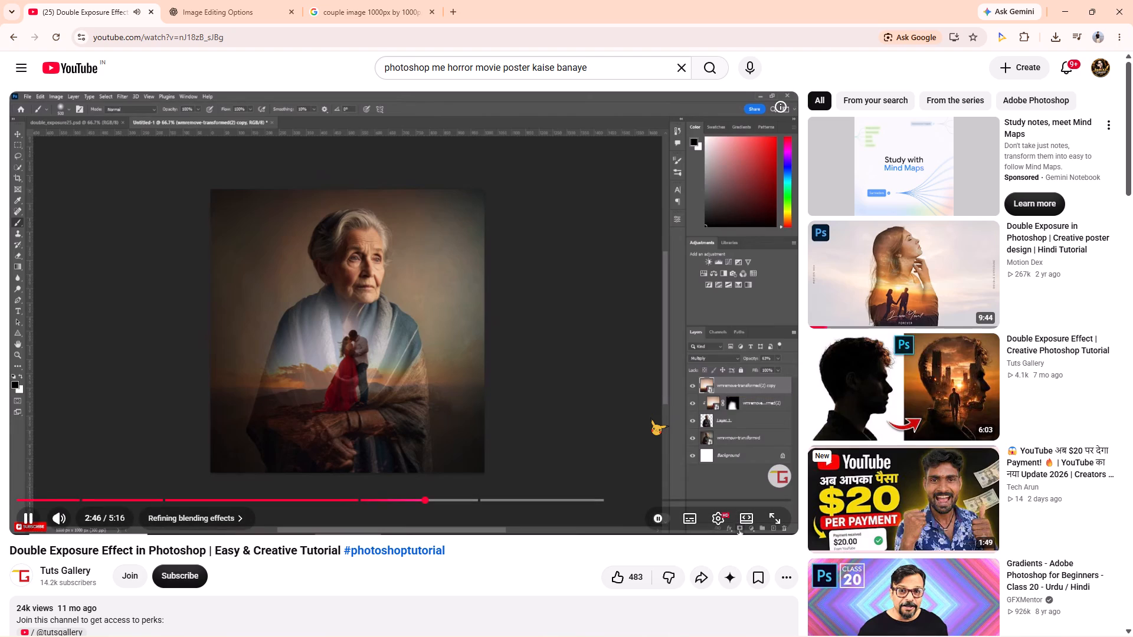
pyautogui.press('space')
pyautogui.press('space')
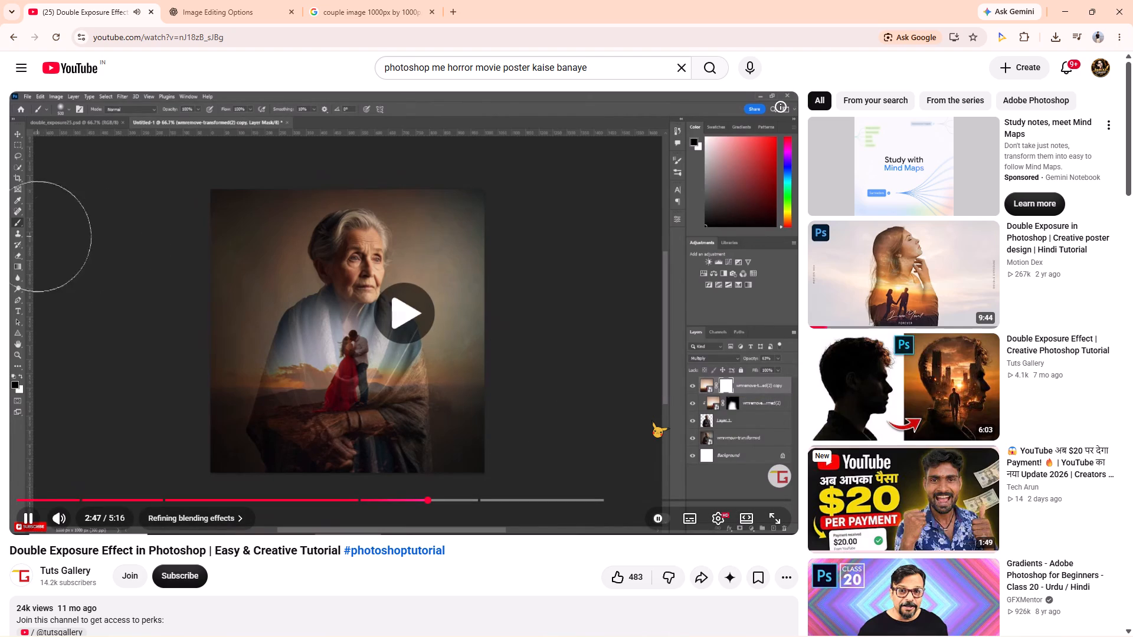
pyautogui.press('space')
pyautogui.press('space')
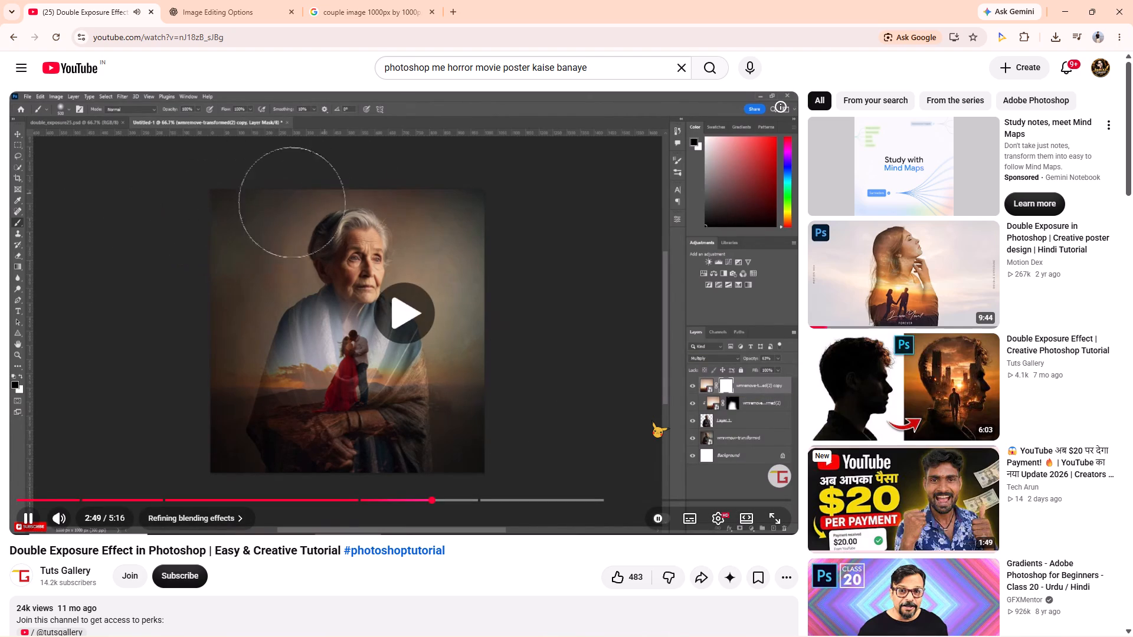
pyautogui.press('space')
pyautogui.press('space')
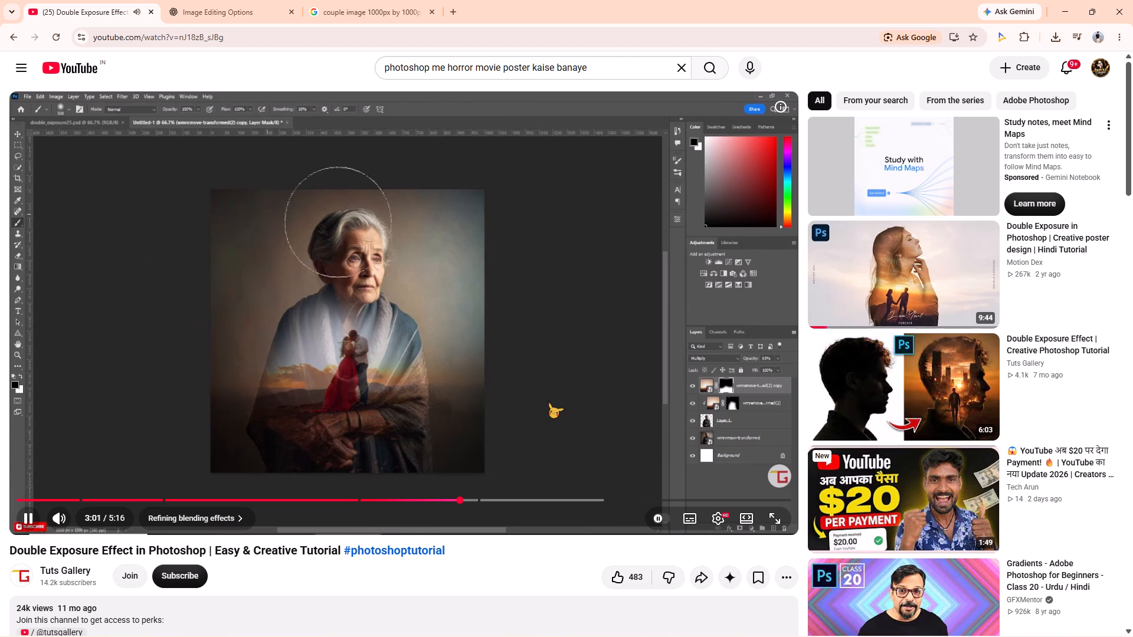
pyautogui.press('space')
pyautogui.press('space')
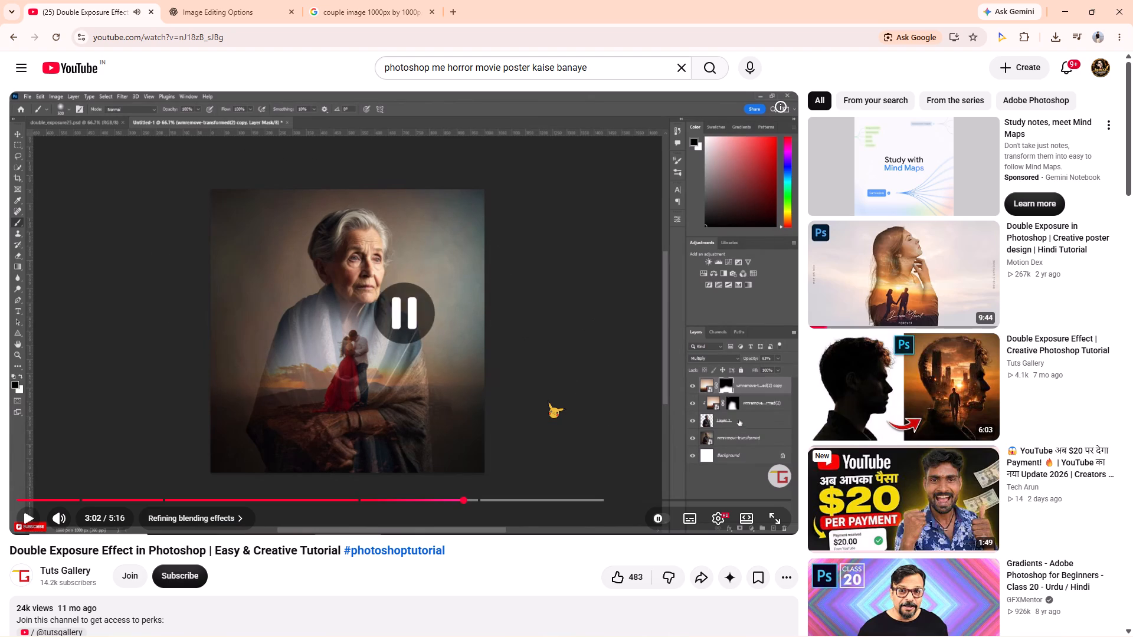
pyautogui.press('space')
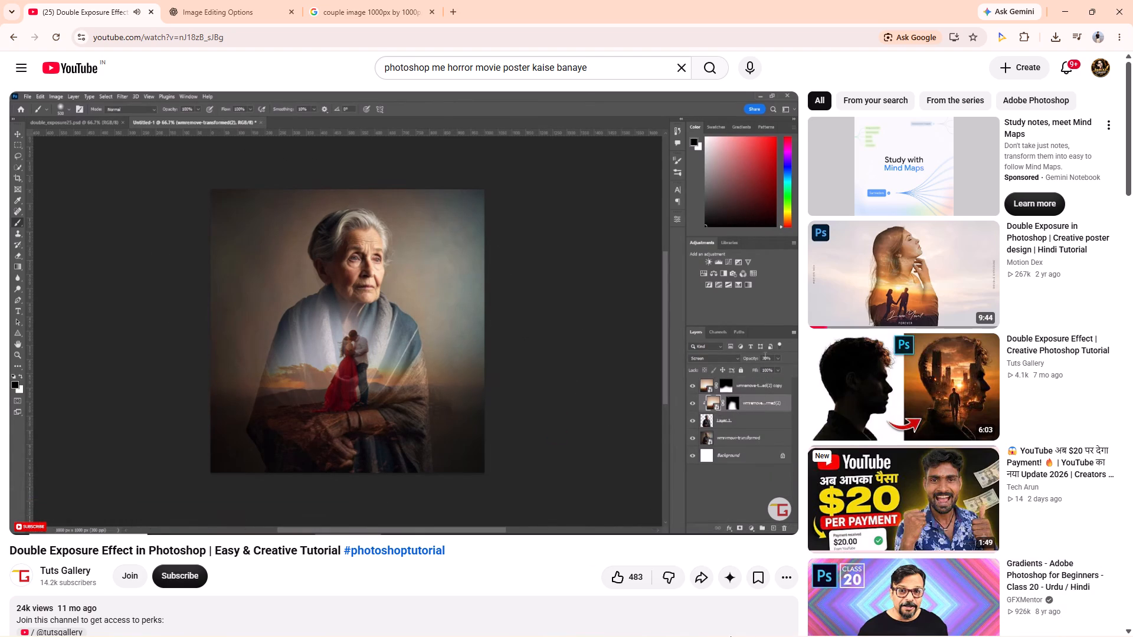
# Back in Photoshop, add a white layer mask to Layer 3 copy.
pyautogui.click(692, 625)
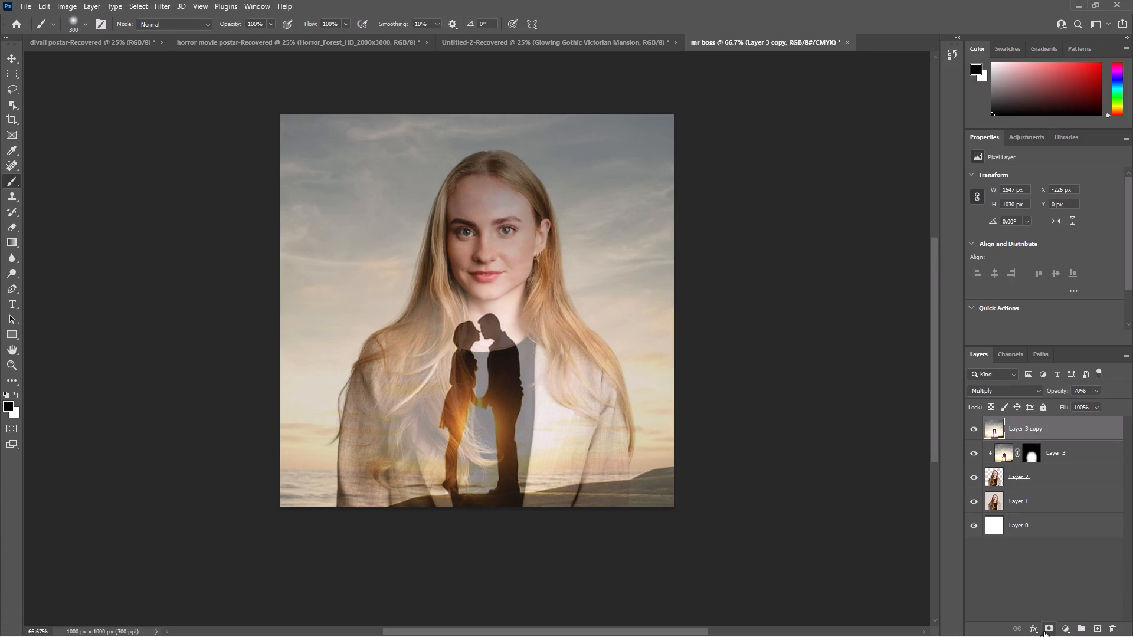
pyautogui.click(1046, 632)
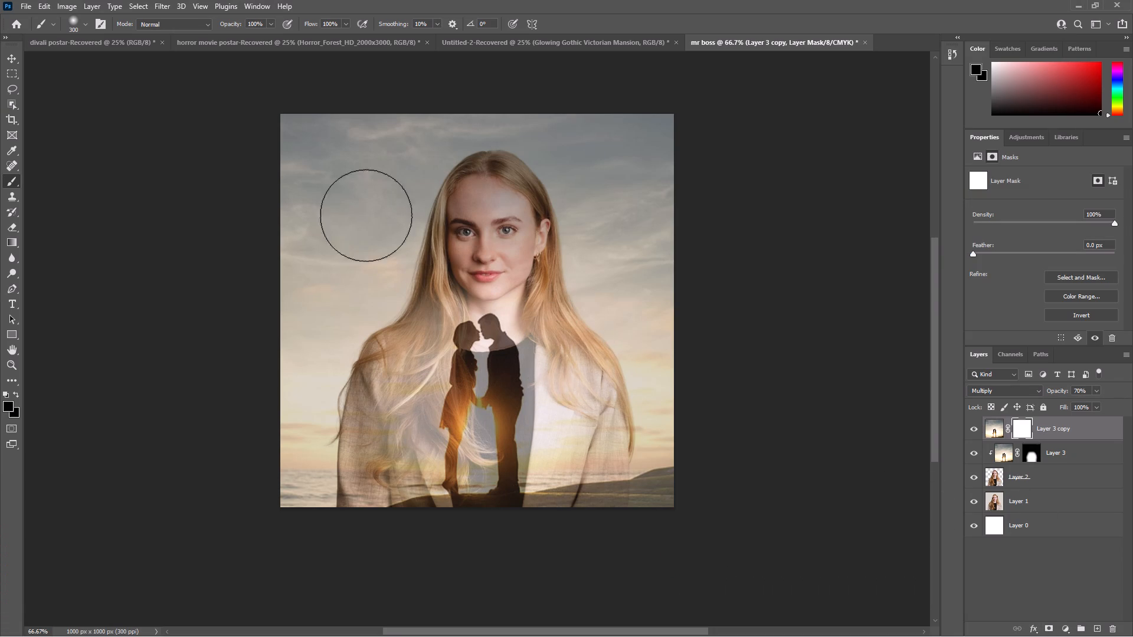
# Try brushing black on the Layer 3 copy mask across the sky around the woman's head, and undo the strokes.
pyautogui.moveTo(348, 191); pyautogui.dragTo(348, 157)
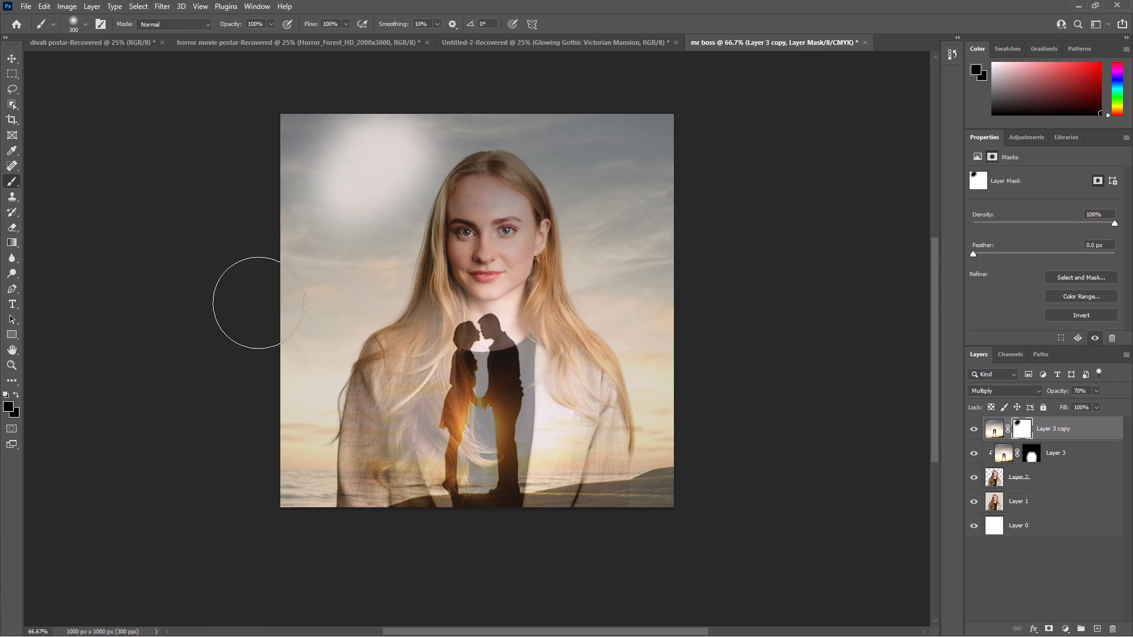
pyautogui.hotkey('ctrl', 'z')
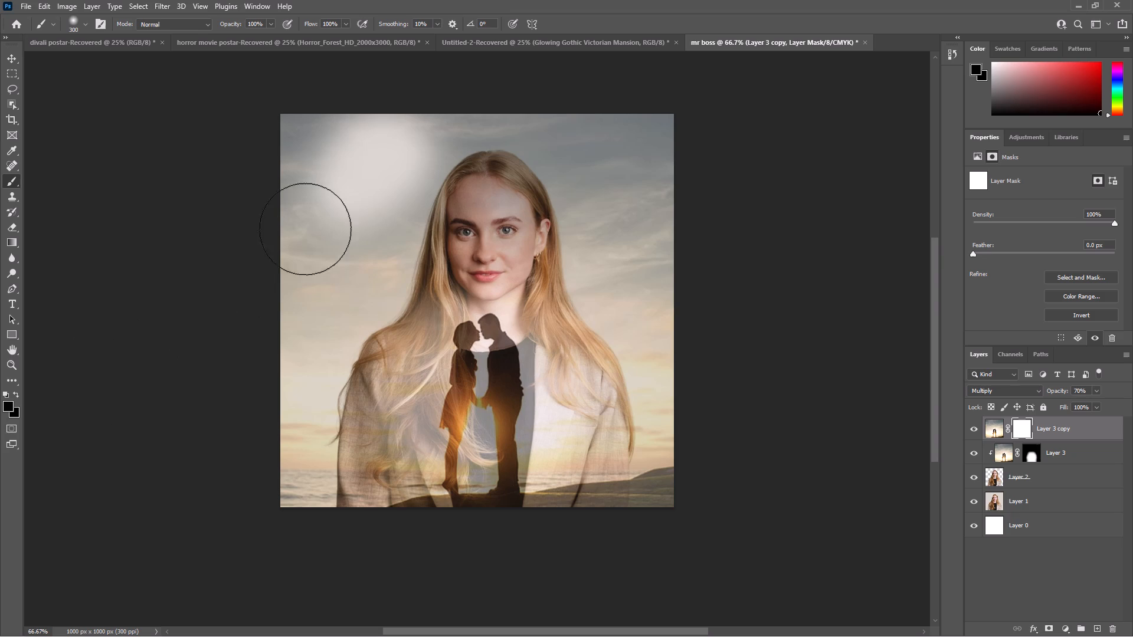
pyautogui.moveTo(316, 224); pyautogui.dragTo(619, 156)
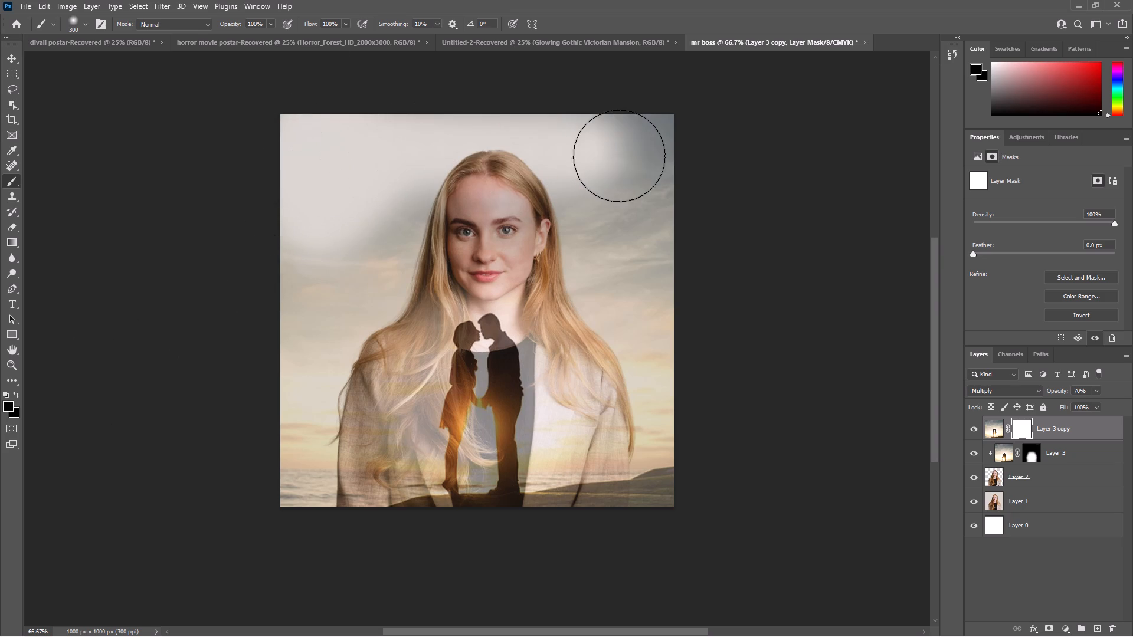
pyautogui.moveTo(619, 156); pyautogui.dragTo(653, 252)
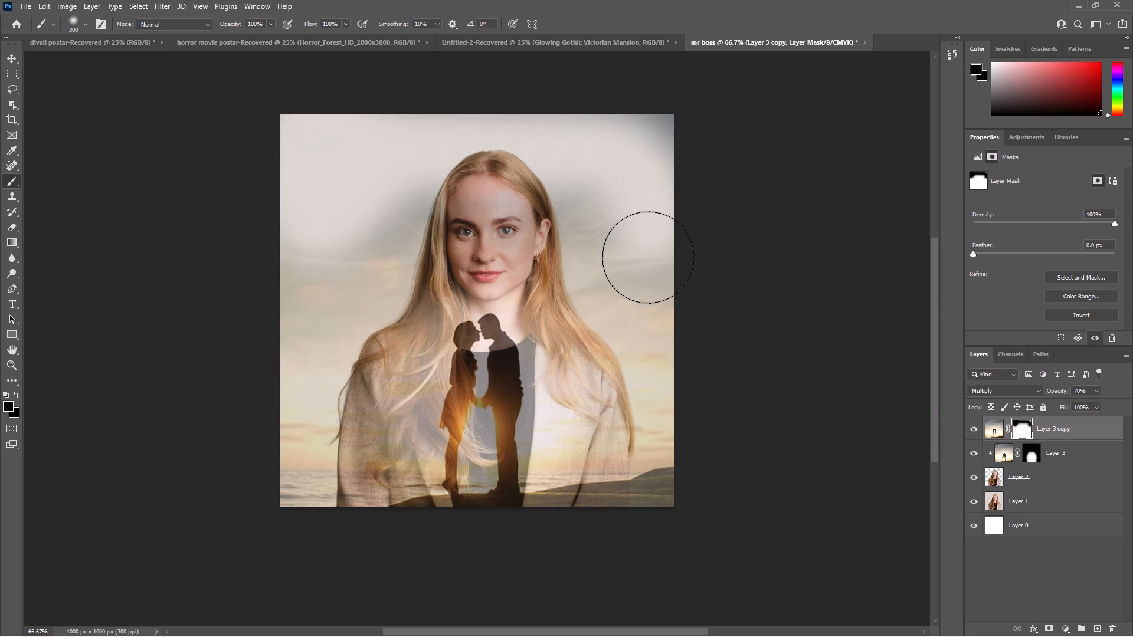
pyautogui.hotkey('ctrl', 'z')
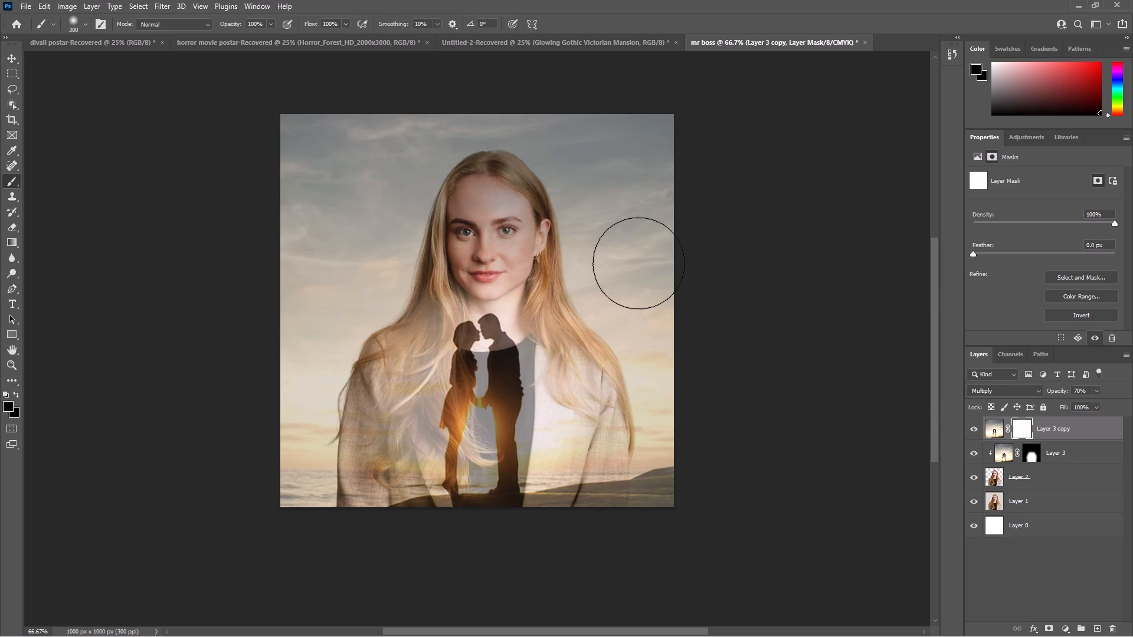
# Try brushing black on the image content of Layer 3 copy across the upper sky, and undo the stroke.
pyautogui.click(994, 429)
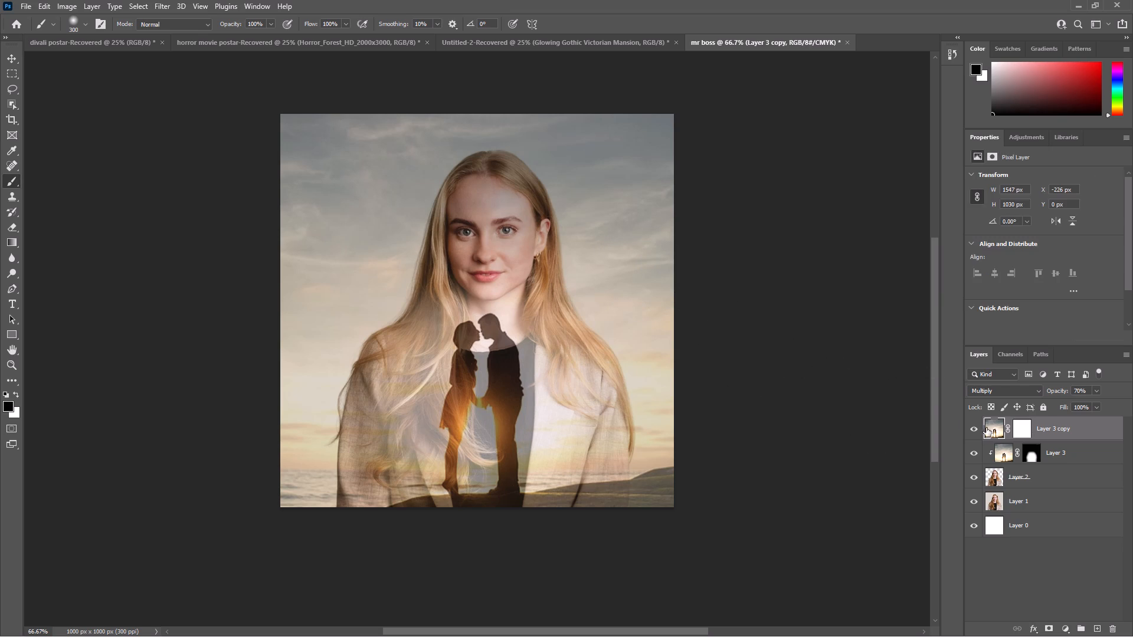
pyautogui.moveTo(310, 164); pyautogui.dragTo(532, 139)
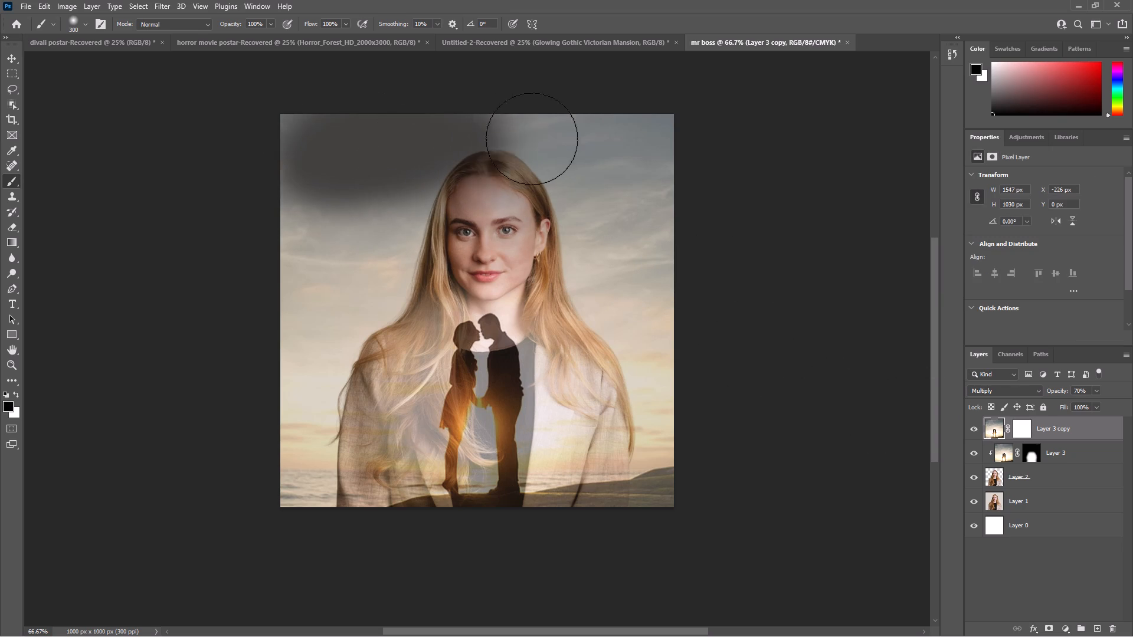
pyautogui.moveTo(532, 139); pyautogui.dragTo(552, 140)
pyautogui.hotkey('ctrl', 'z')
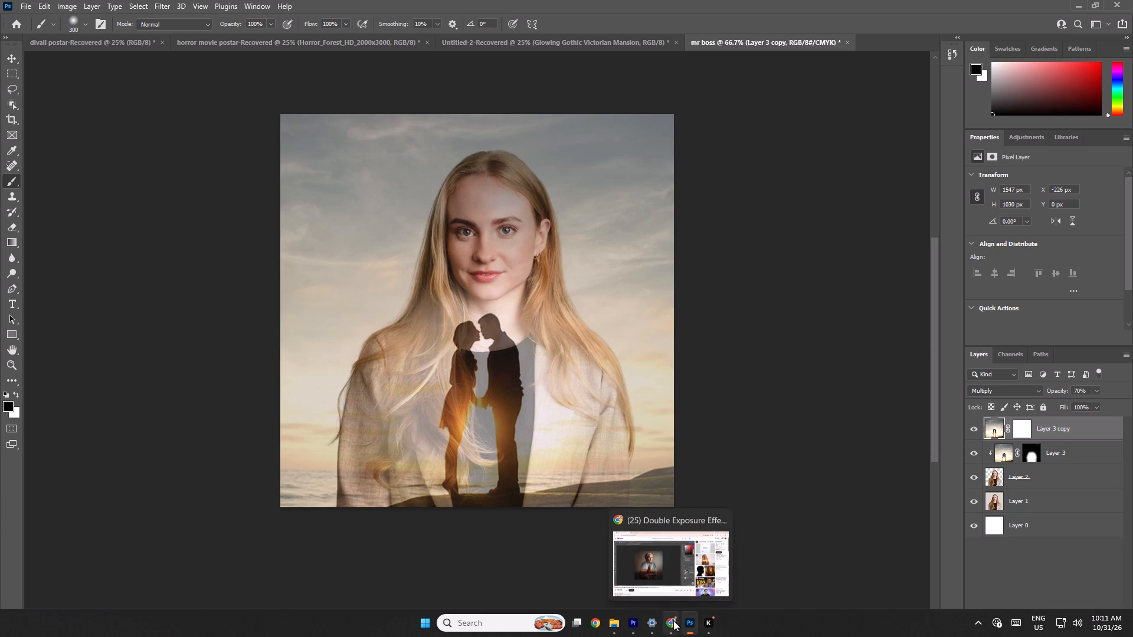
# Switch to the YouTube tutorial in Chrome, rewind to about 2:19 and review the duplicated layer's blend mode, opacity and mask steps.
pyautogui.click(660, 570)
pyautogui.press('Left')
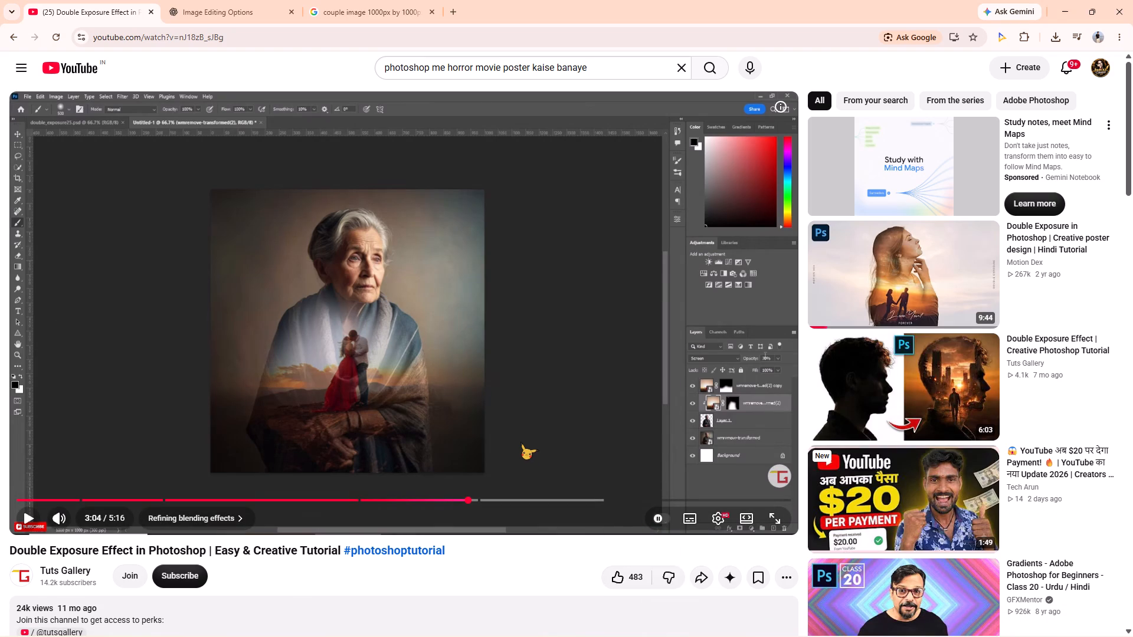
pyautogui.press('Left')
pyautogui.press('Left')
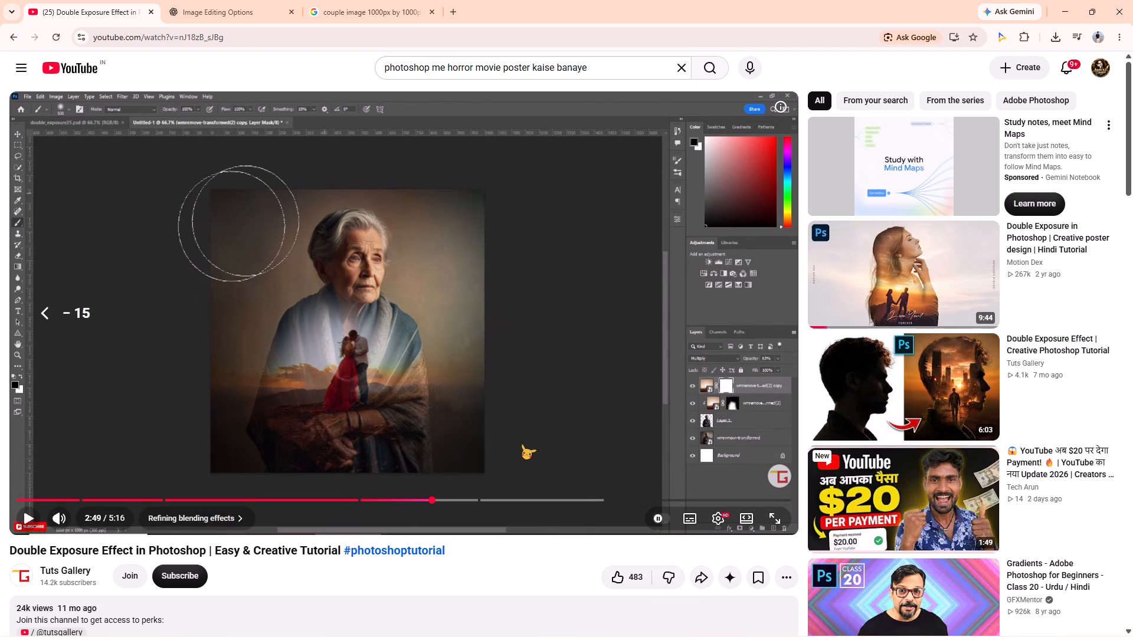
pyautogui.press('Left')
pyautogui.press('Left')
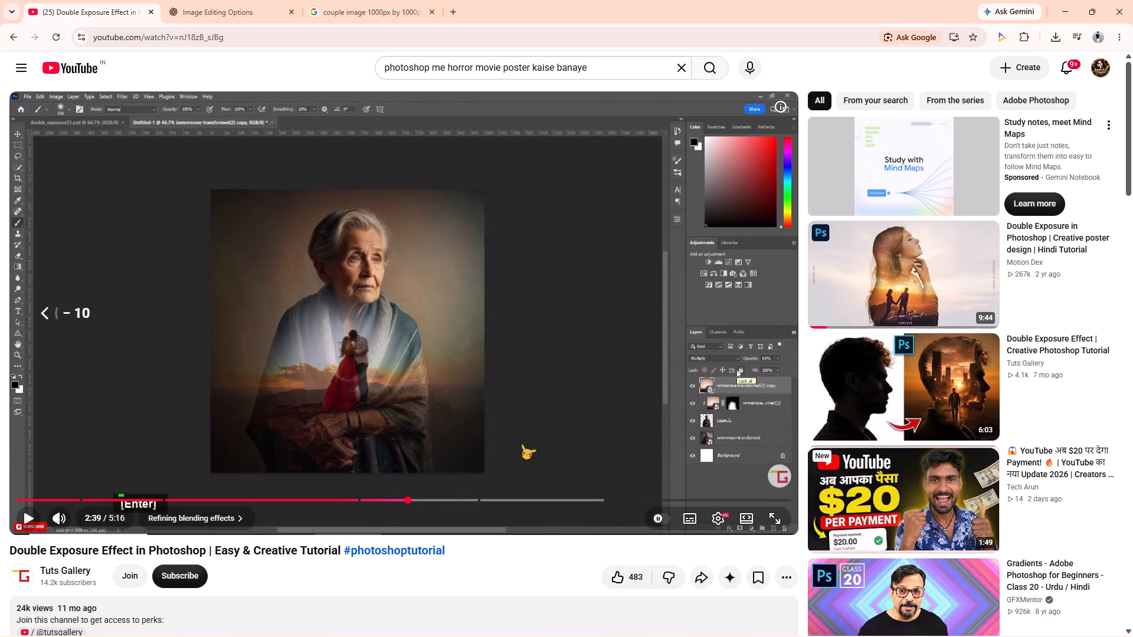
pyautogui.press('Left')
pyautogui.press('Left')
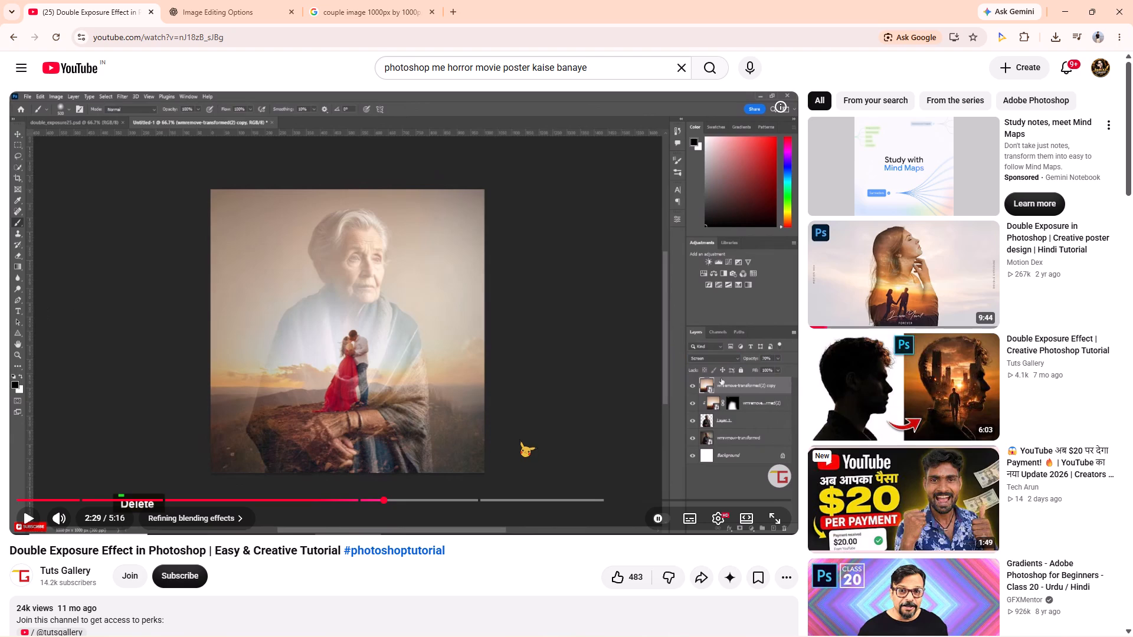
pyautogui.press('Left')
pyautogui.press('Left')
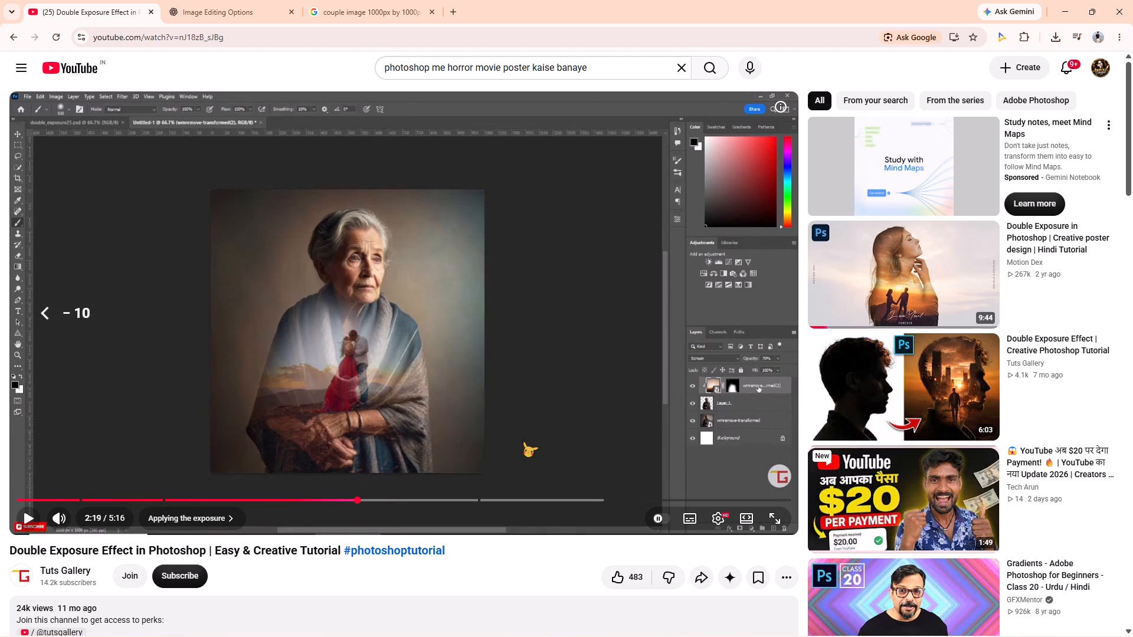
pyautogui.press('space')
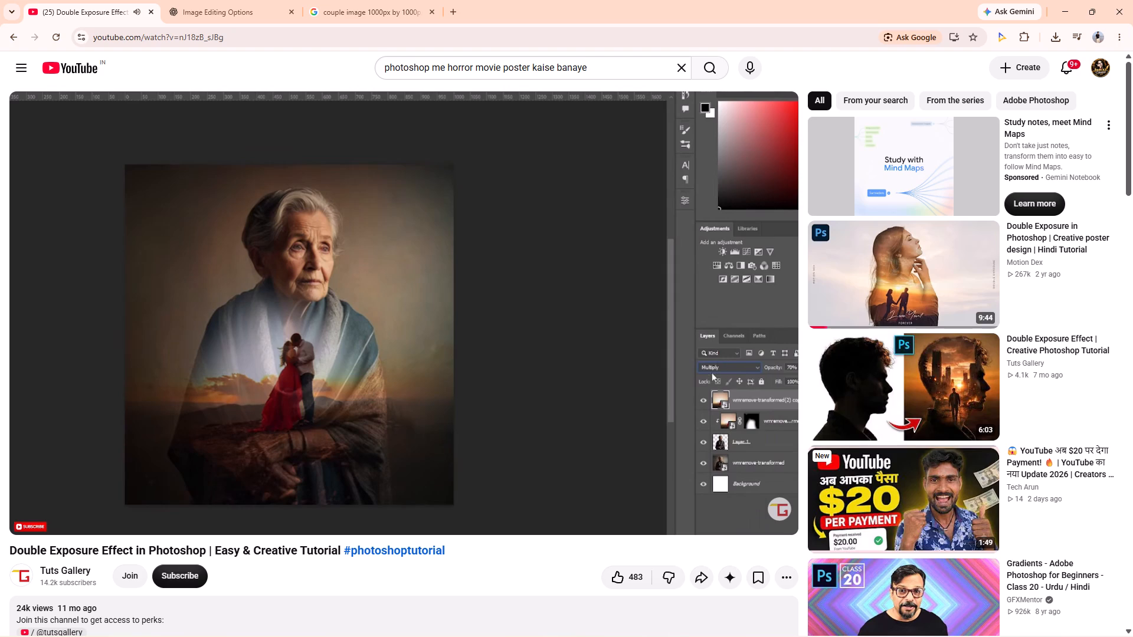
pyautogui.press('space')
pyautogui.press('space')
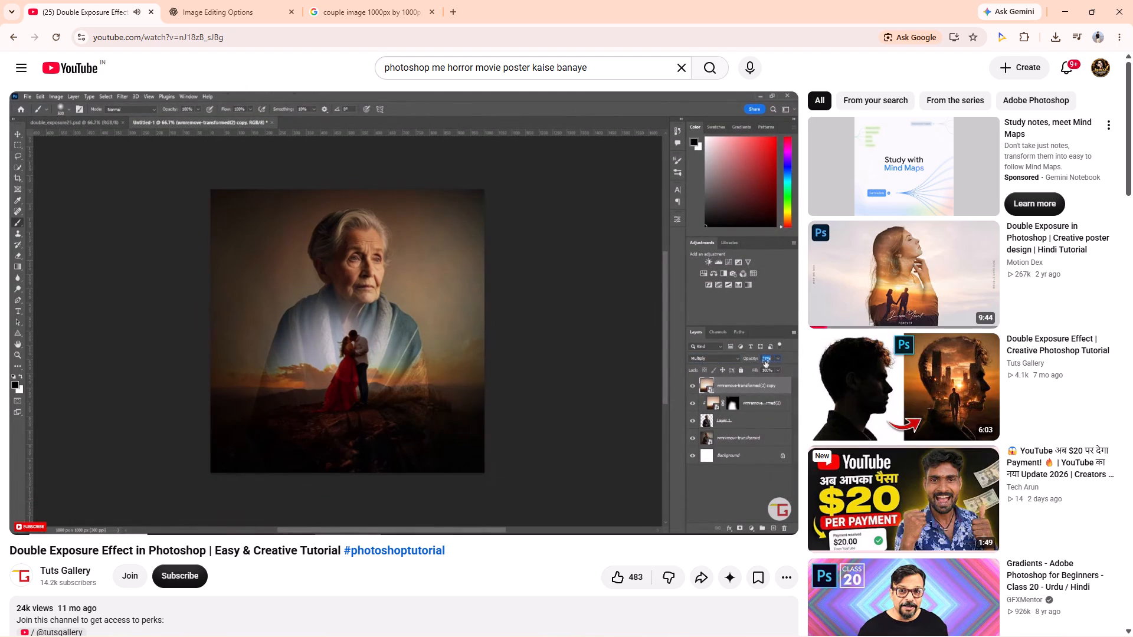
pyautogui.press('space')
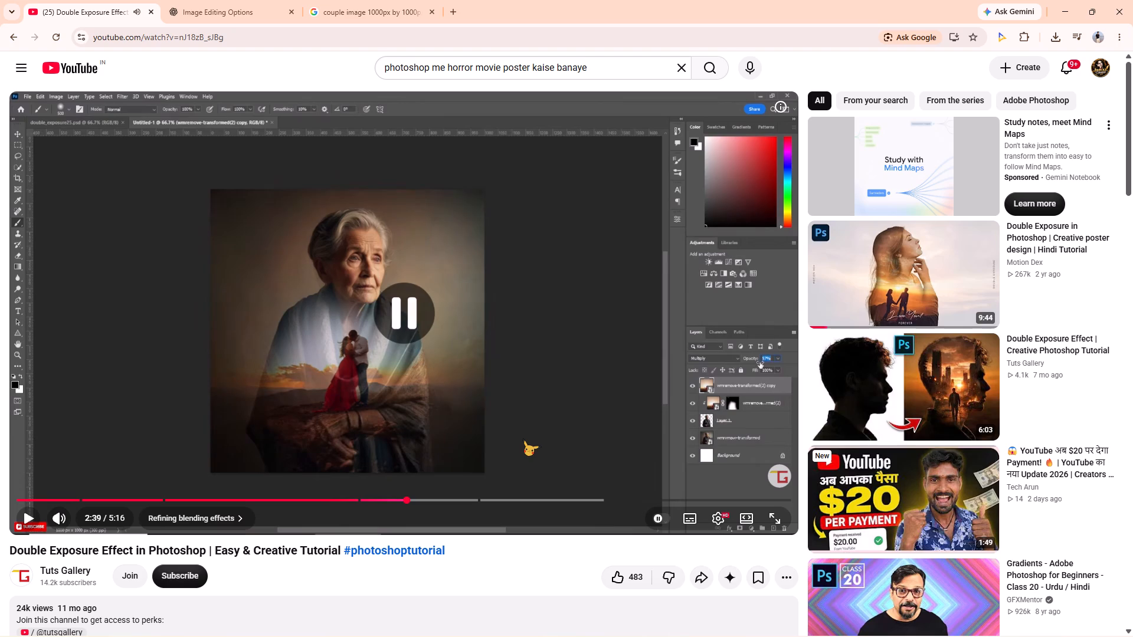
pyautogui.press('space')
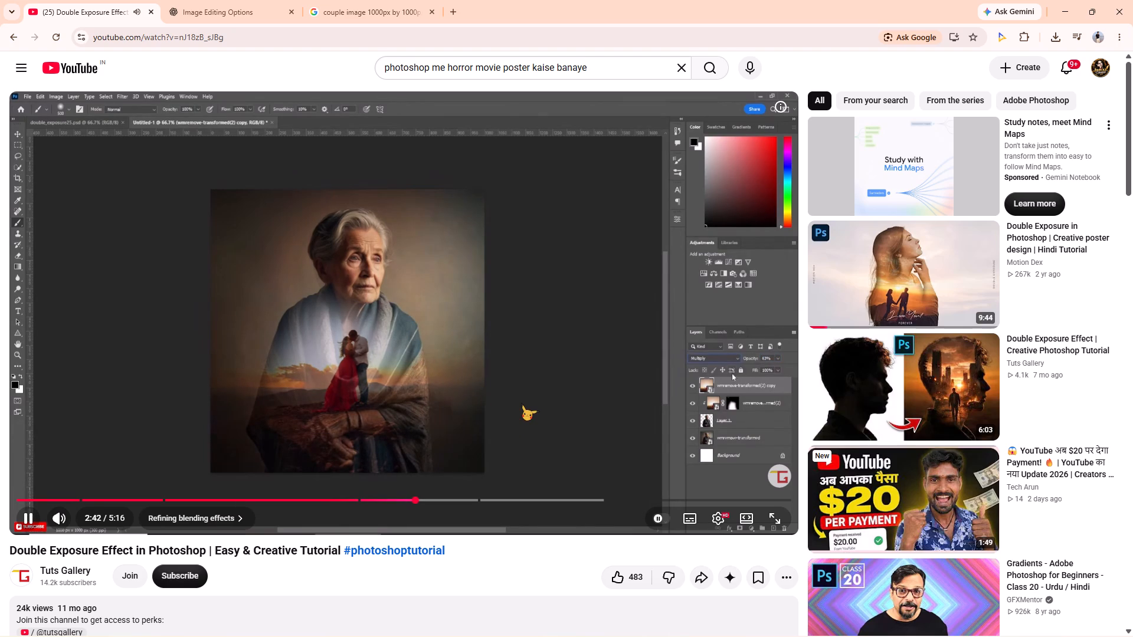
pyautogui.press('space')
pyautogui.press('space')
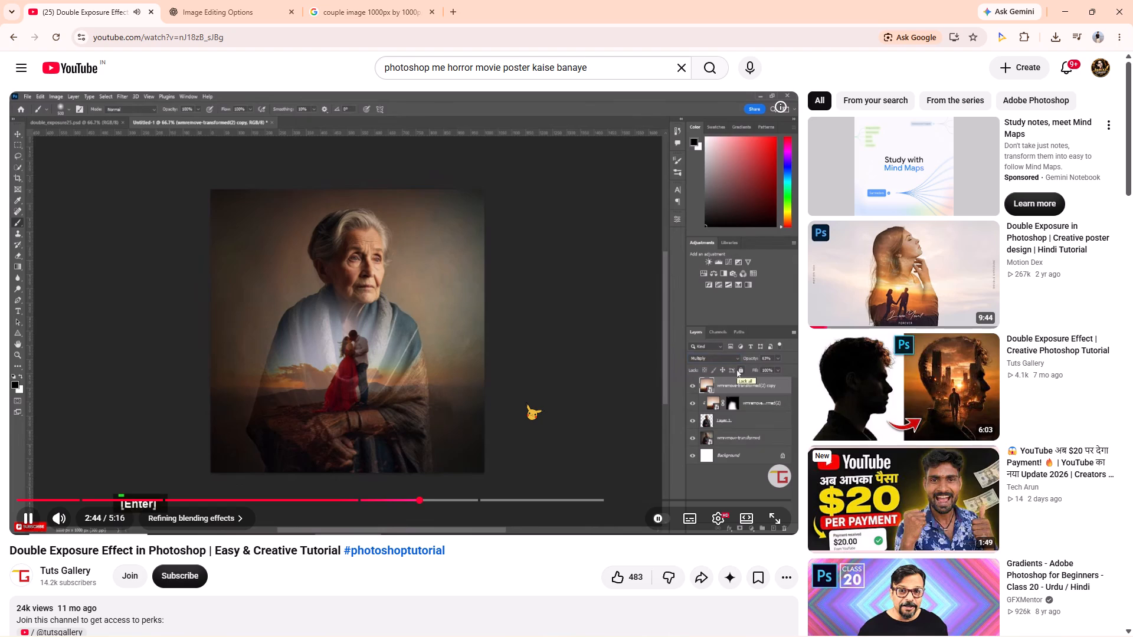
pyautogui.press('space')
pyautogui.press('space')
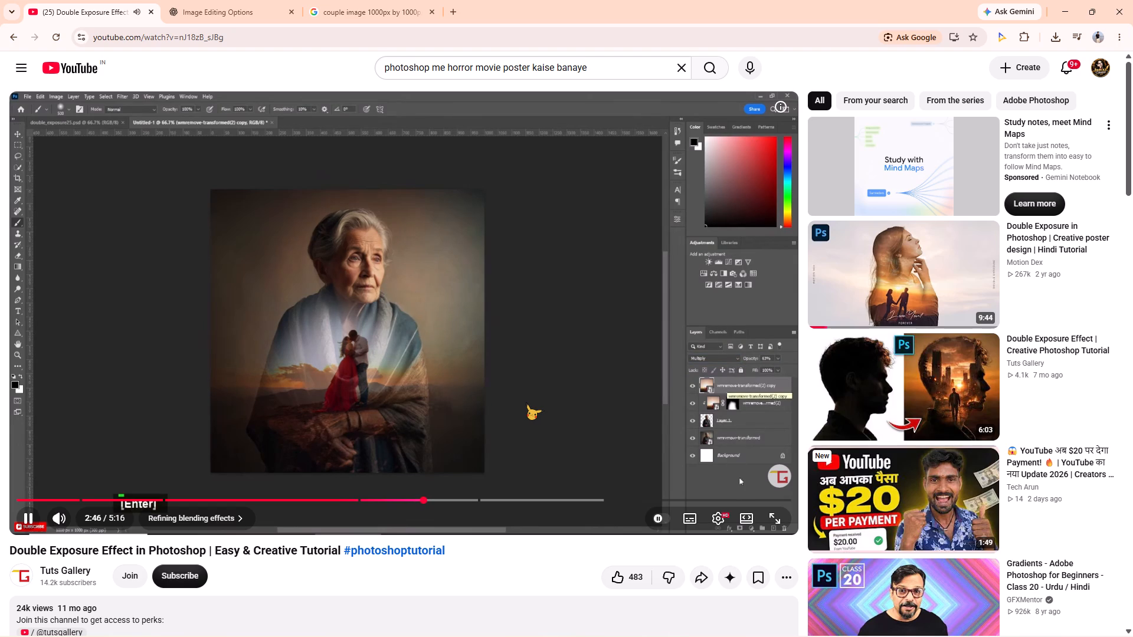
pyautogui.press('space')
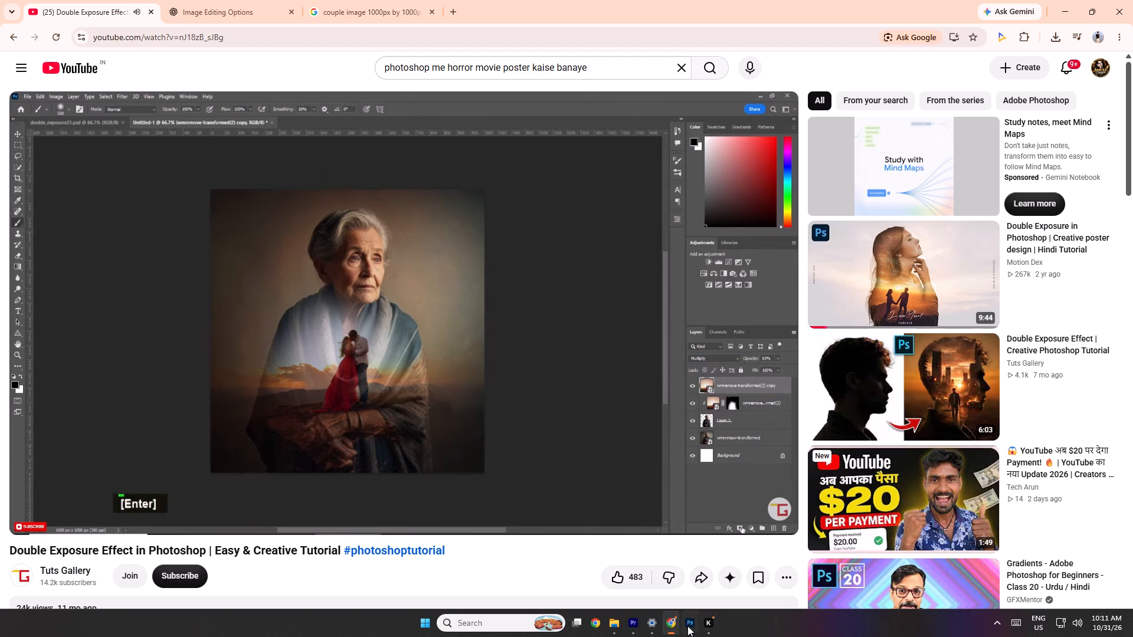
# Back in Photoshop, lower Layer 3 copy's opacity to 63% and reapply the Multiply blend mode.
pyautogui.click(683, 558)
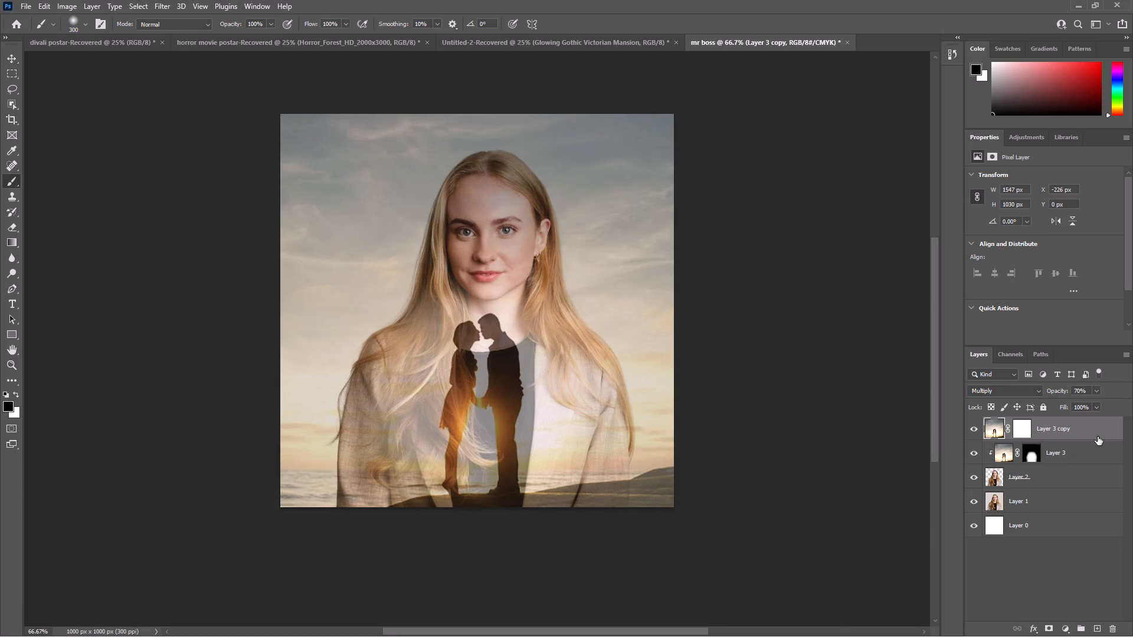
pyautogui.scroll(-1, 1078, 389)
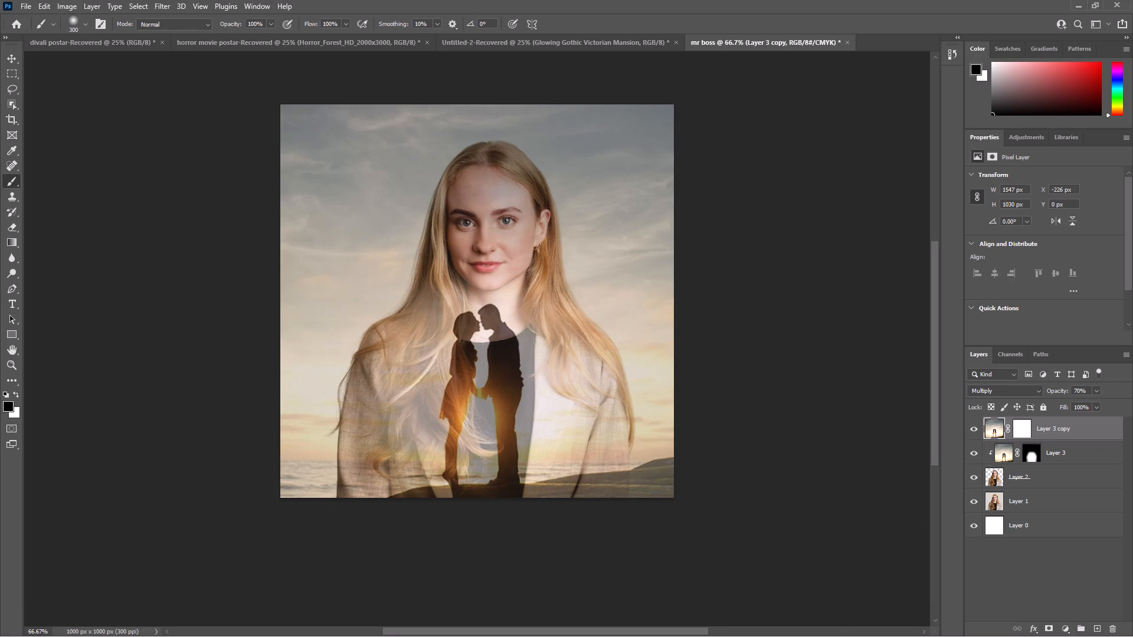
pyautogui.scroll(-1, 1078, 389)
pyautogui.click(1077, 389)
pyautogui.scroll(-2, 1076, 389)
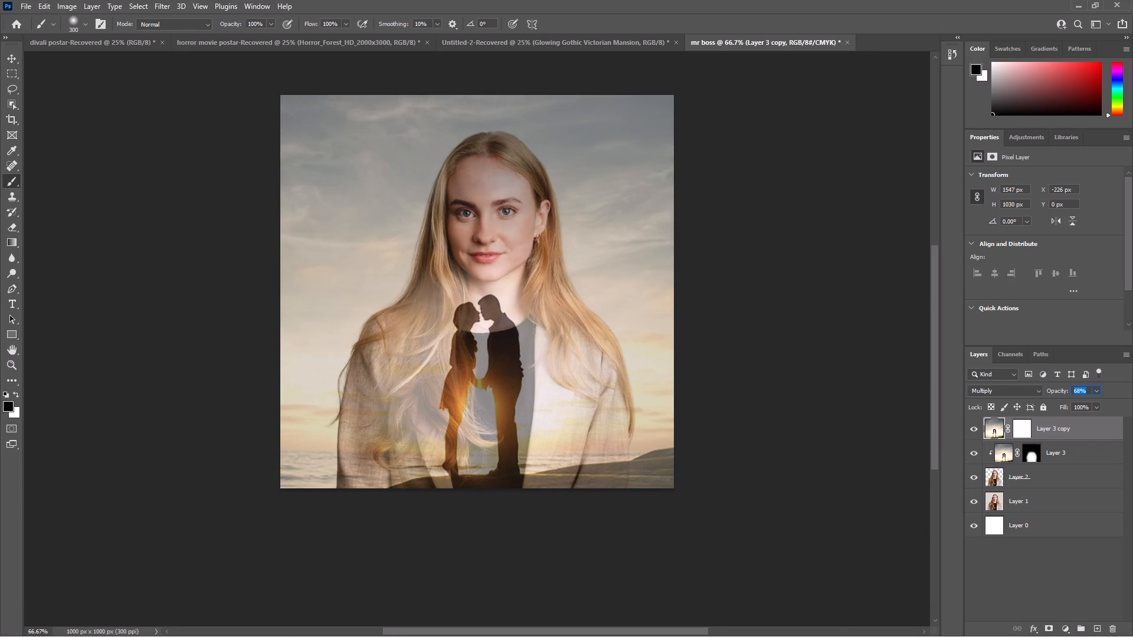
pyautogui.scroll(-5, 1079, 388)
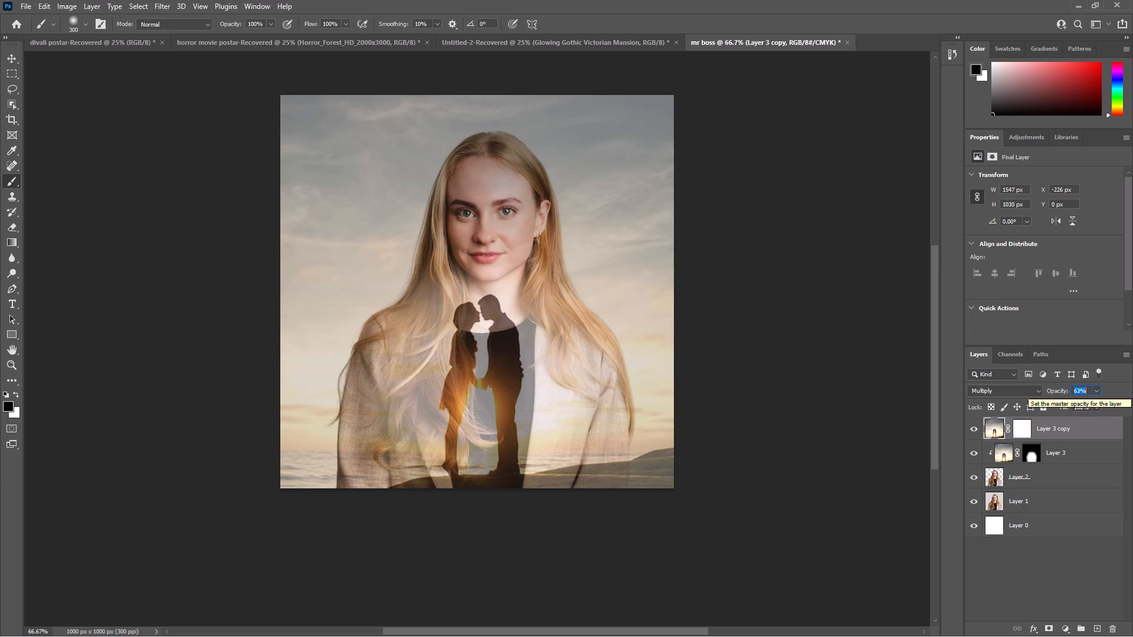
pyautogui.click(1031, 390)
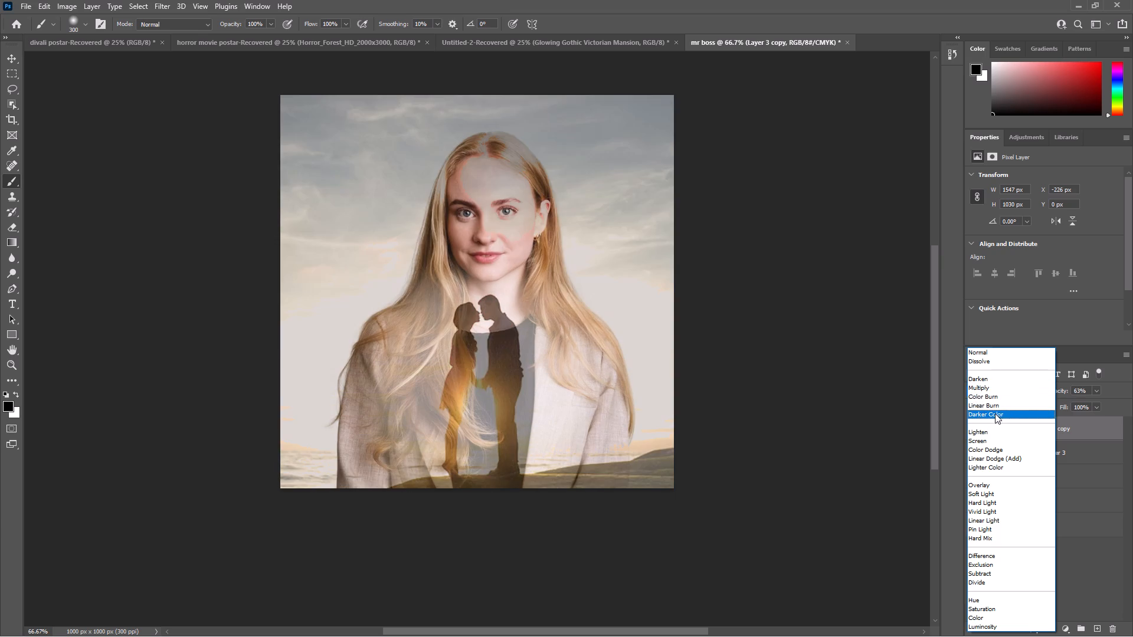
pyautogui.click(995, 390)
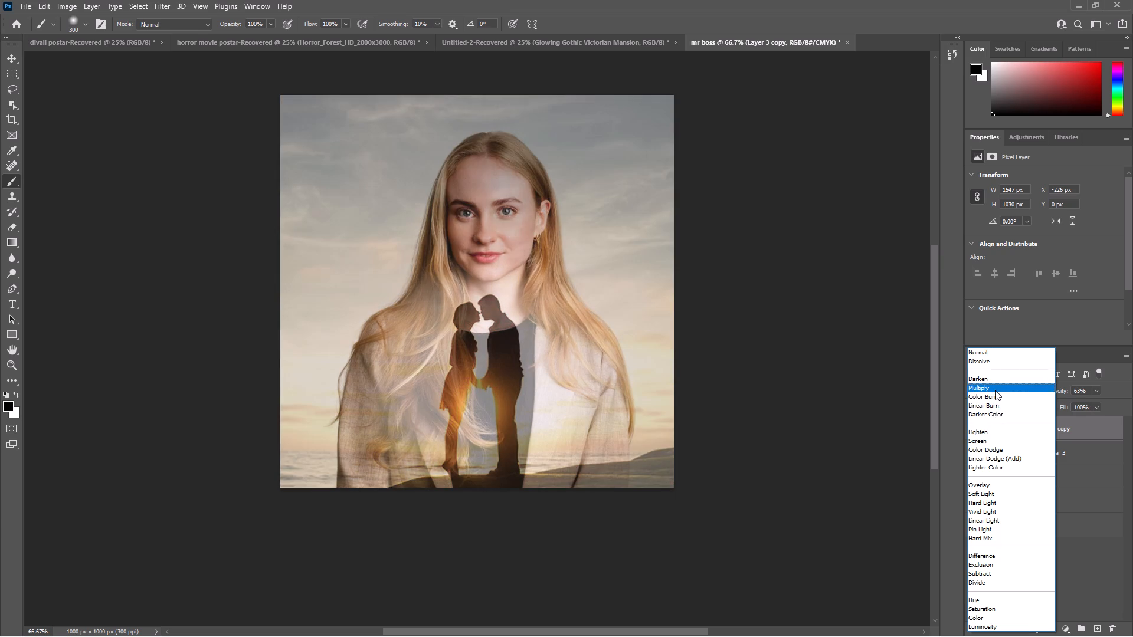
# Try lower and higher opacities on Layer 3 copy and set it to 100%.
pyautogui.scroll(-4, 1074, 391)
pyautogui.click(1074, 391)
pyautogui.scroll(-3, 1074, 392)
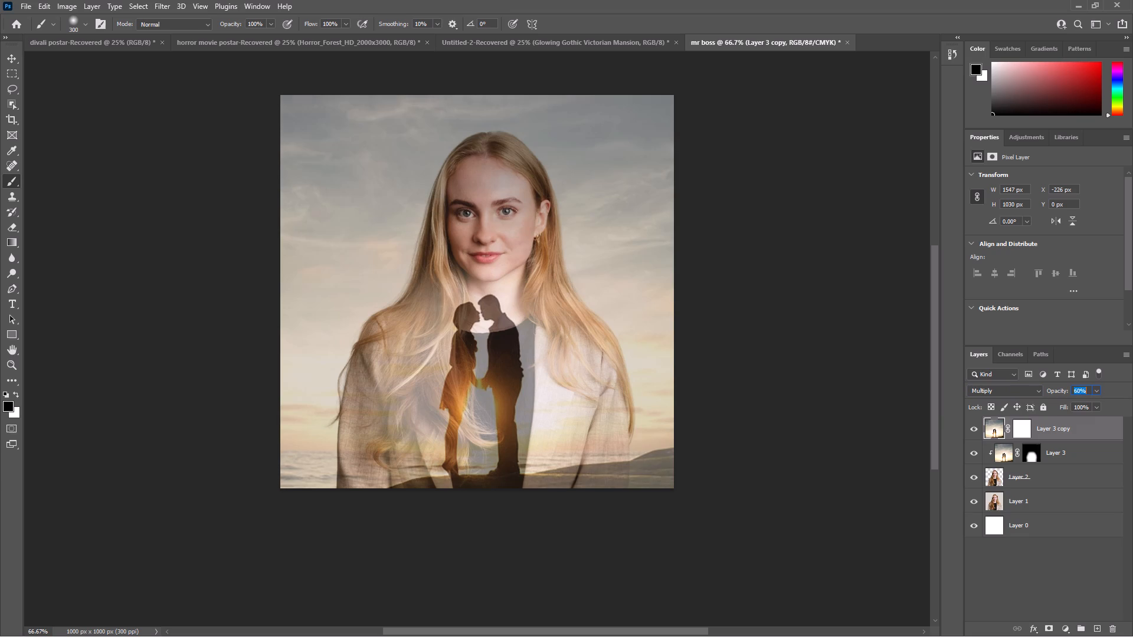
pyautogui.scroll(-6, 1074, 392)
pyautogui.scroll(19, 1074, 392)
pyautogui.scroll(13, 1074, 392)
pyautogui.scroll(8, 1074, 392)
pyautogui.scroll(-1, 1074, 392)
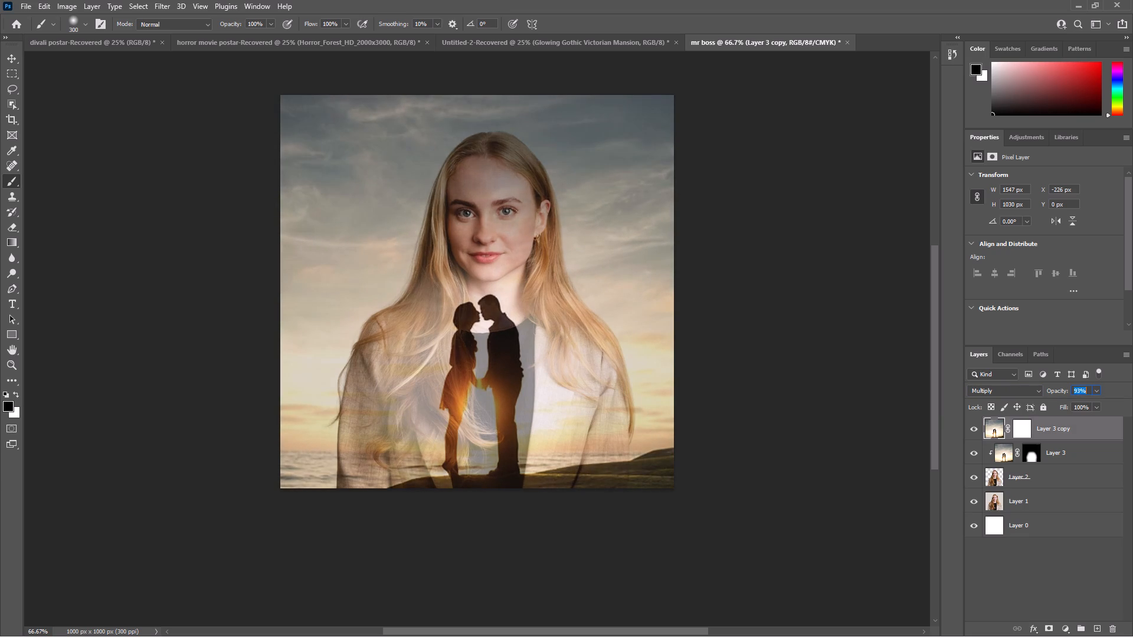
pyautogui.scroll(-1, 1074, 392)
pyautogui.scroll(4, 1074, 392)
pyautogui.scroll(-2, 1078, 391)
pyautogui.scroll(6, 1078, 391)
pyautogui.click(1069, 576)
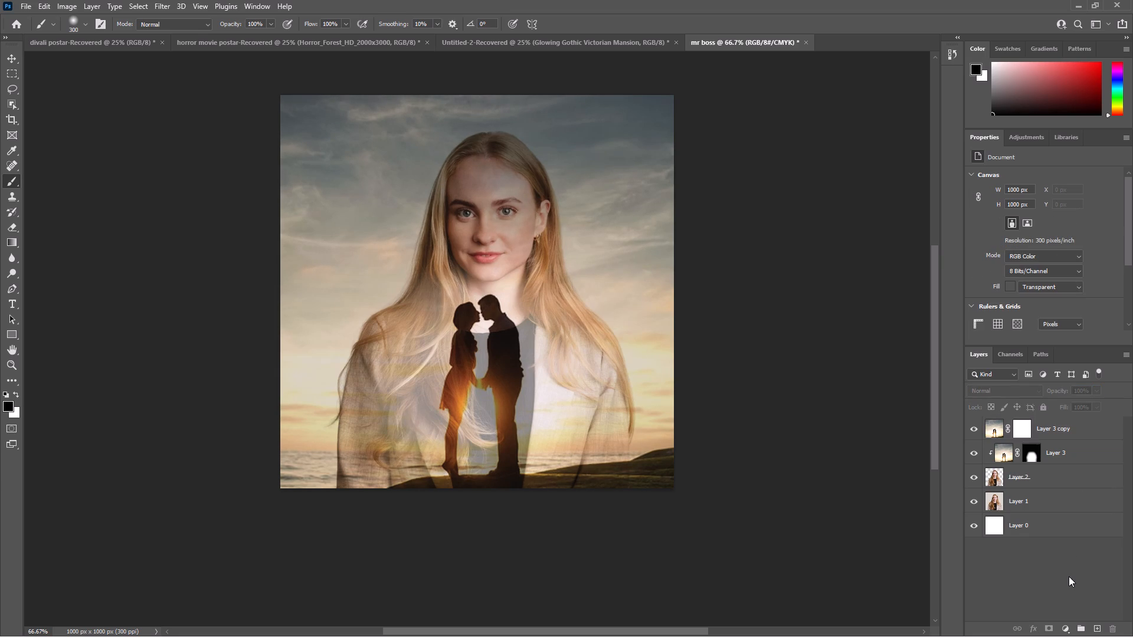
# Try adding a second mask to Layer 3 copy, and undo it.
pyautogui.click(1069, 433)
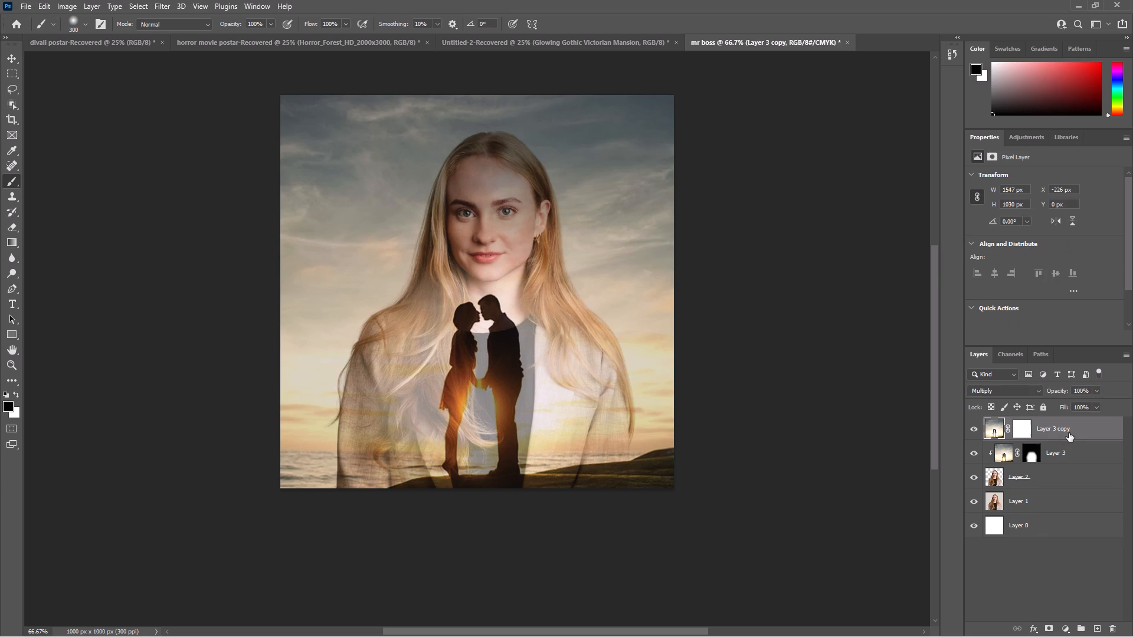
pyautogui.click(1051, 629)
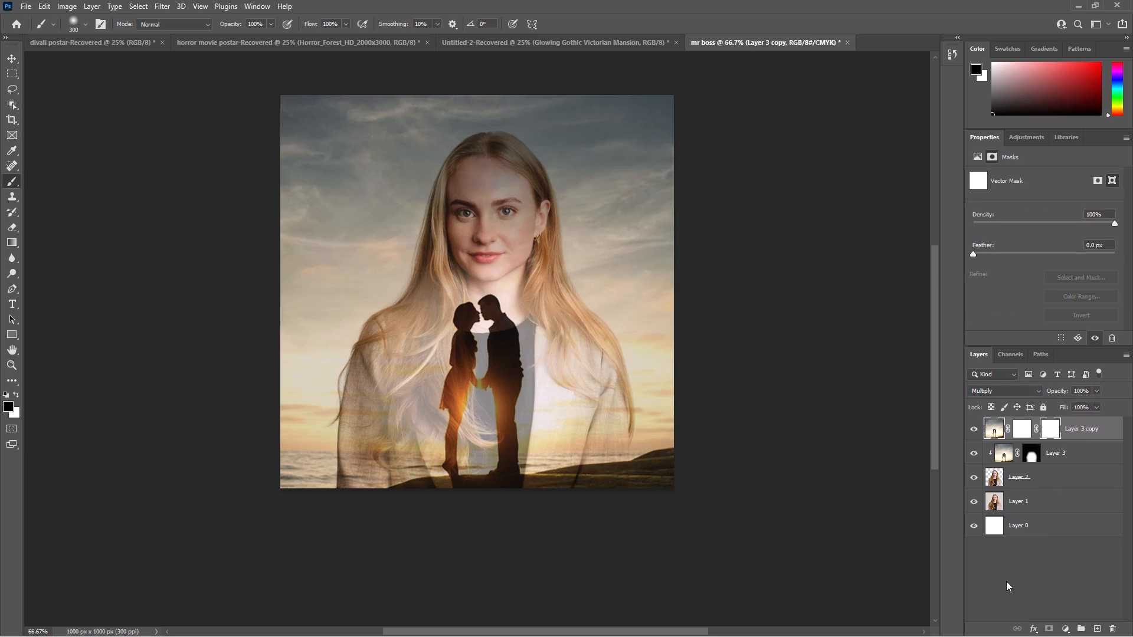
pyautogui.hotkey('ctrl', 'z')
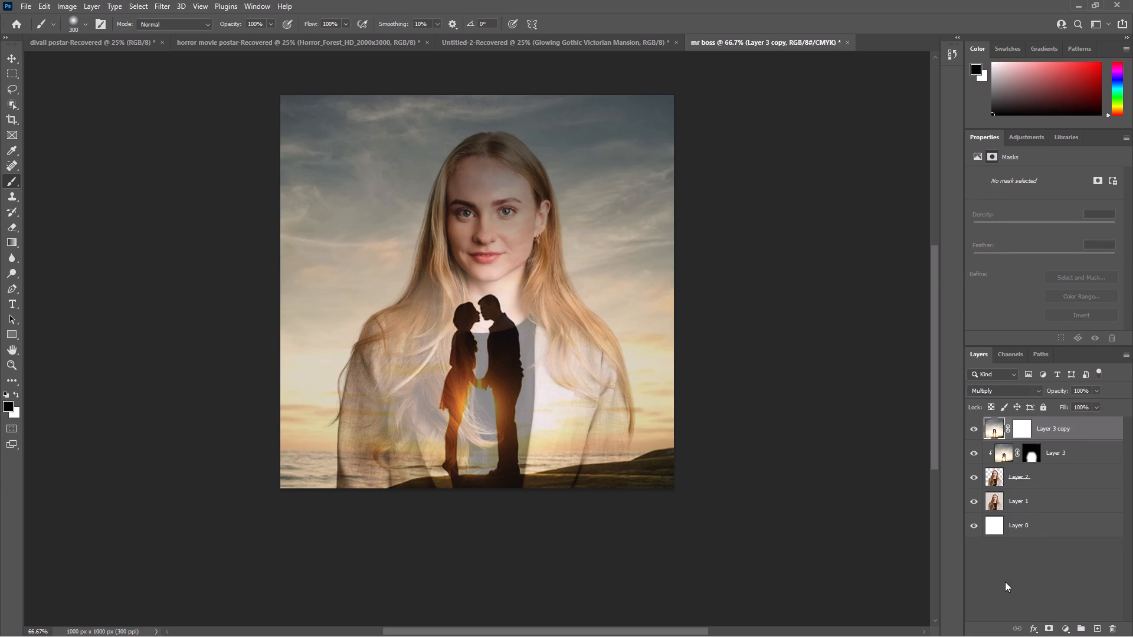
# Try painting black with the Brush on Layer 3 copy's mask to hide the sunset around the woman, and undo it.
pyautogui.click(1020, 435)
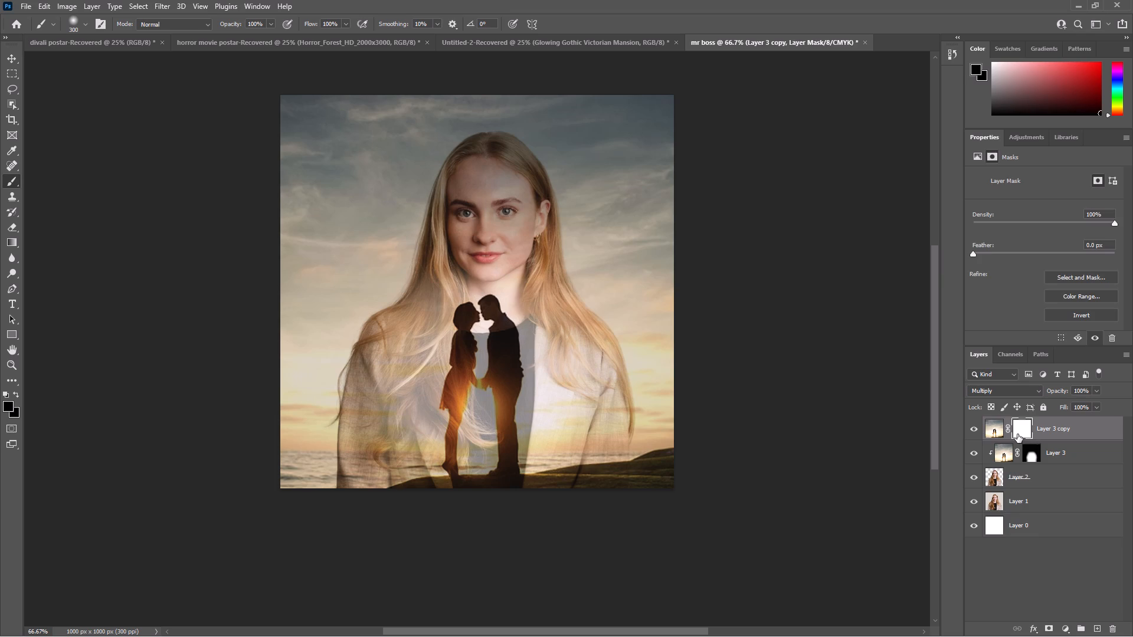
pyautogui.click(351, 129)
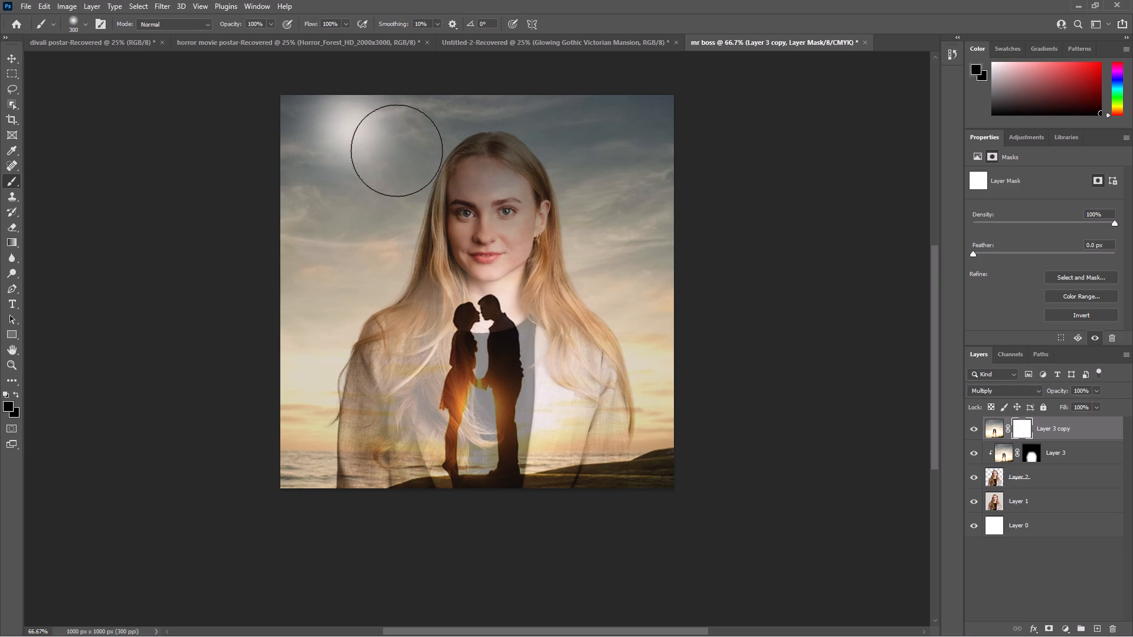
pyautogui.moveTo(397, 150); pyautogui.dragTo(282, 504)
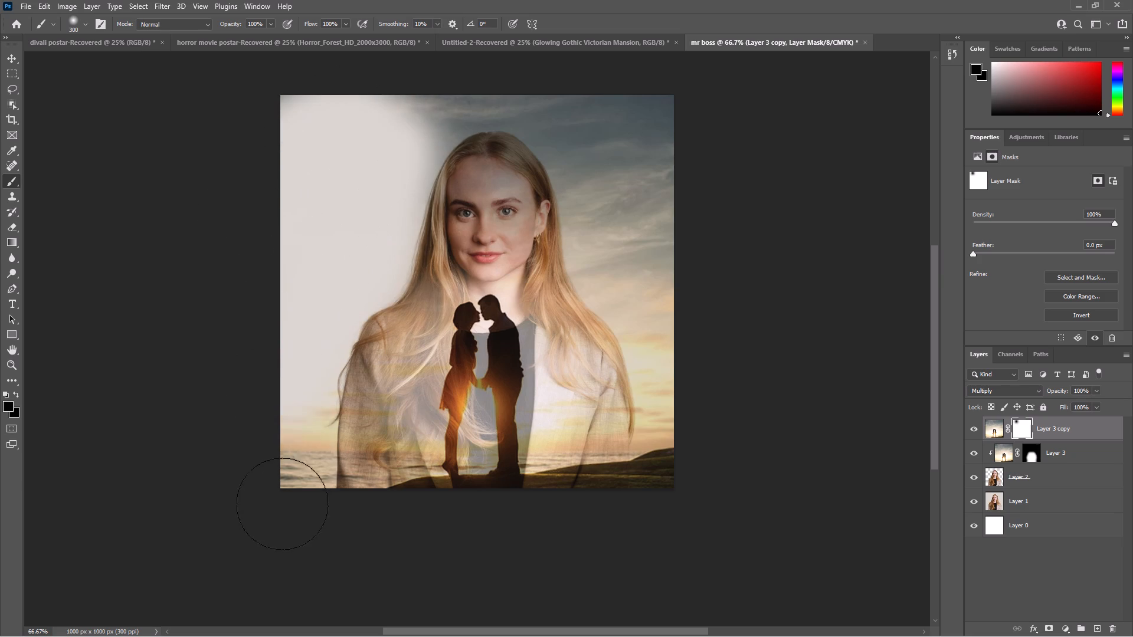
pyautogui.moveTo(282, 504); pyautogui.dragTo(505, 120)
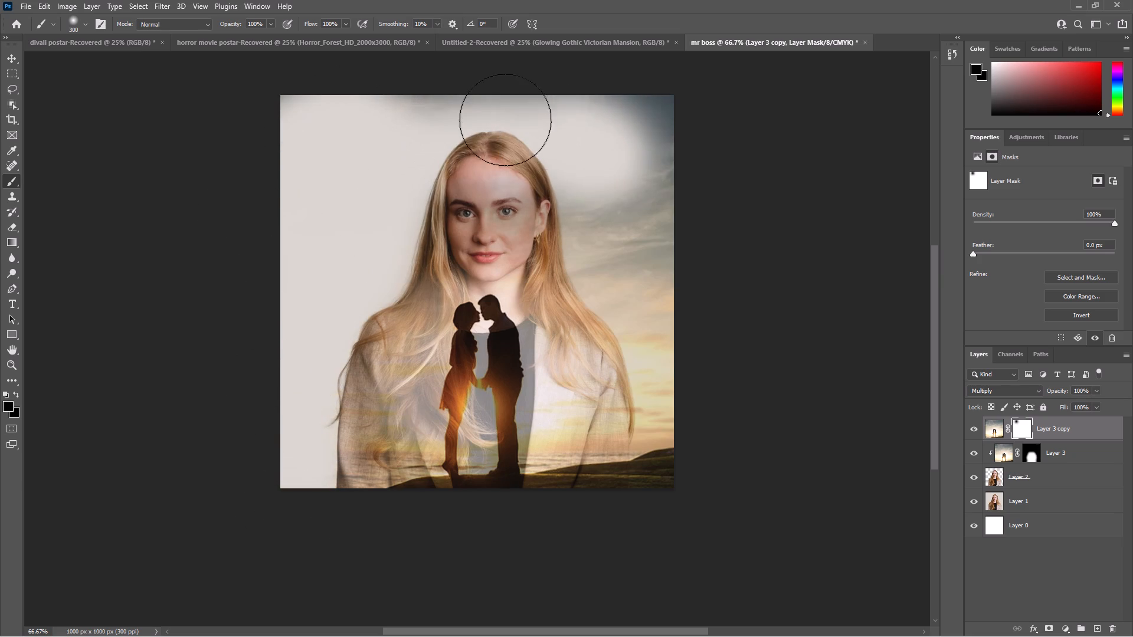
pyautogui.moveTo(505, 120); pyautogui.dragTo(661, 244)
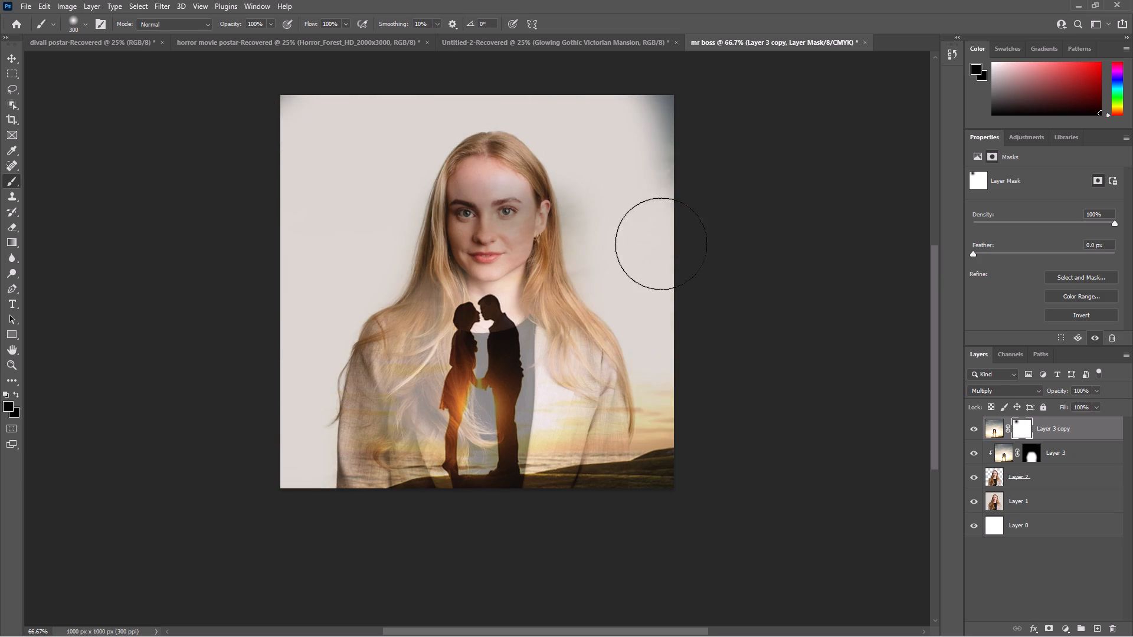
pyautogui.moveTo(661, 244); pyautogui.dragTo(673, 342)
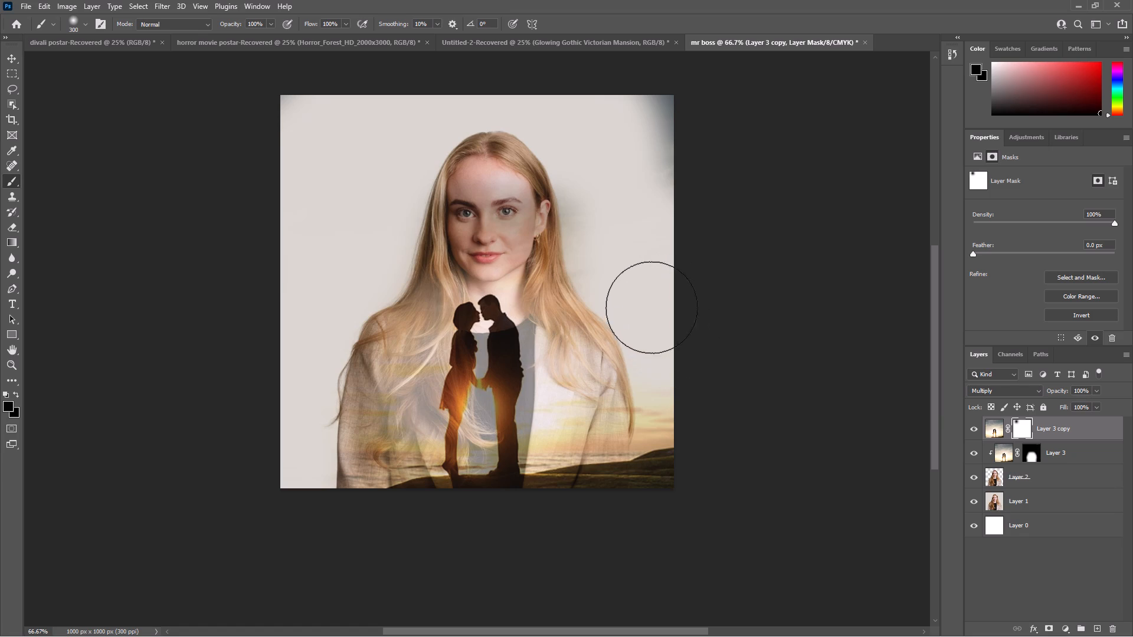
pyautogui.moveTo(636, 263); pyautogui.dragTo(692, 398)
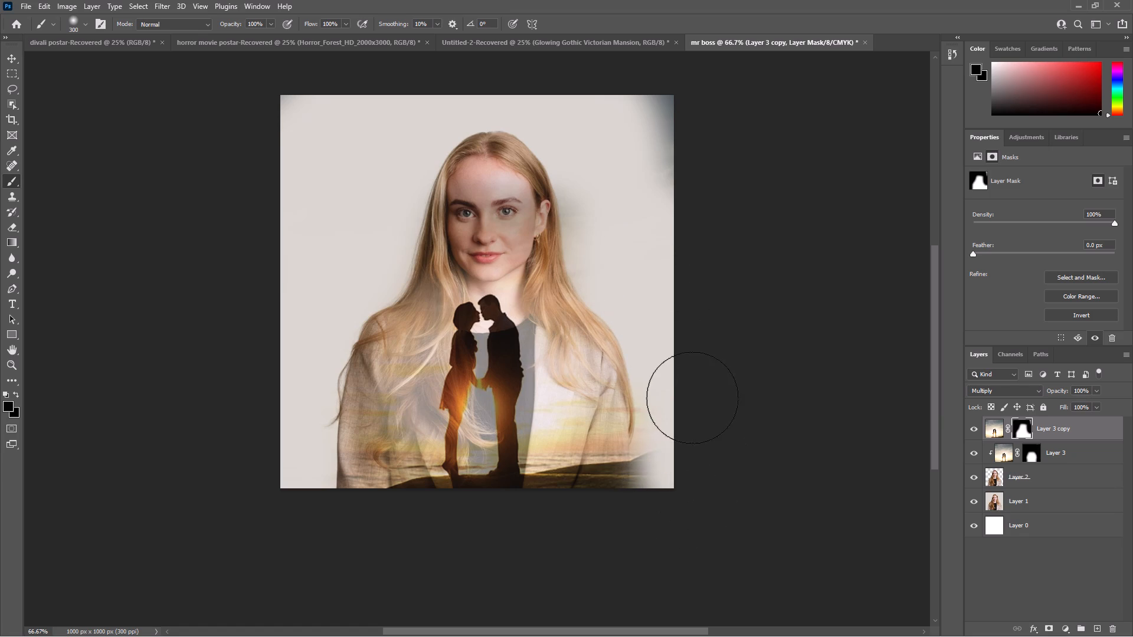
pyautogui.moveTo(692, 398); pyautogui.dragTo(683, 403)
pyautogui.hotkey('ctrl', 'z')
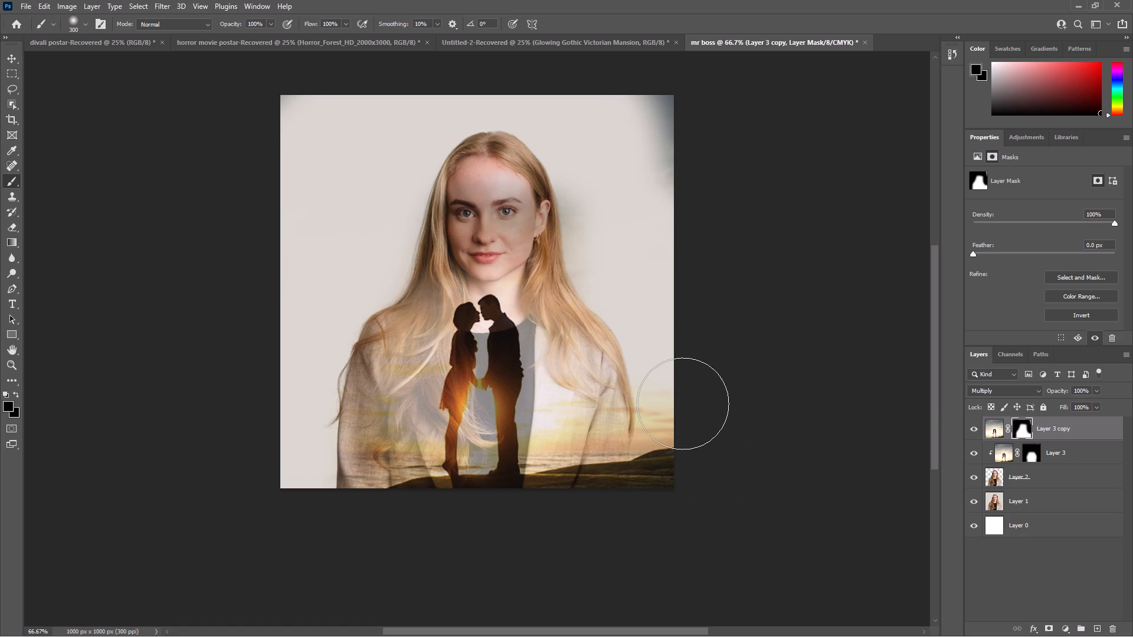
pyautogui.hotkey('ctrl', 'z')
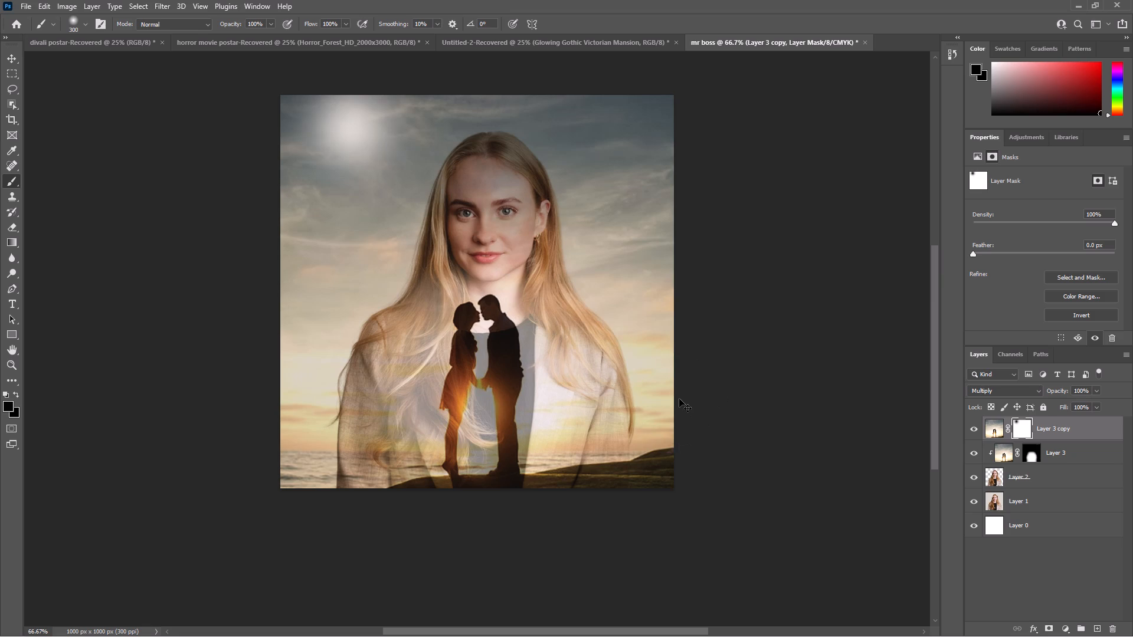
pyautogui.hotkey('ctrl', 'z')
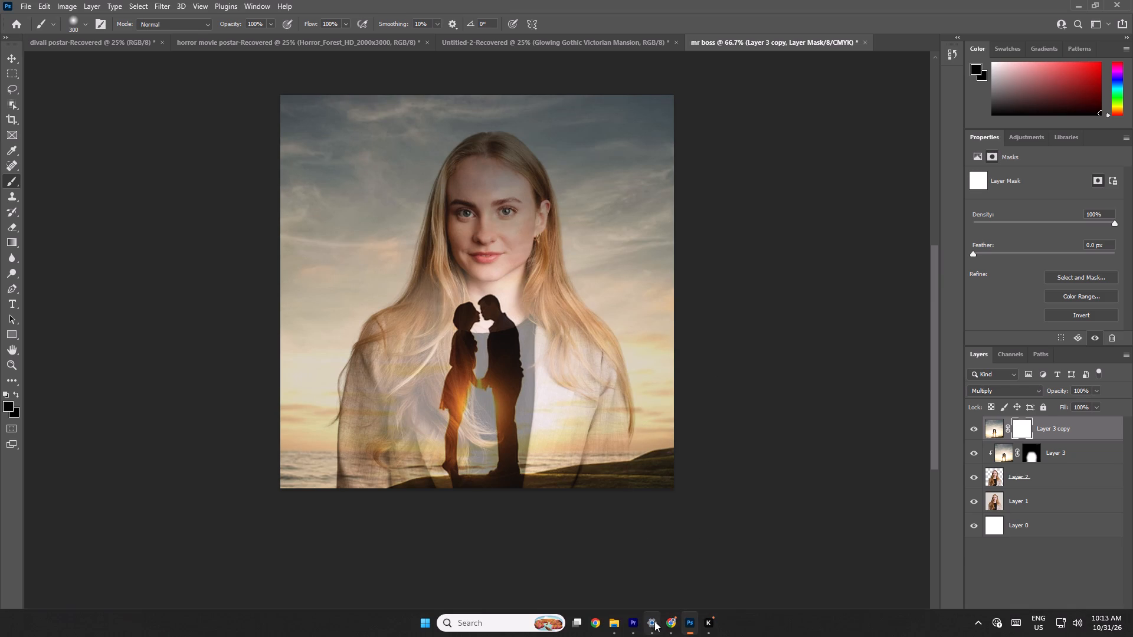
# Switch to the YouTube tutorial in Chrome and review how the duplicated layer's mask is painted around the subject.
pyautogui.click(669, 565)
pyautogui.press('space')
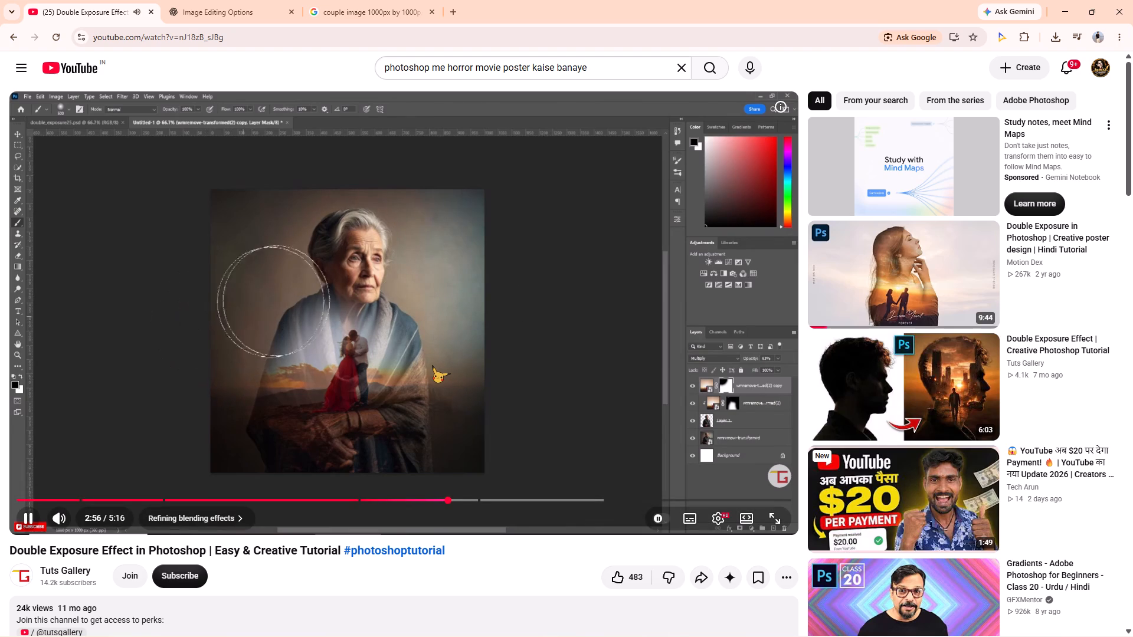
pyautogui.press('space')
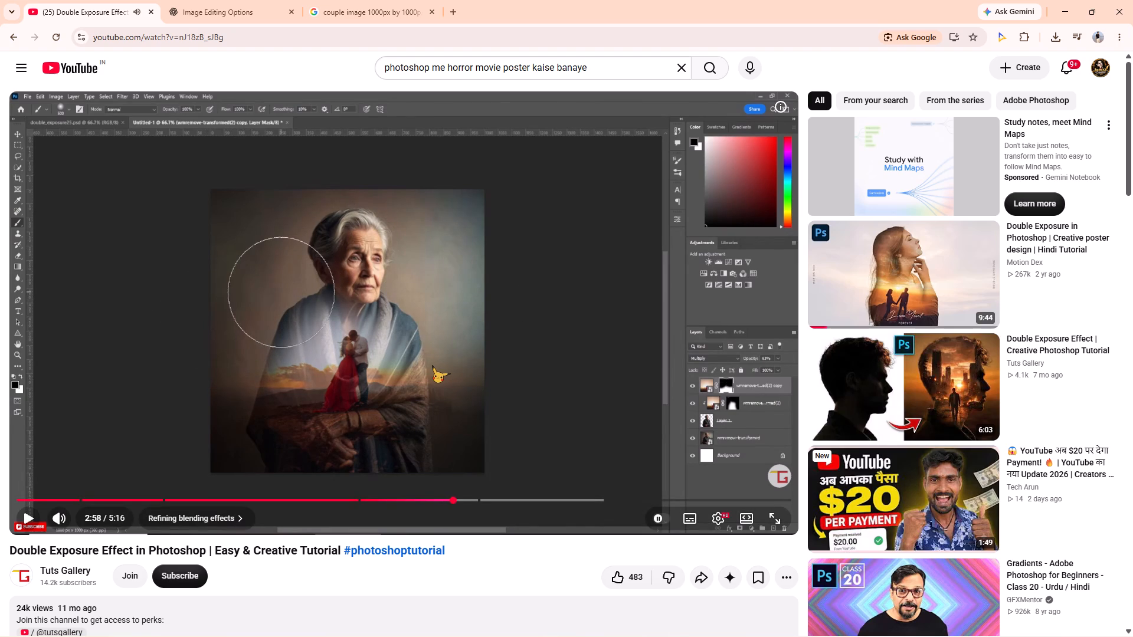
pyautogui.press('space')
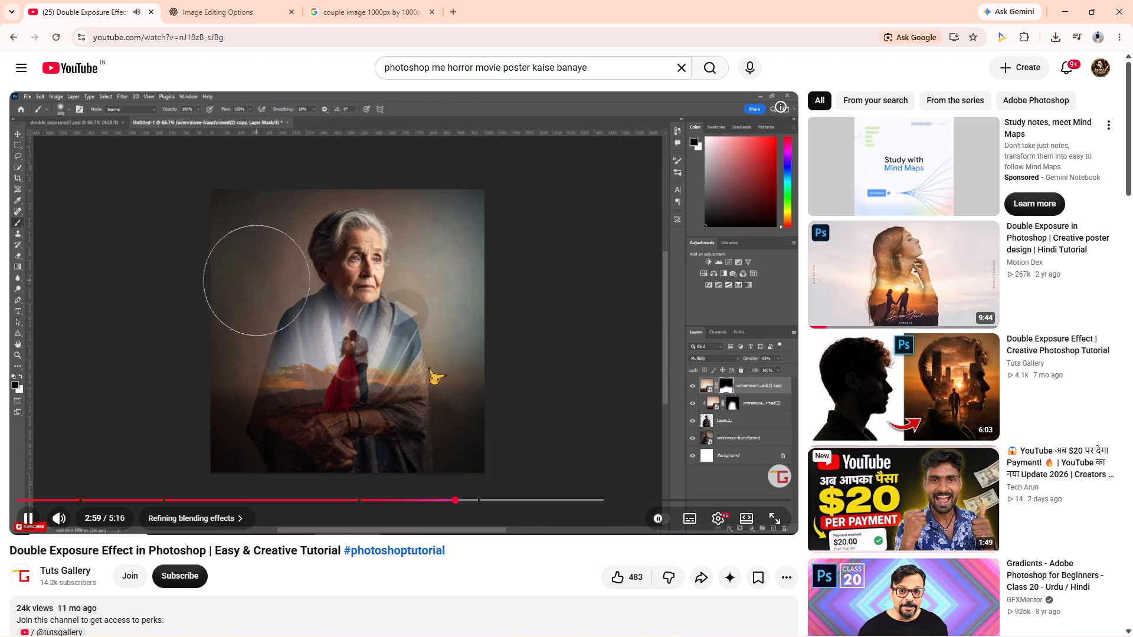
pyautogui.press('space')
pyautogui.press('space')
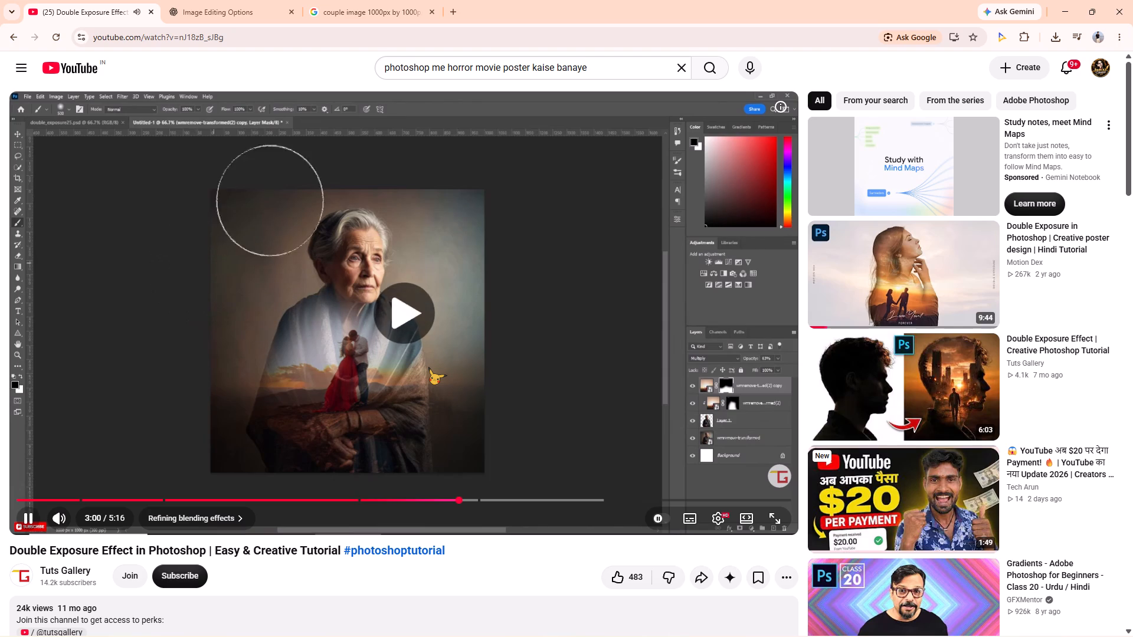
pyautogui.press('space')
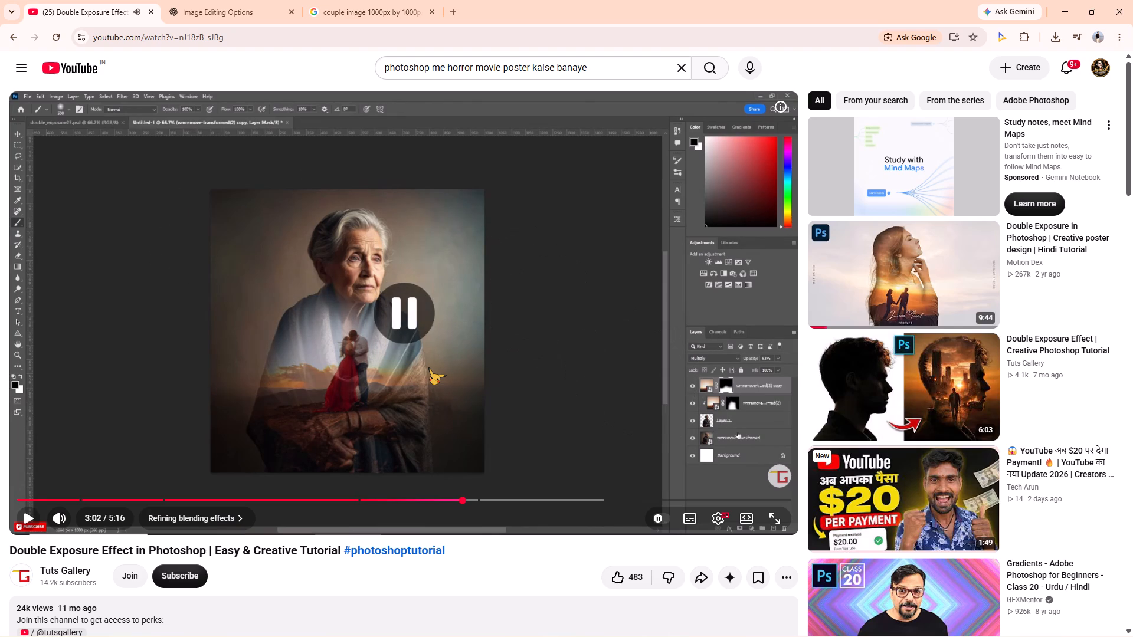
pyautogui.press('space')
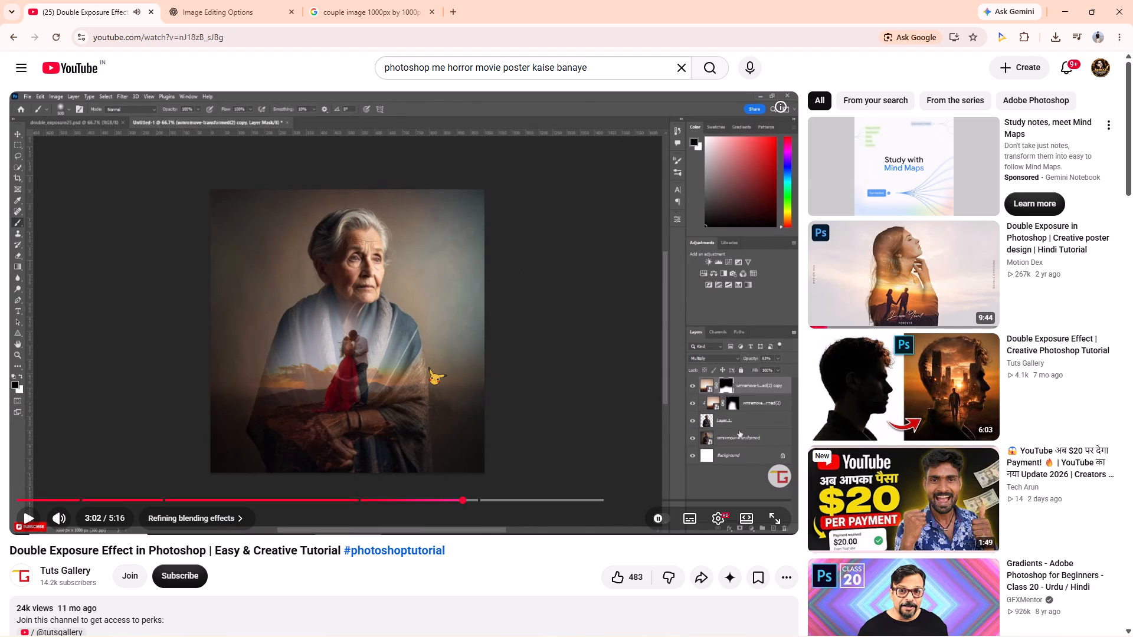
pyautogui.press('space')
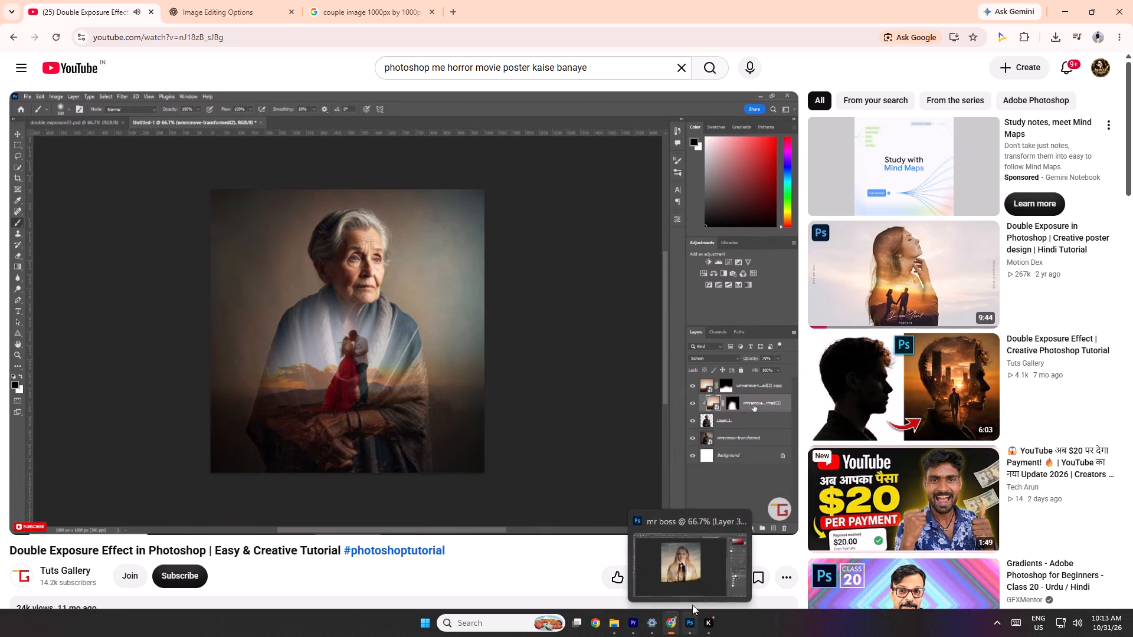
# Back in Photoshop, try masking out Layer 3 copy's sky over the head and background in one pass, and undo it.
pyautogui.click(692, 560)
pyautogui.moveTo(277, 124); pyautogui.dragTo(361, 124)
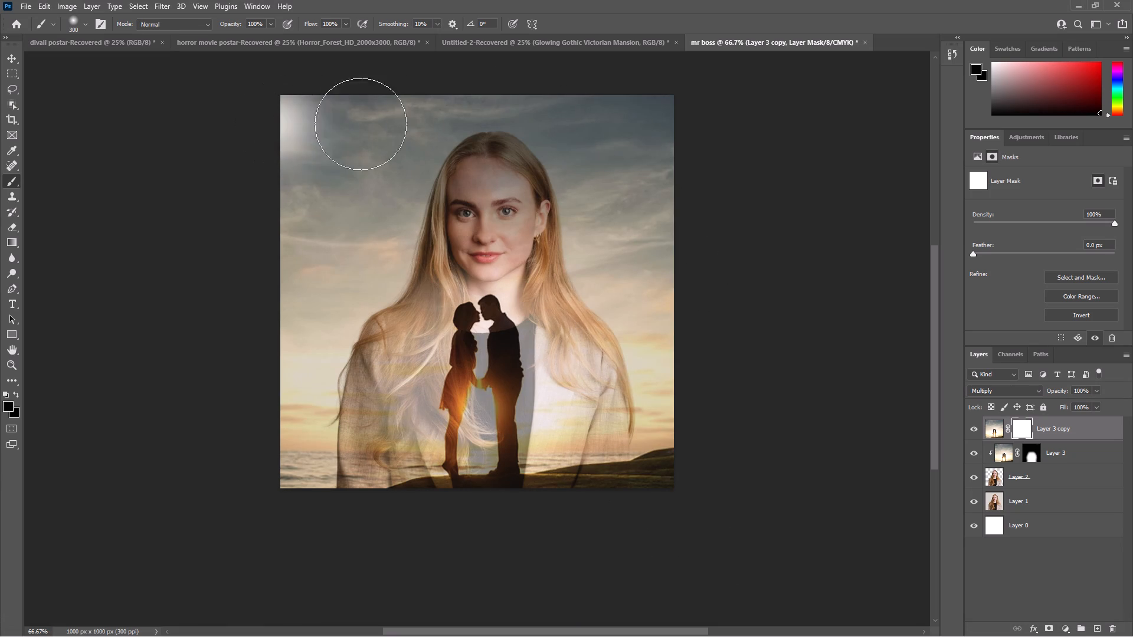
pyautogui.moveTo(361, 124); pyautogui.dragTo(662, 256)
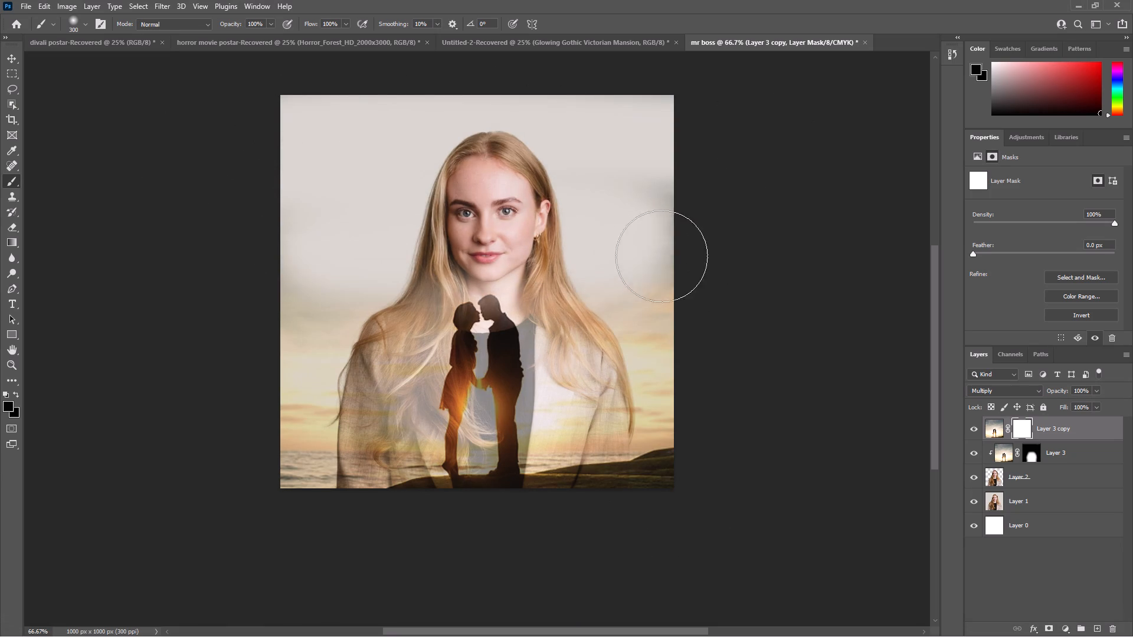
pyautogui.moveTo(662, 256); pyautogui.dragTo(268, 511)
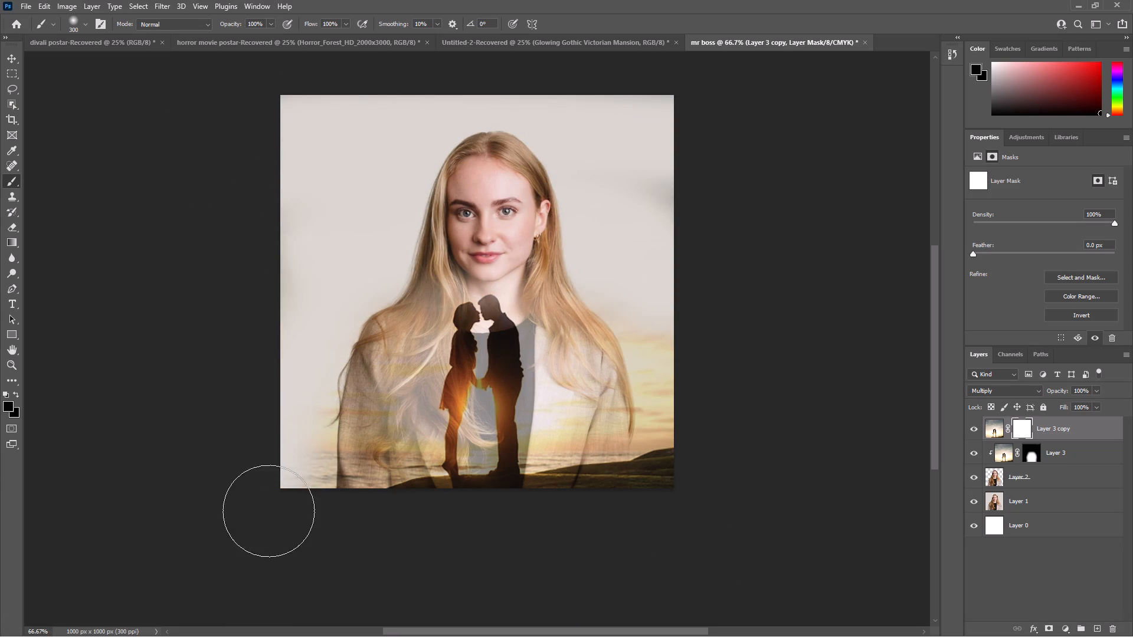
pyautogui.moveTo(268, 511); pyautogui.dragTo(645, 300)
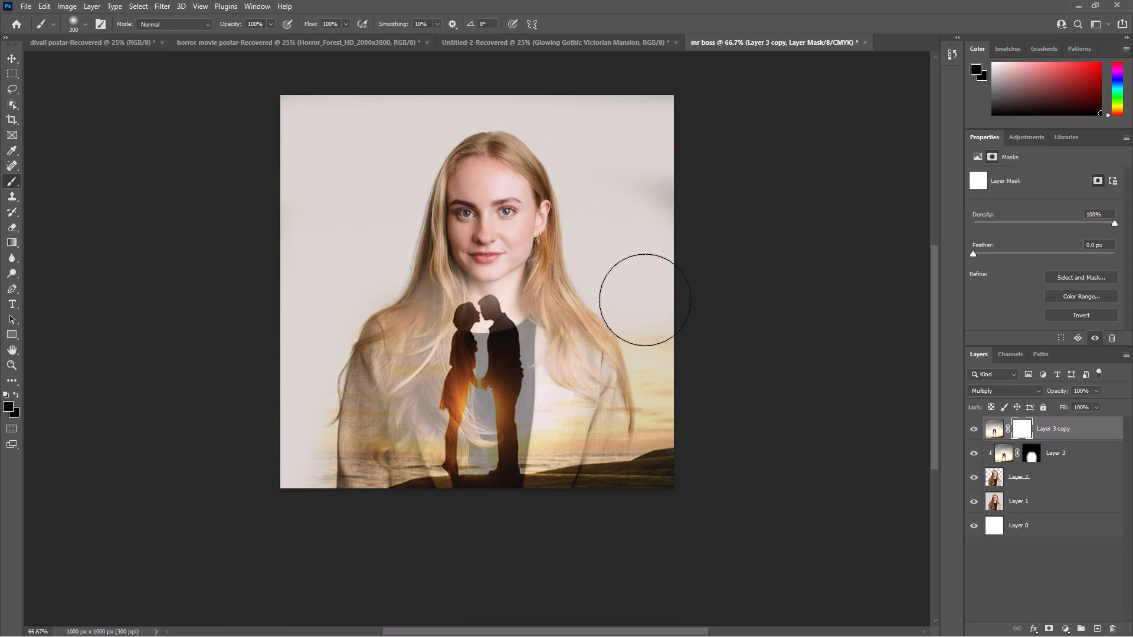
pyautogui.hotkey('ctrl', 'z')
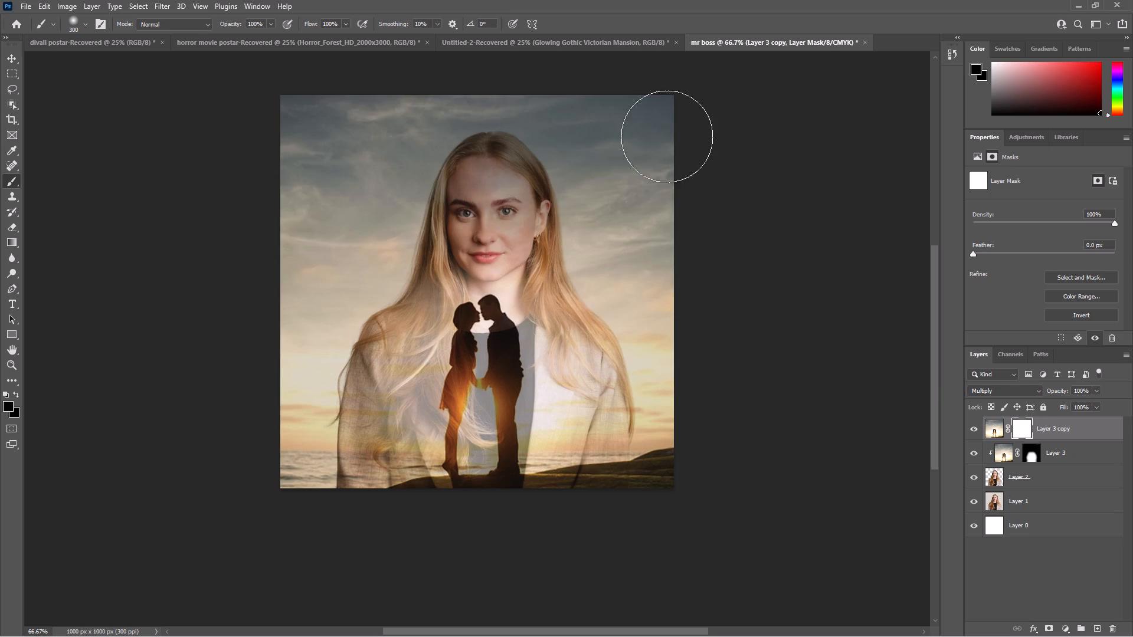
# Paint black on Layer 3 copy's mask over the woman's face and the whole background, keeping the sunset within her torso.
pyautogui.moveTo(661, 119); pyautogui.dragTo(643, 182)
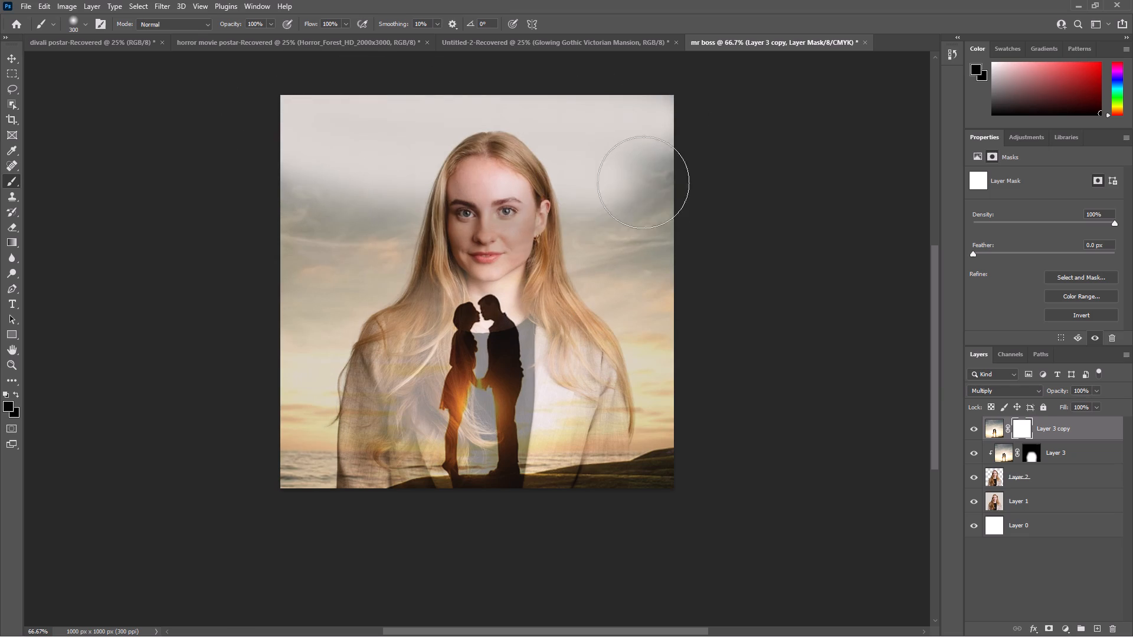
pyautogui.moveTo(643, 182); pyautogui.dragTo(494, 231)
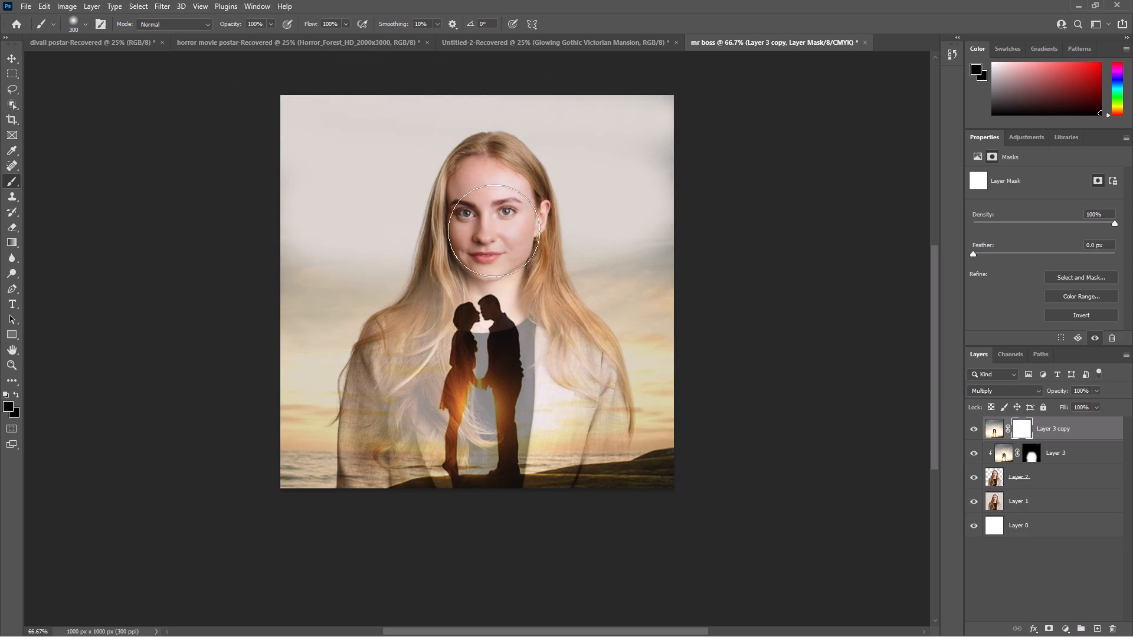
pyautogui.moveTo(494, 231); pyautogui.dragTo(333, 261)
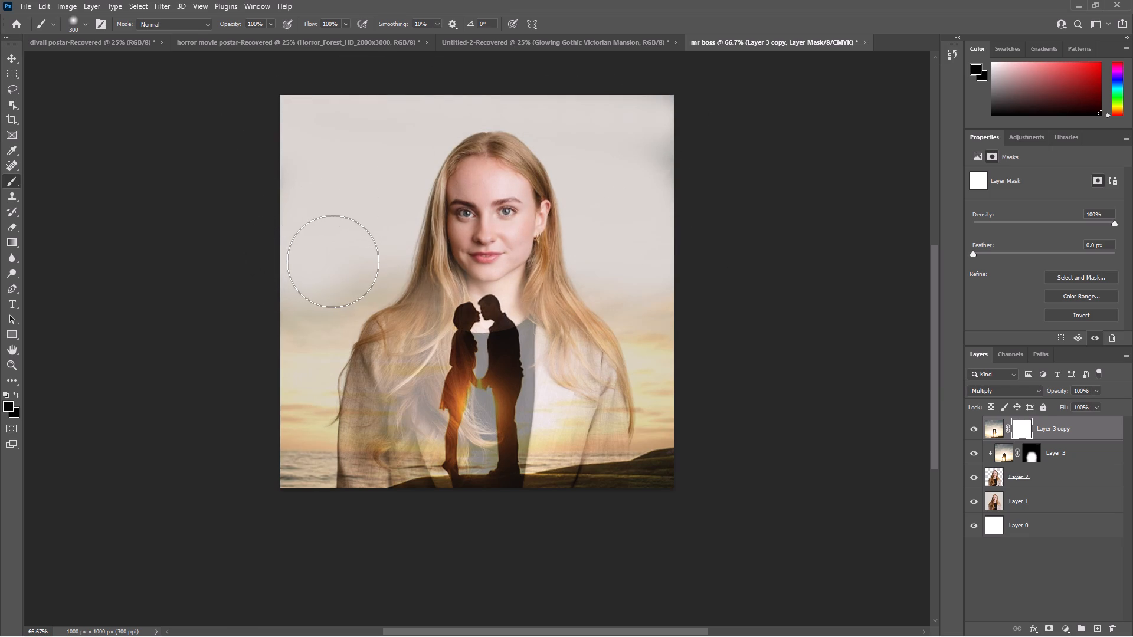
pyautogui.moveTo(333, 261); pyautogui.dragTo(288, 357)
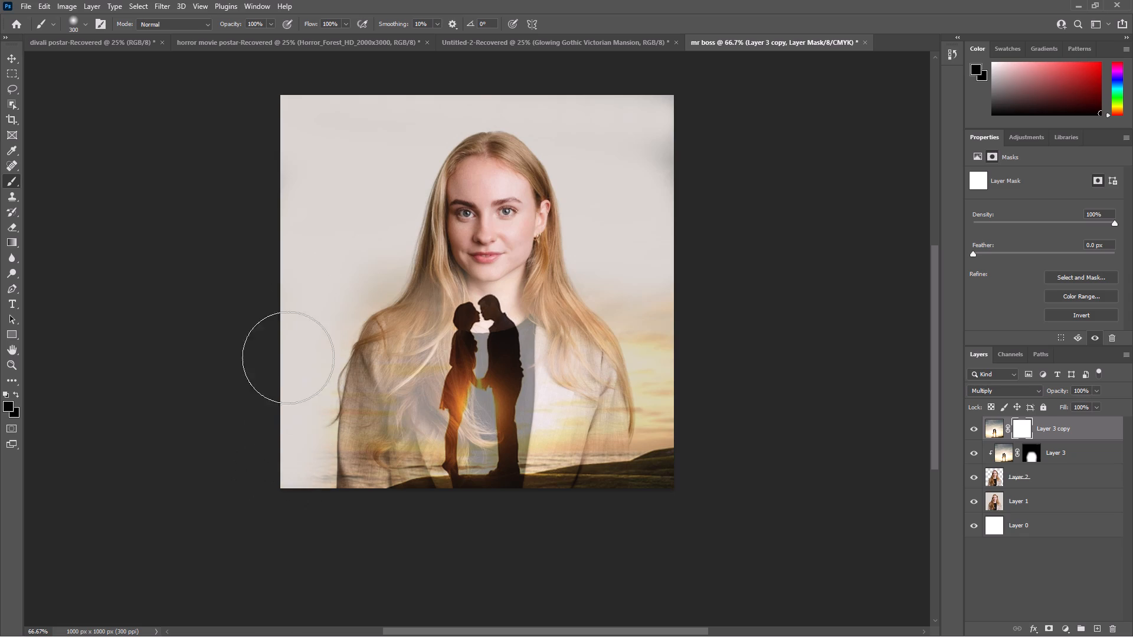
pyautogui.moveTo(288, 357); pyautogui.dragTo(646, 412)
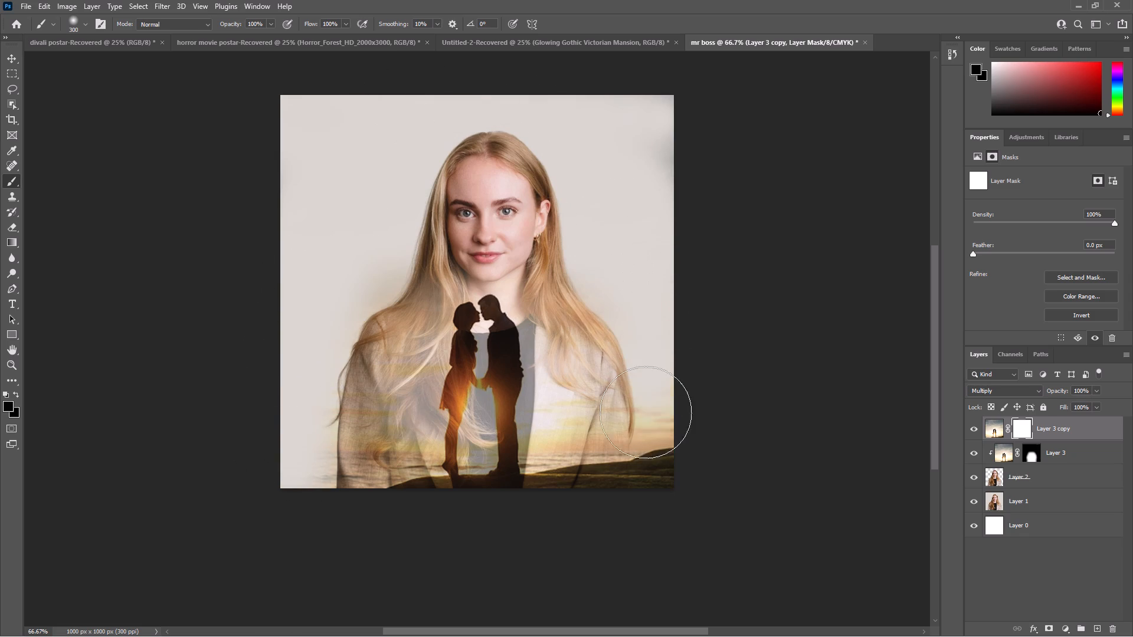
pyautogui.moveTo(646, 412); pyautogui.dragTo(746, 464)
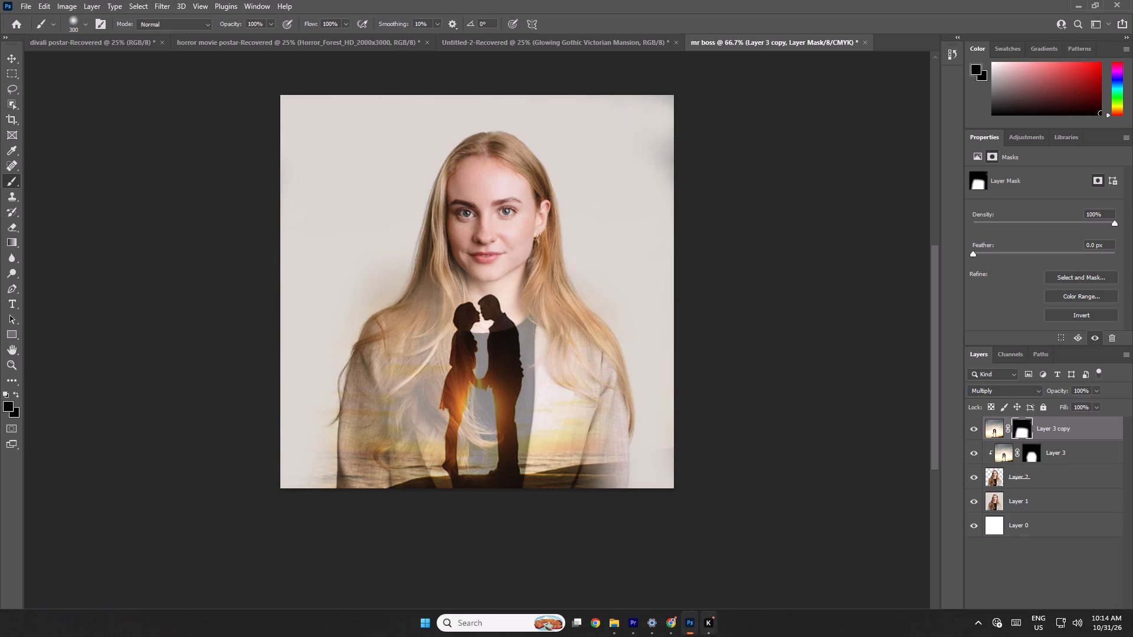
# Check the lower layer's opacity change in the Chrome tutorial, and in Photoshop set Layer 3's opacity to 100%.
pyautogui.click(670, 622)
pyautogui.press('space')
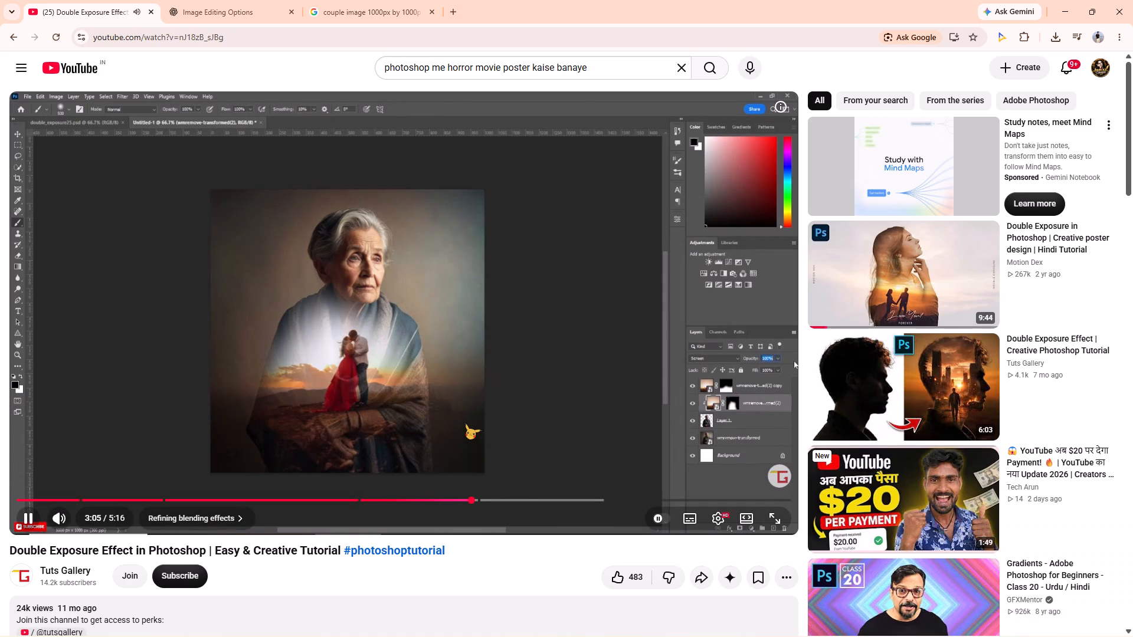
pyautogui.press('Left')
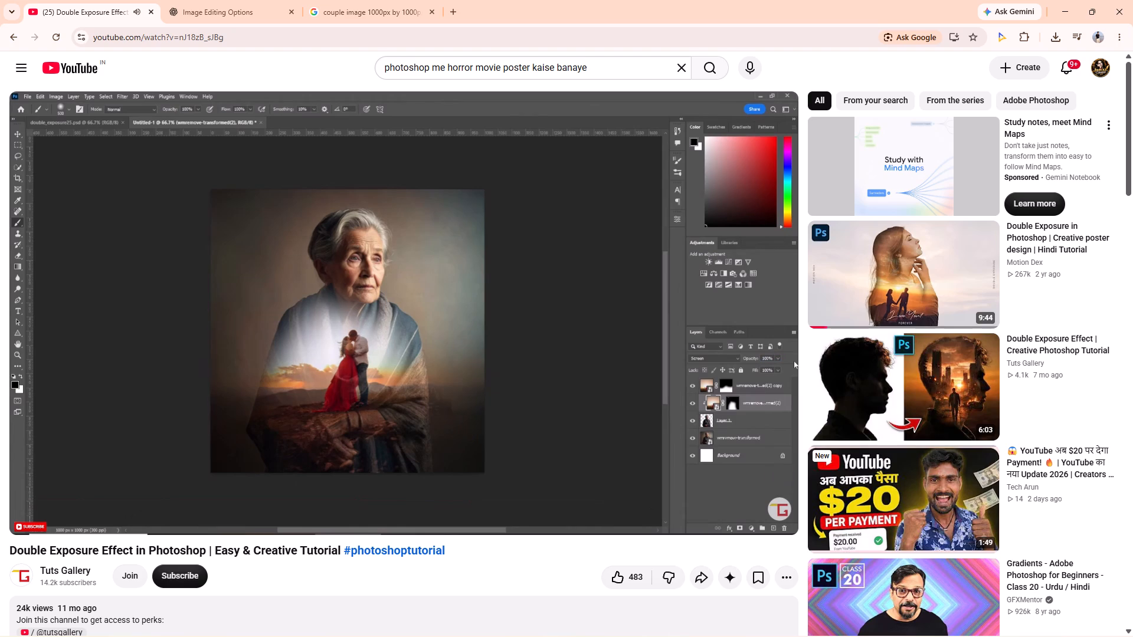
pyautogui.press('space')
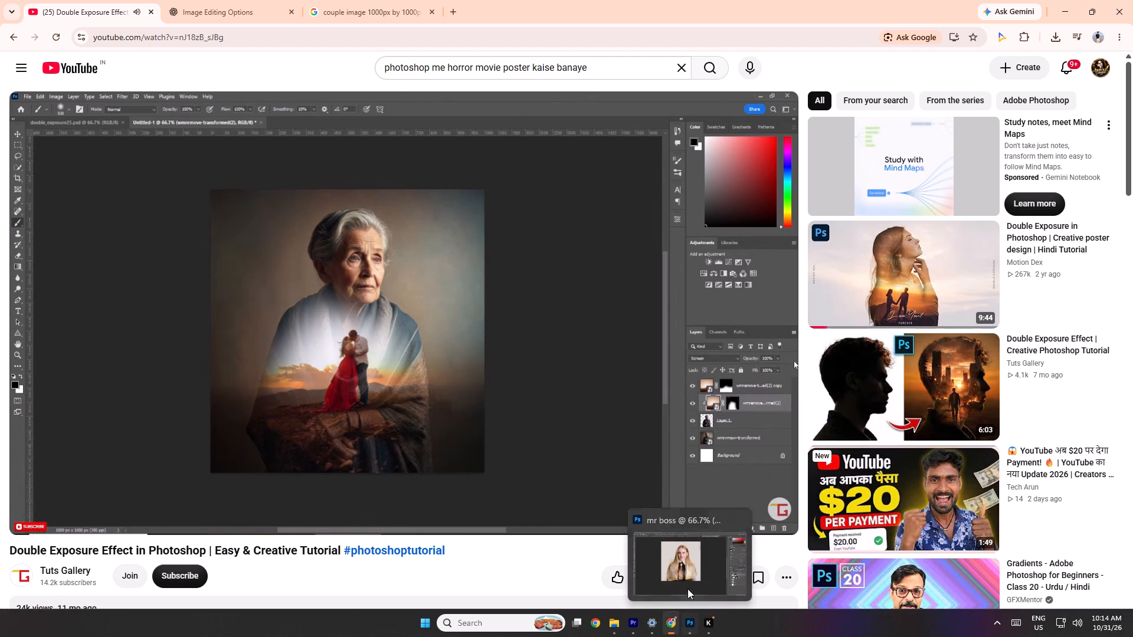
pyautogui.click(687, 586)
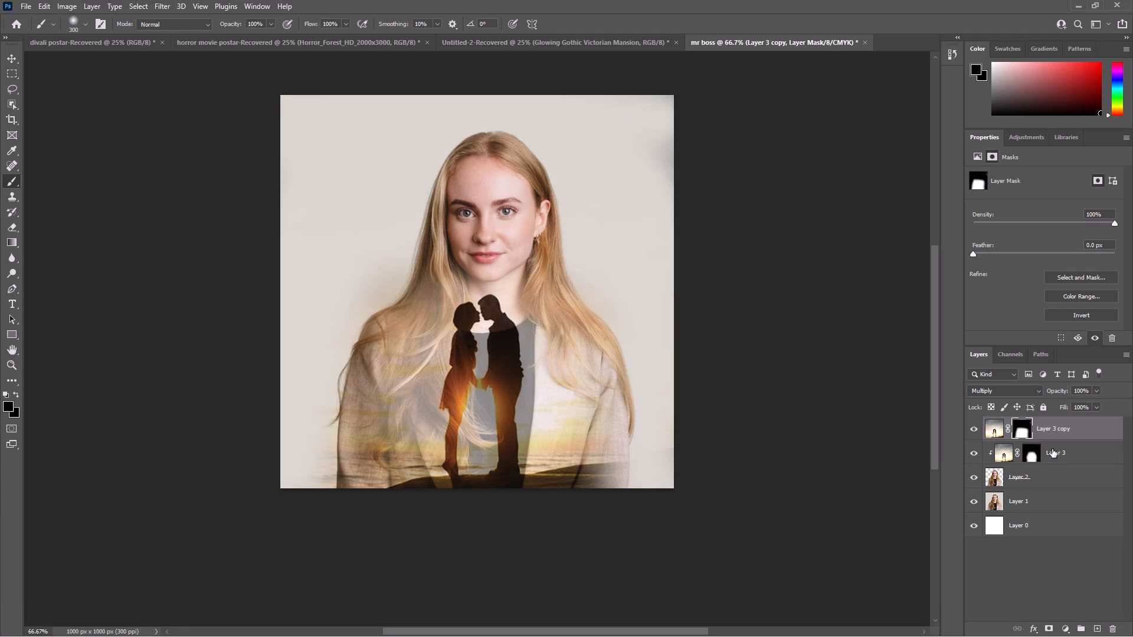
pyautogui.click(1065, 456)
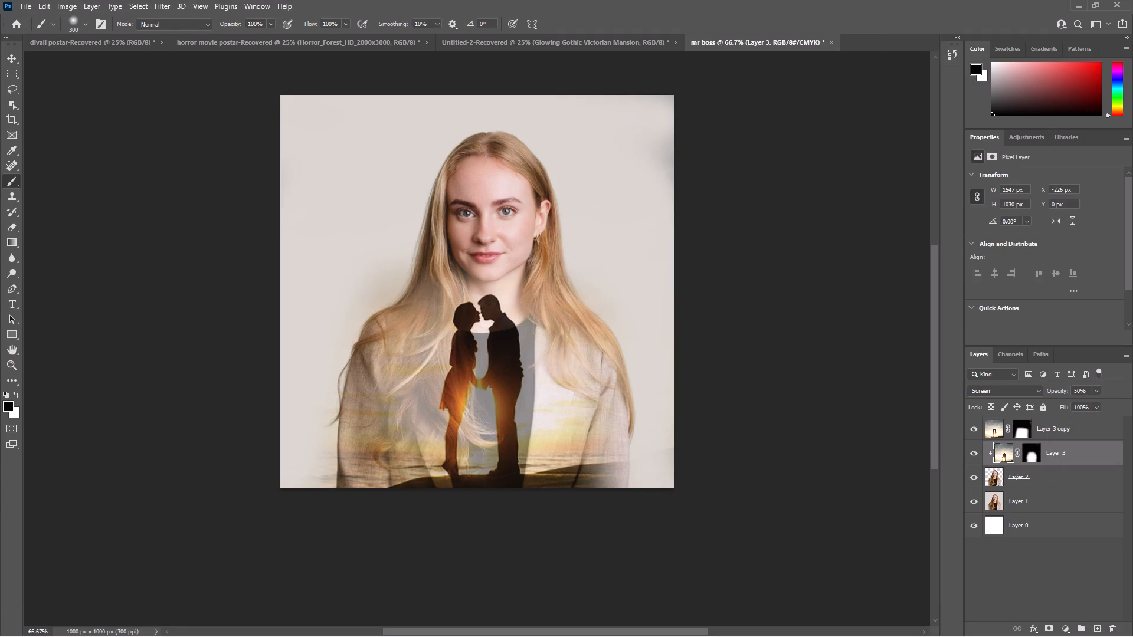
pyautogui.click(1076, 392)
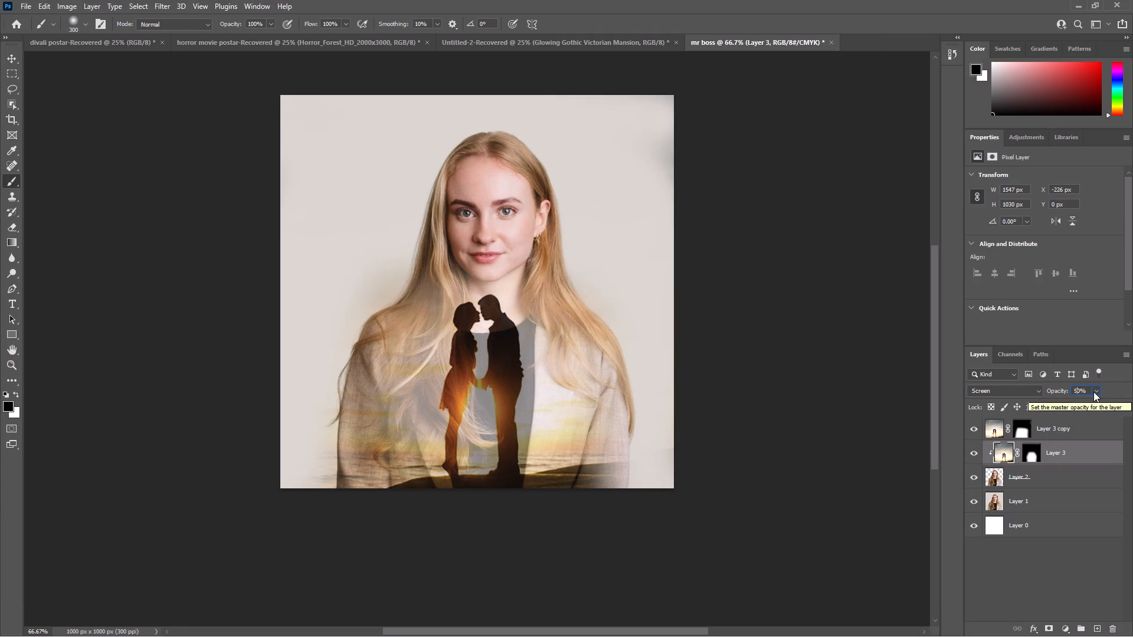
pyautogui.click(1096, 390)
pyautogui.moveTo(1096, 403); pyautogui.dragTo(1132, 403)
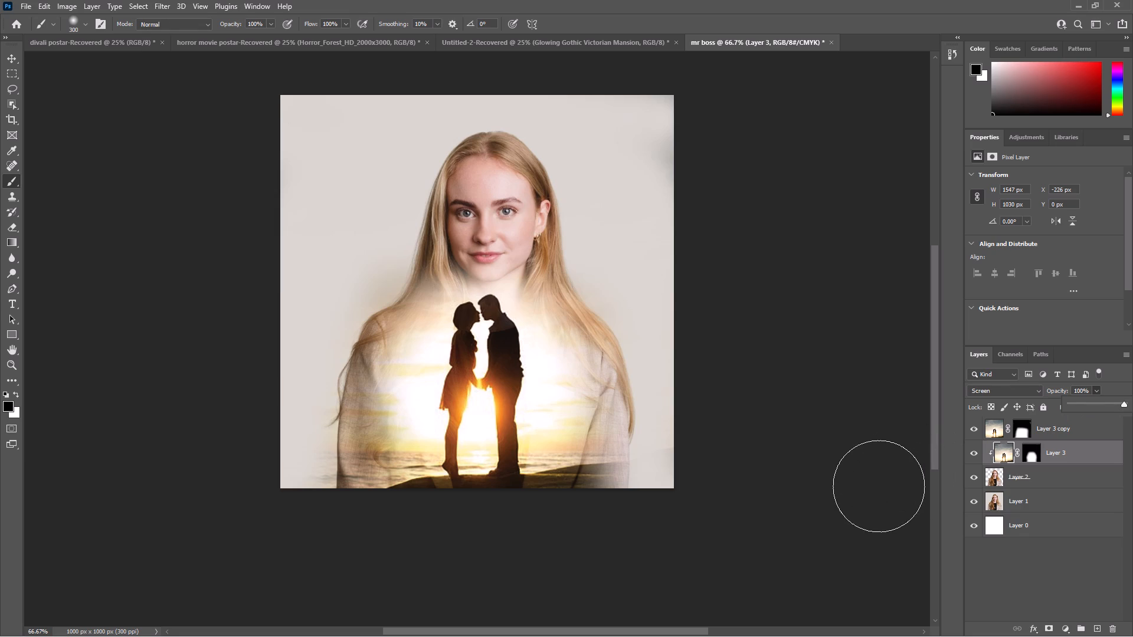
# Lower Layer 3's opacity to 80% so the woman's clothing shows through the sunset.
pyautogui.click(1042, 588)
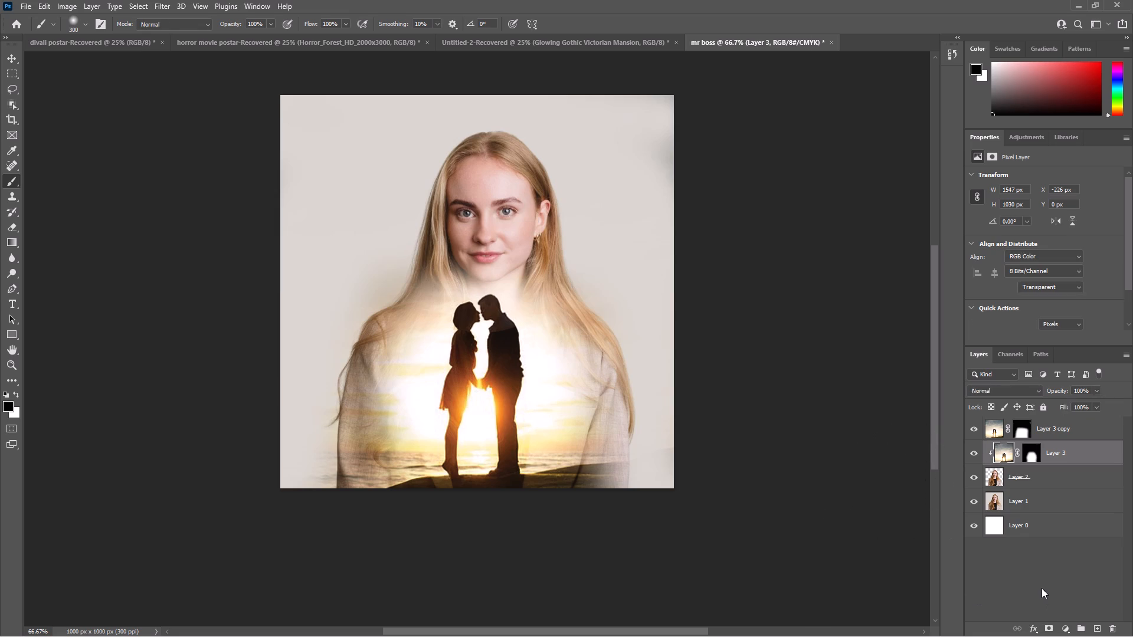
pyautogui.click(1082, 452)
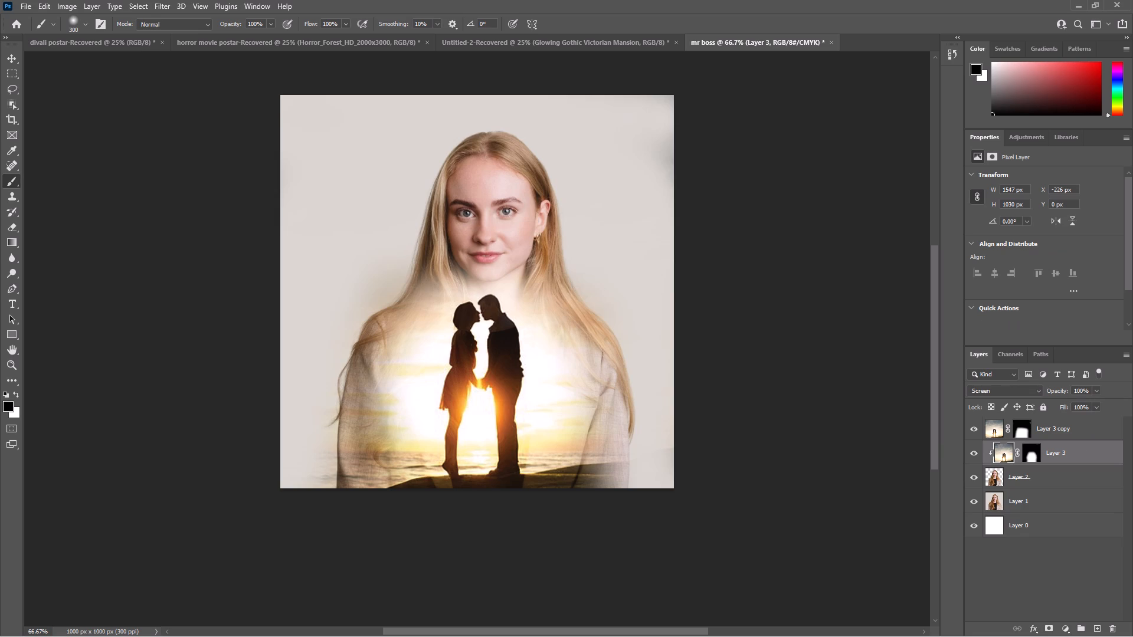
pyautogui.scroll(-3, 1075, 391)
pyautogui.click(1075, 391)
pyautogui.scroll(-6, 1075, 391)
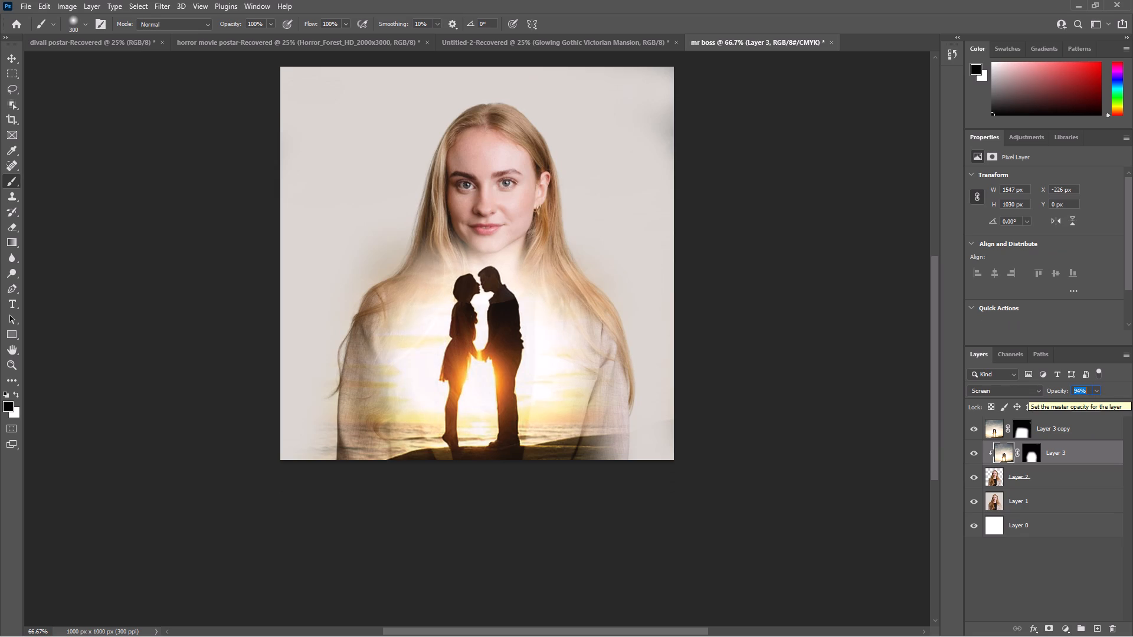
pyautogui.scroll(-16, 1075, 391)
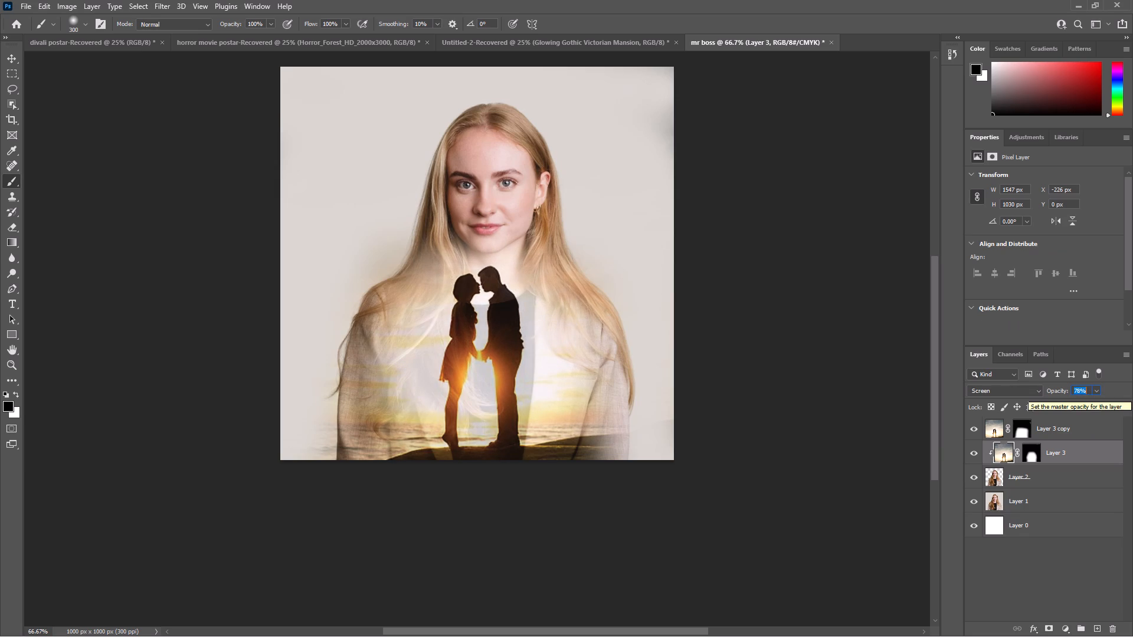
pyautogui.scroll(-1, 1075, 391)
pyautogui.scroll(1, 1075, 391)
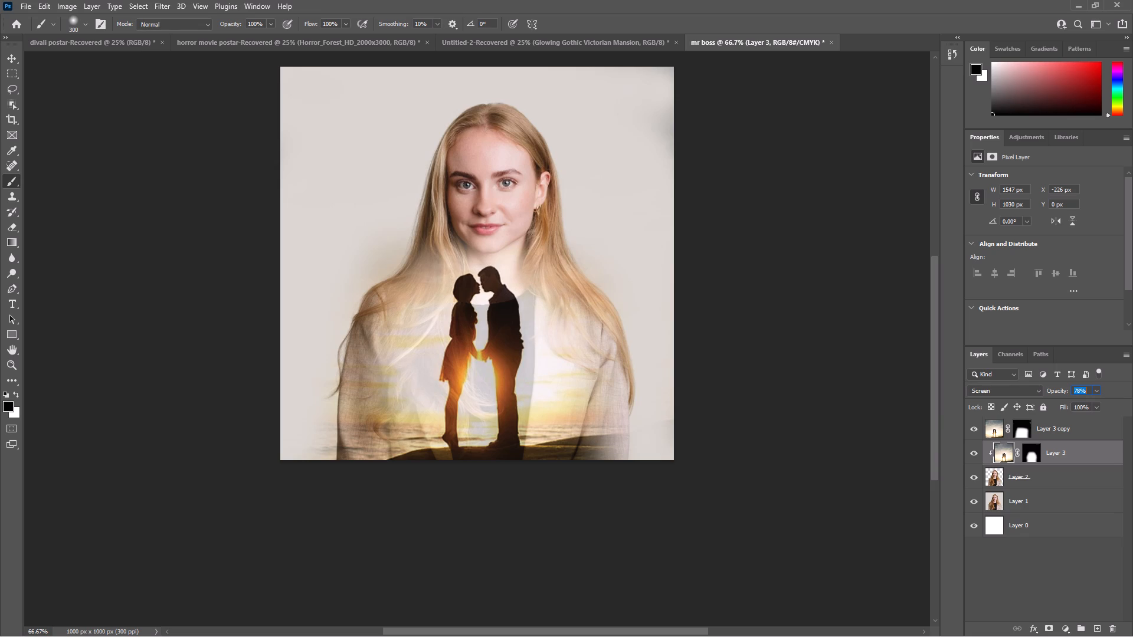
pyautogui.scroll(2, 1075, 391)
pyautogui.click(1053, 579)
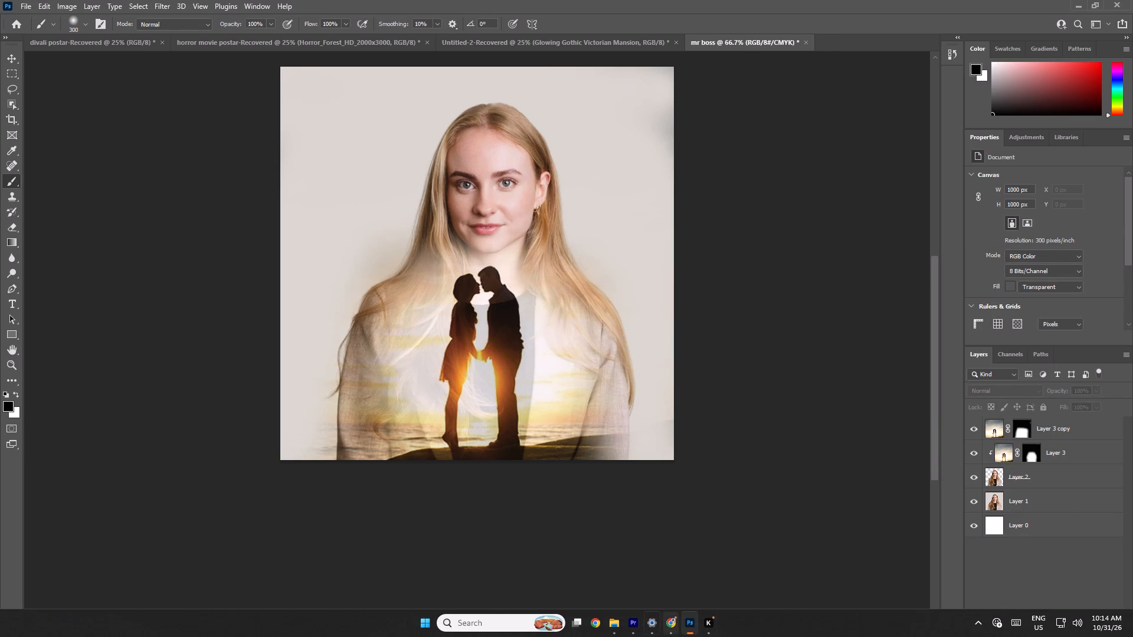
# Switch to the YouTube tutorial in Chrome and review how the Hue/Saturation adjustment is added above the subject layer.
pyautogui.click(654, 581)
pyautogui.press('space')
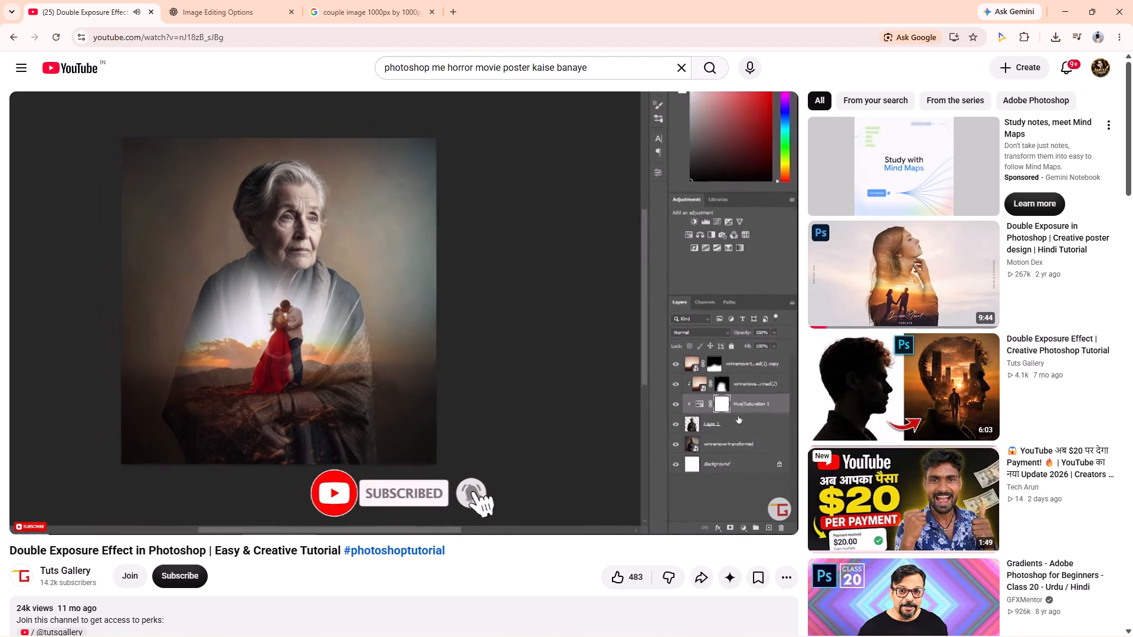
pyautogui.press('Left')
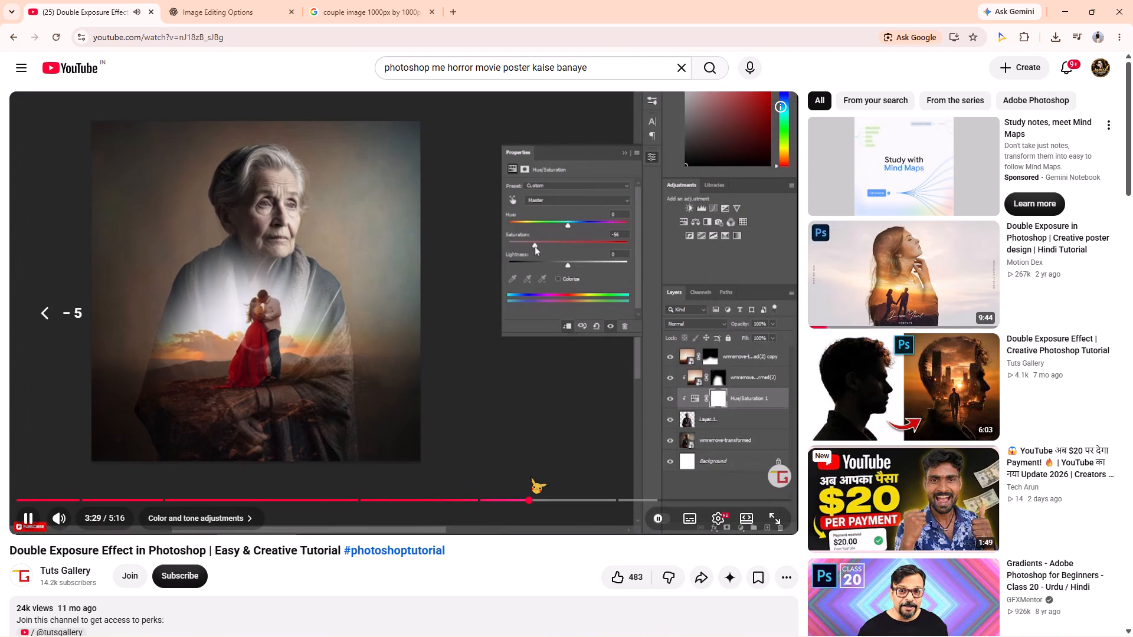
pyautogui.press('Left')
pyautogui.press('Left')
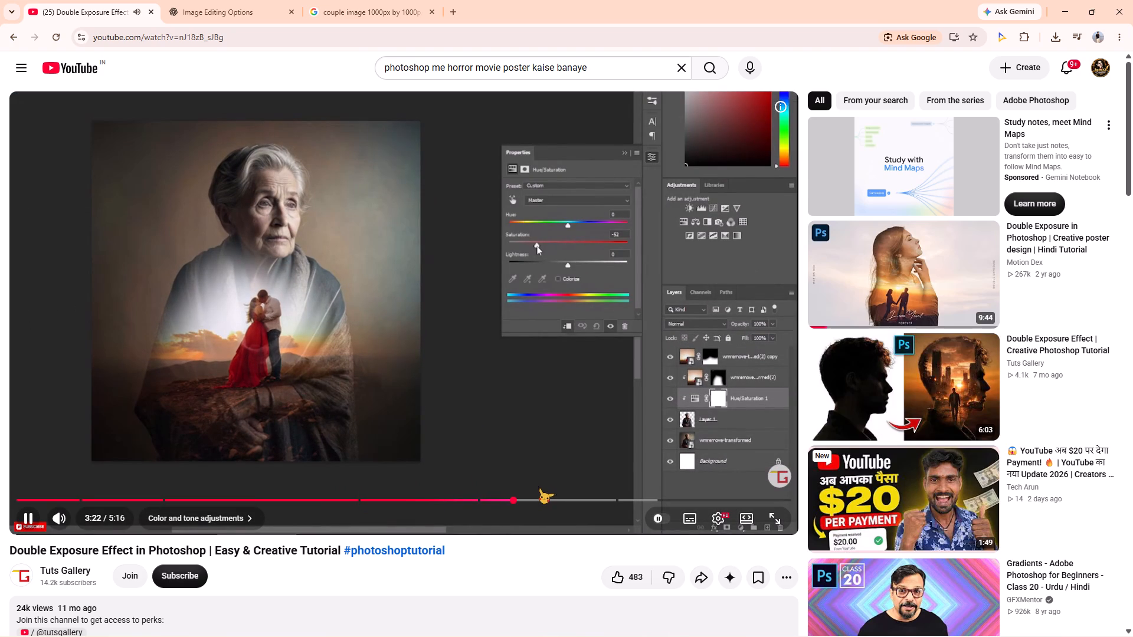
pyautogui.press('Left')
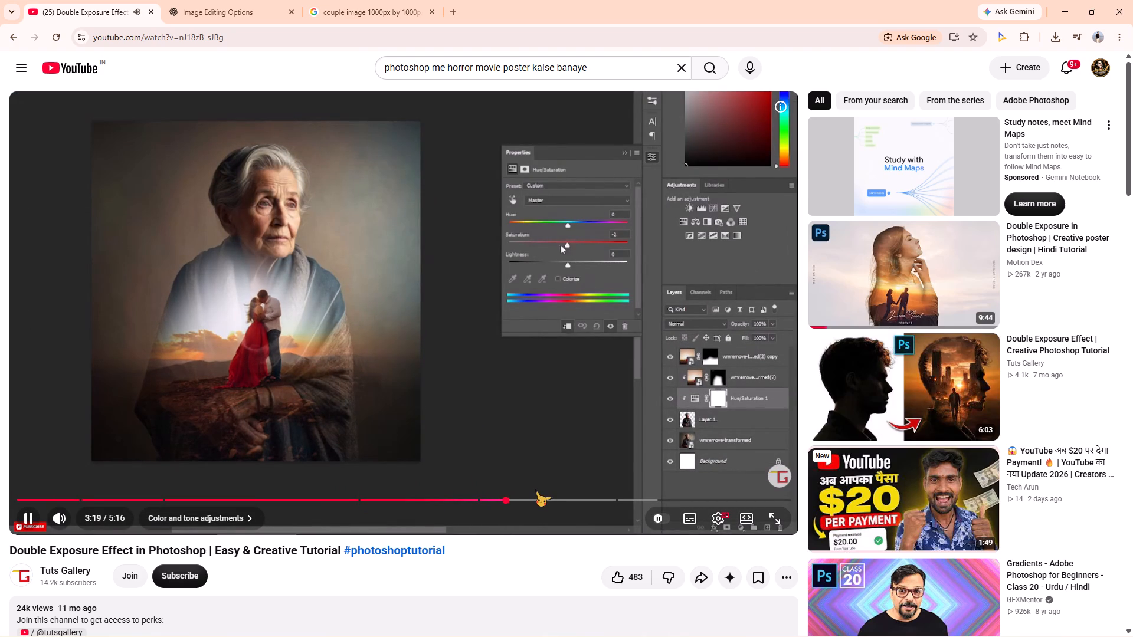
pyautogui.press('Left')
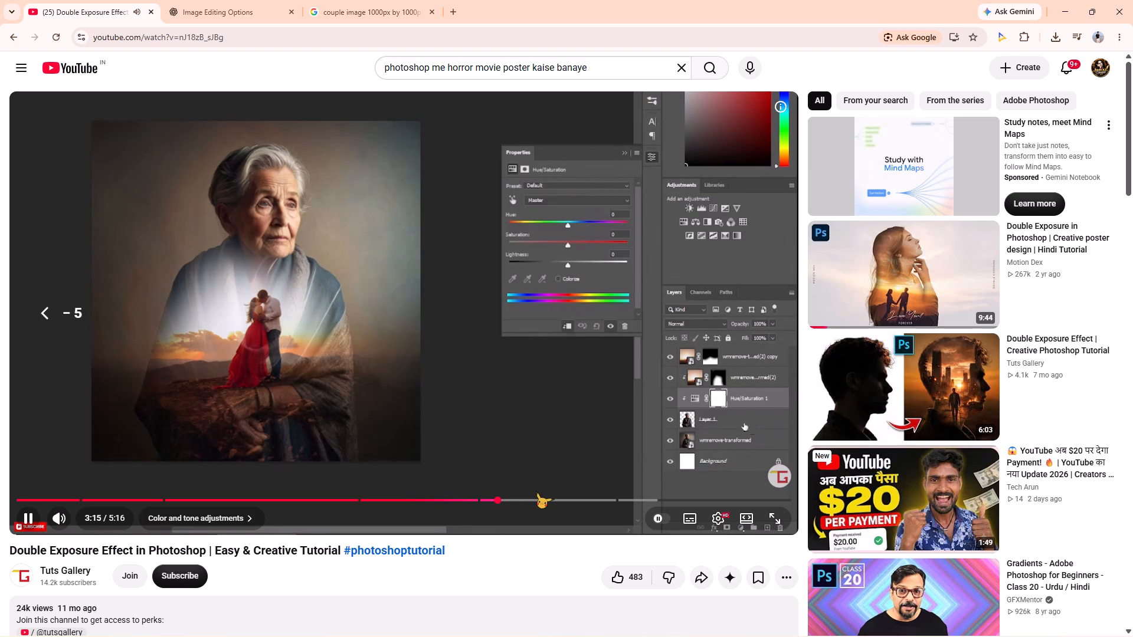
pyautogui.press('Left')
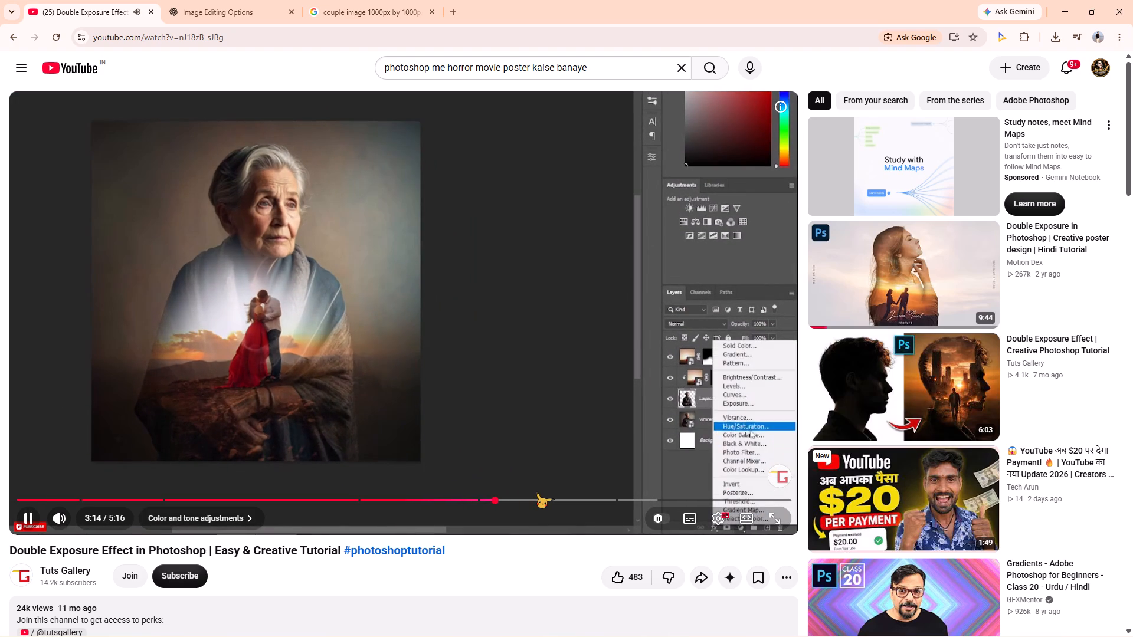
pyautogui.press('space')
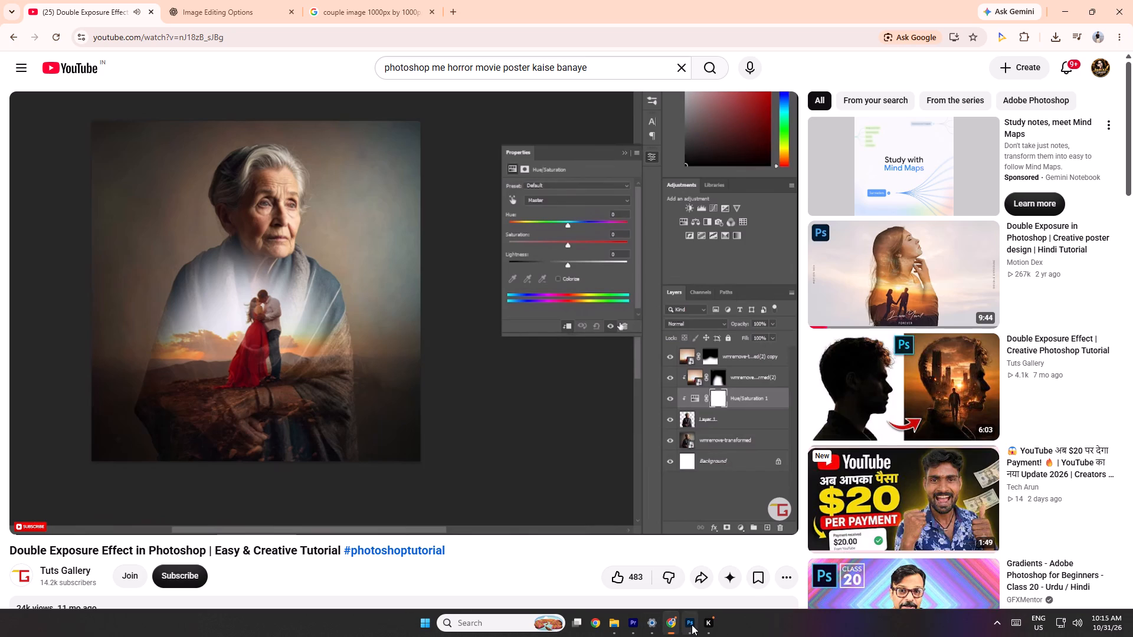
# Back in Photoshop, add a Hue/Saturation adjustment layer directly above Layer 2, clipped to the woman's cutout.
pyautogui.click(692, 625)
pyautogui.click(1047, 474)
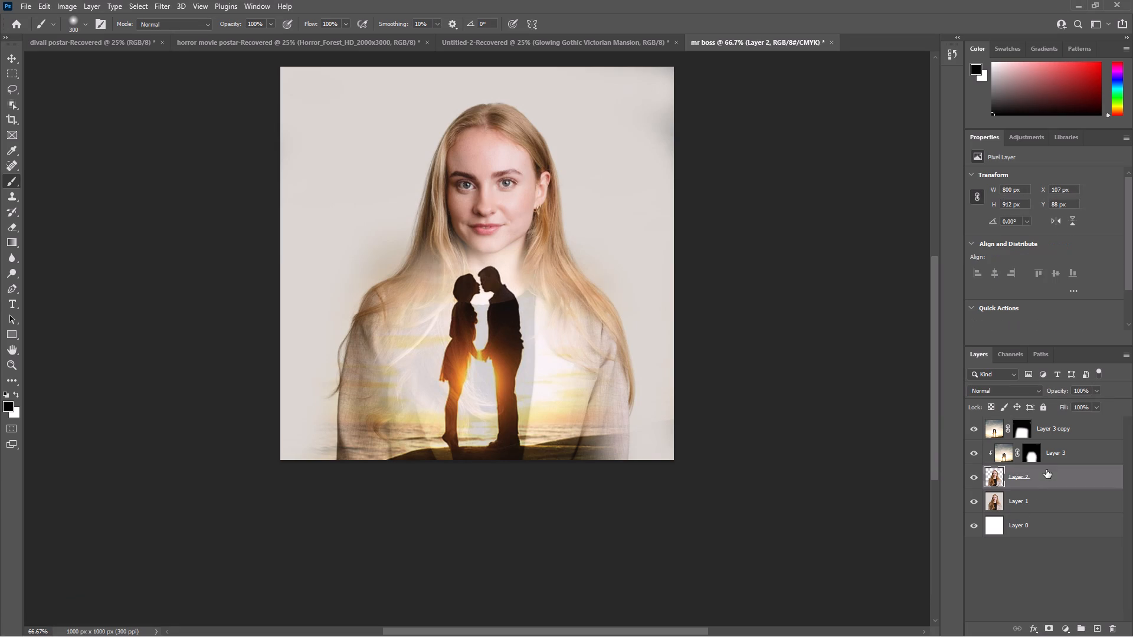
pyautogui.click(1067, 632)
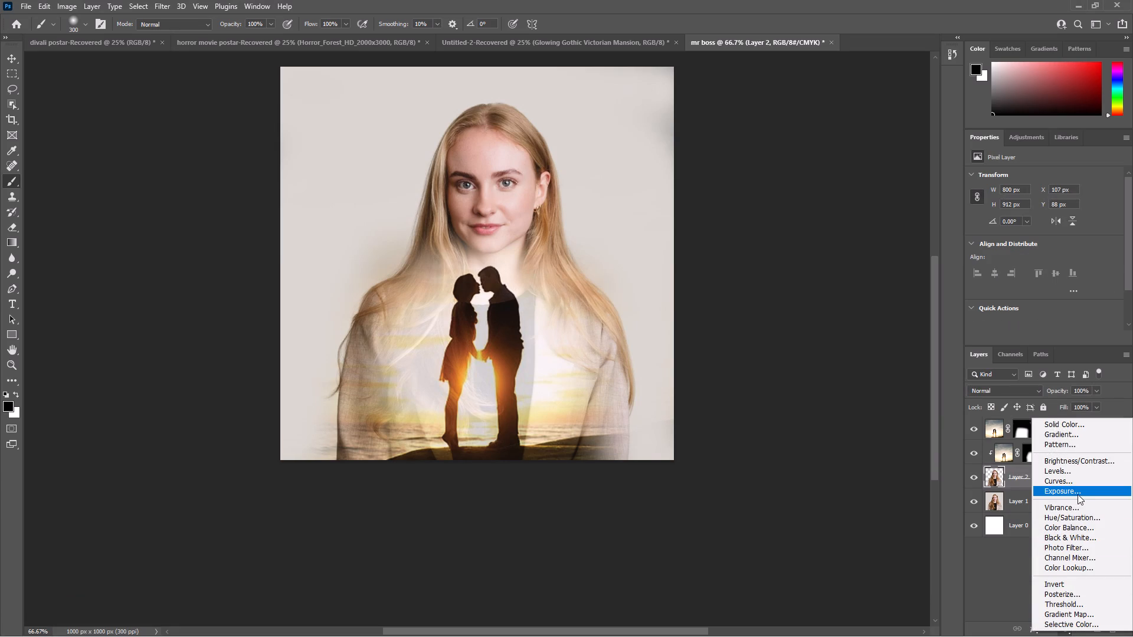
pyautogui.click(1081, 516)
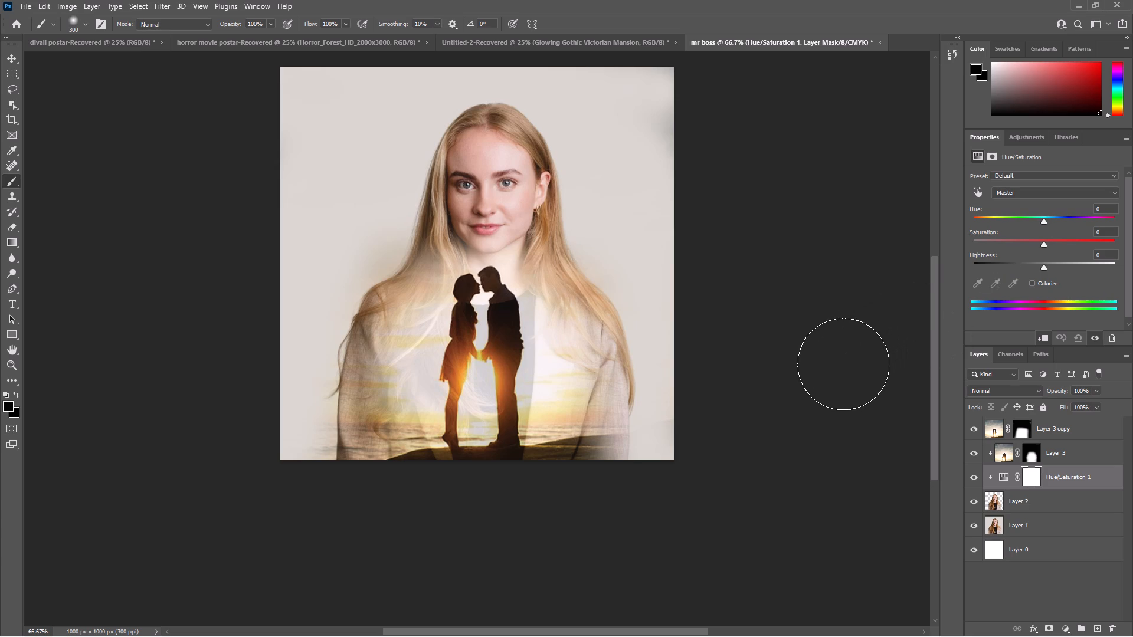
# Set the Hue/Saturation adjustment to Lightness -22, Saturation +6 and Hue +3.
pyautogui.press('v')
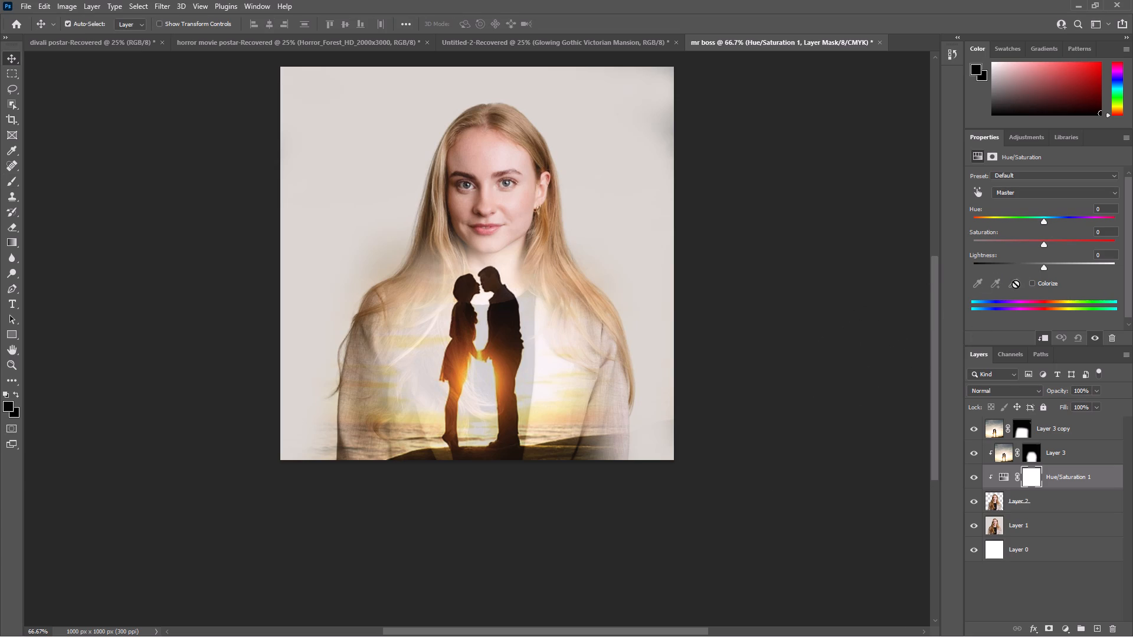
pyautogui.moveTo(1046, 267); pyautogui.dragTo(1028, 273)
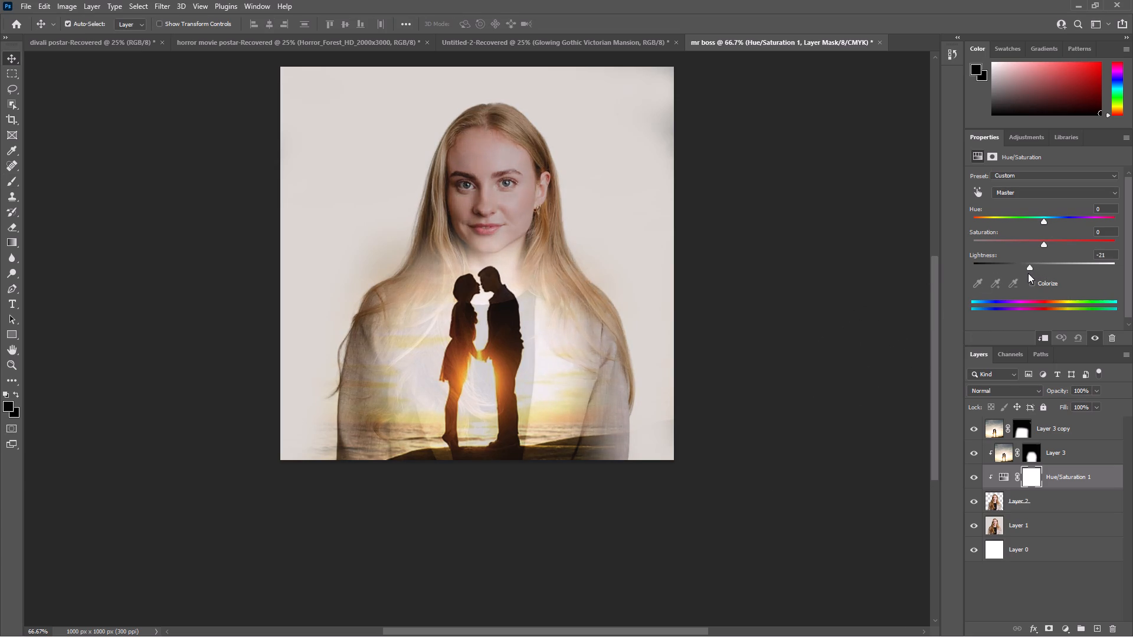
pyautogui.moveTo(1028, 273); pyautogui.dragTo(1003, 282)
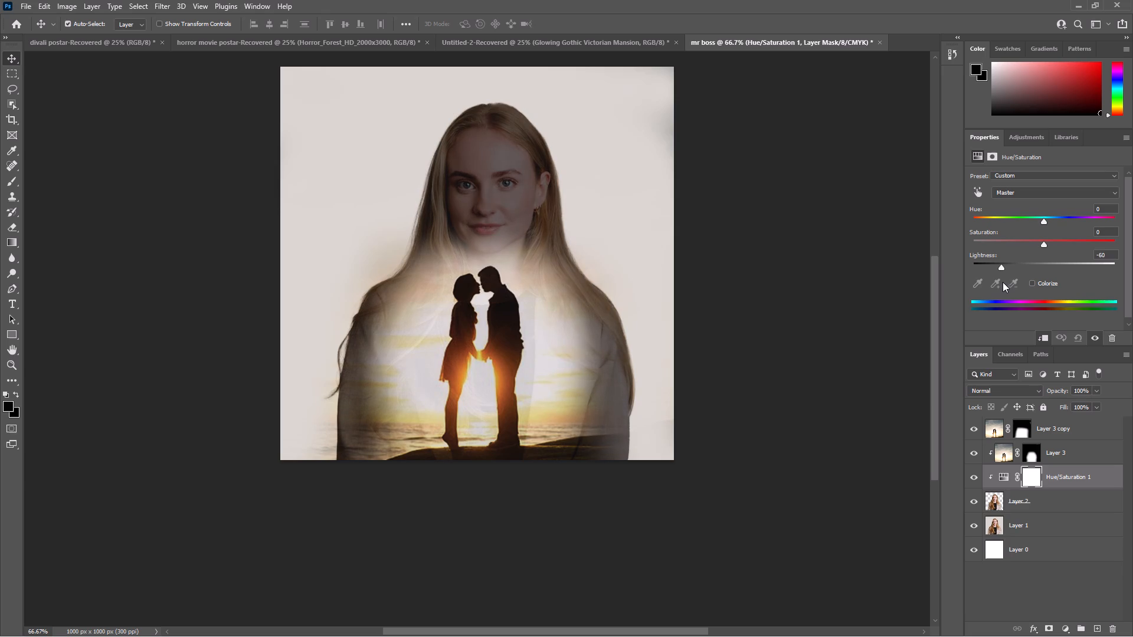
pyautogui.moveTo(1003, 282); pyautogui.dragTo(1026, 274)
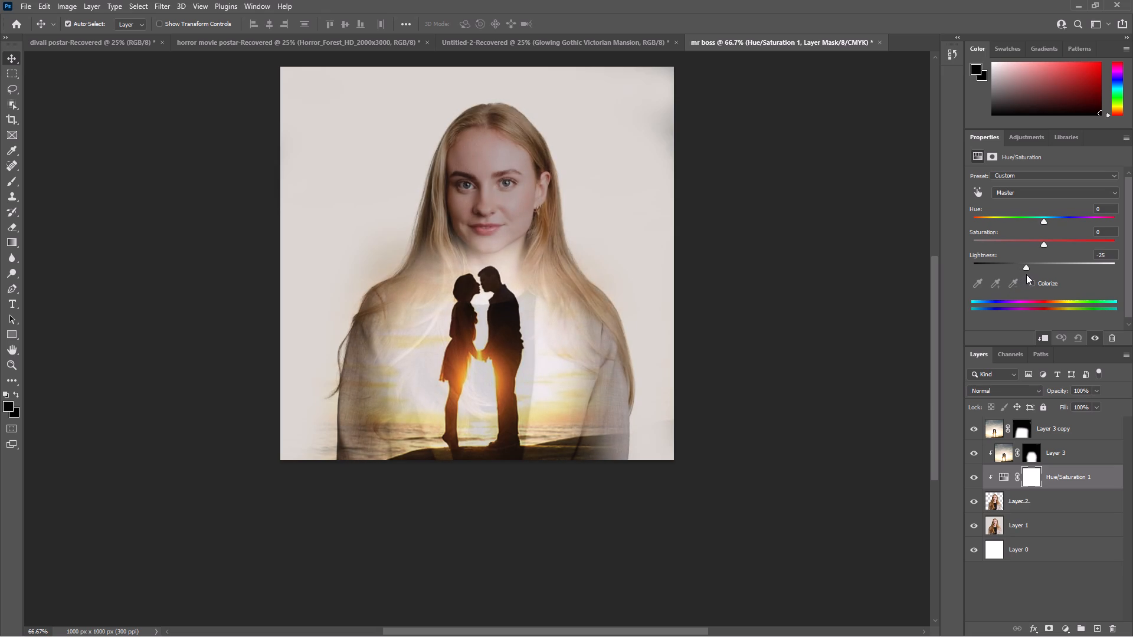
pyautogui.moveTo(1026, 274); pyautogui.dragTo(1028, 274)
pyautogui.moveTo(1039, 244); pyautogui.dragTo(1027, 244)
pyautogui.moveTo(1027, 244); pyautogui.dragTo(1019, 247)
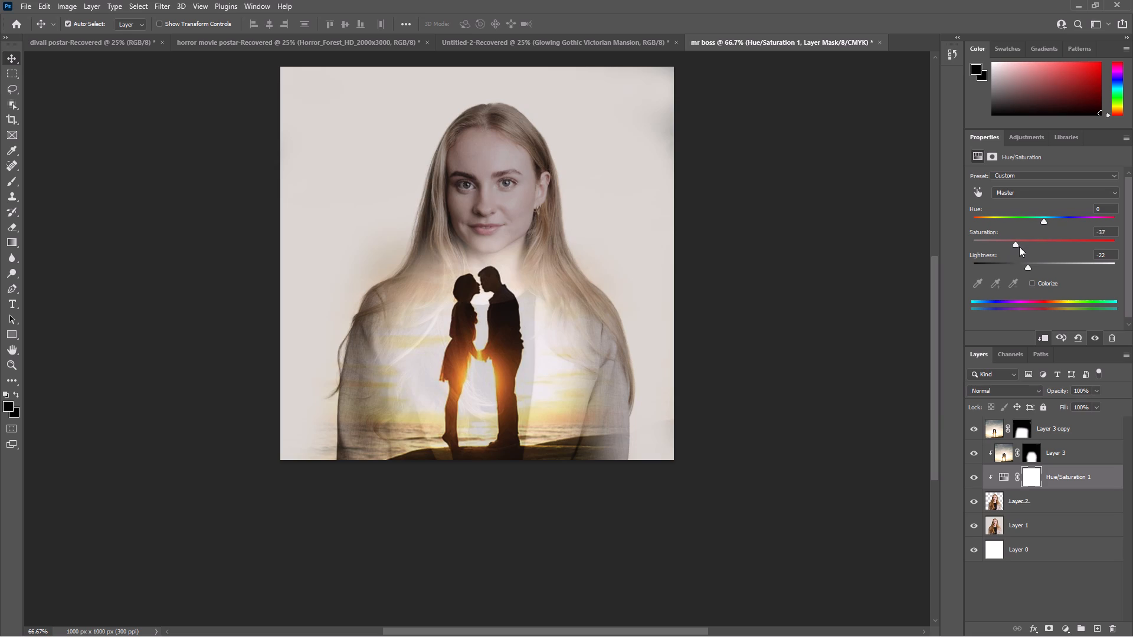
pyautogui.moveTo(1019, 247); pyautogui.dragTo(1080, 253)
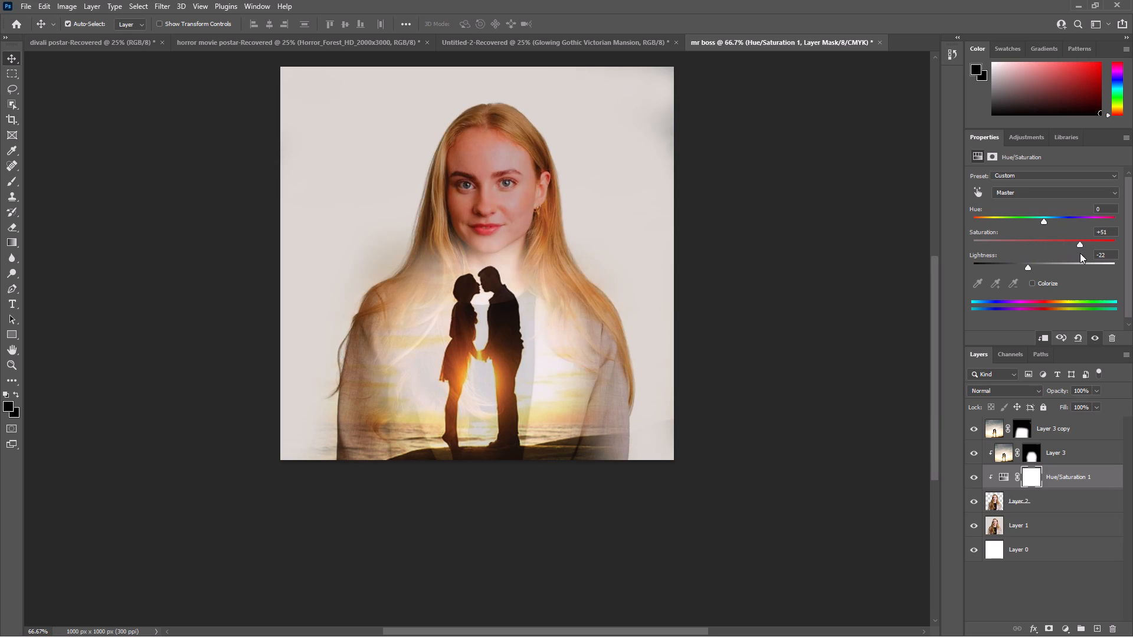
pyautogui.moveTo(1080, 253); pyautogui.dragTo(1044, 257)
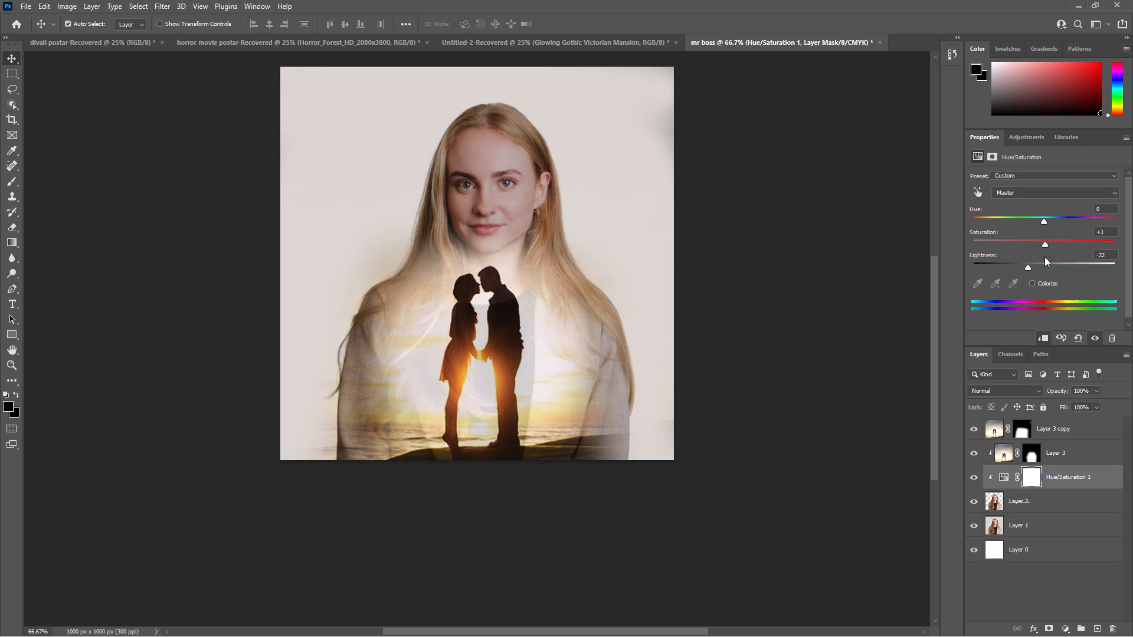
pyautogui.moveTo(1044, 257); pyautogui.dragTo(1046, 256)
pyautogui.moveTo(1046, 256); pyautogui.dragTo(1048, 255)
pyautogui.click(1043, 221)
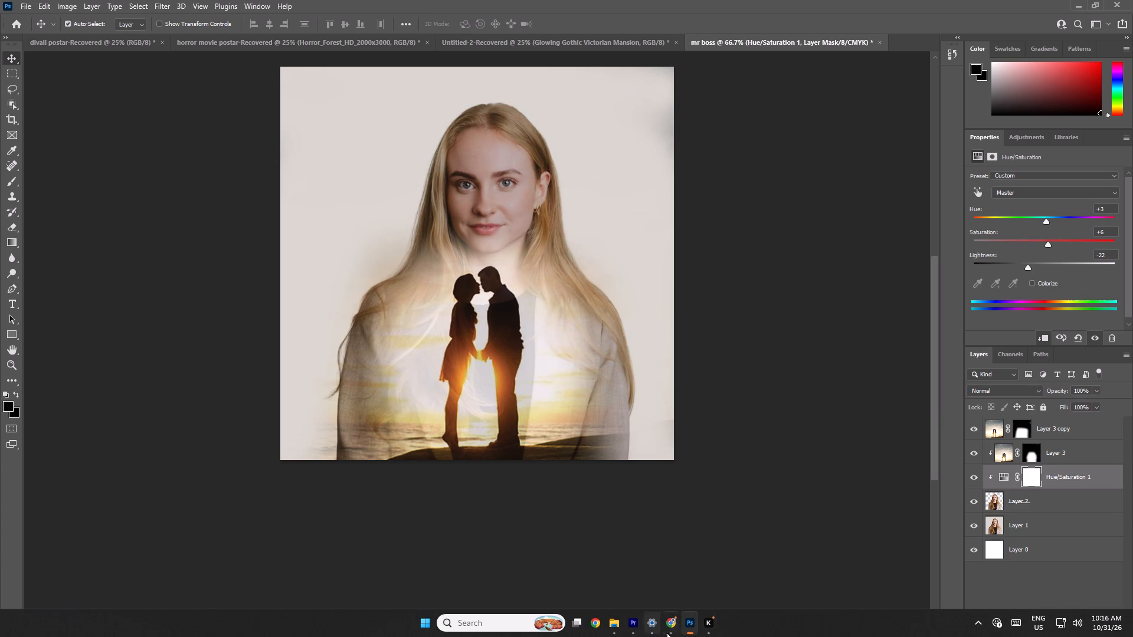
# Switch to the Chrome tutorial and study how a black gradient is drawn on a new top layer along the image's bottom edge.
pyautogui.click(666, 566)
pyautogui.press('space')
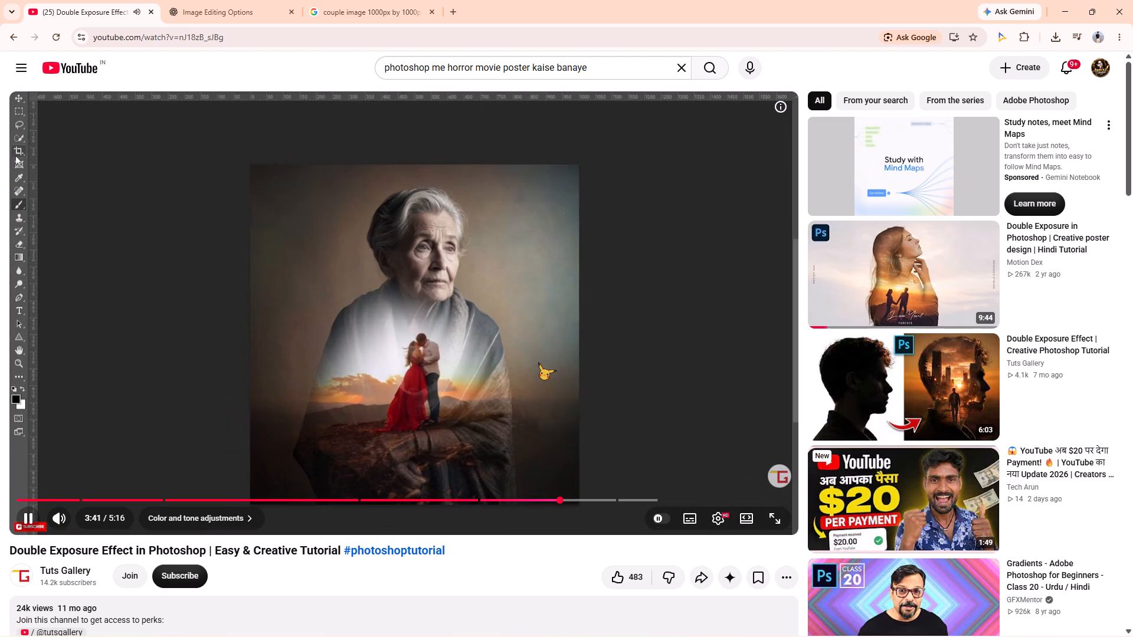
pyautogui.press('space')
pyautogui.press('space')
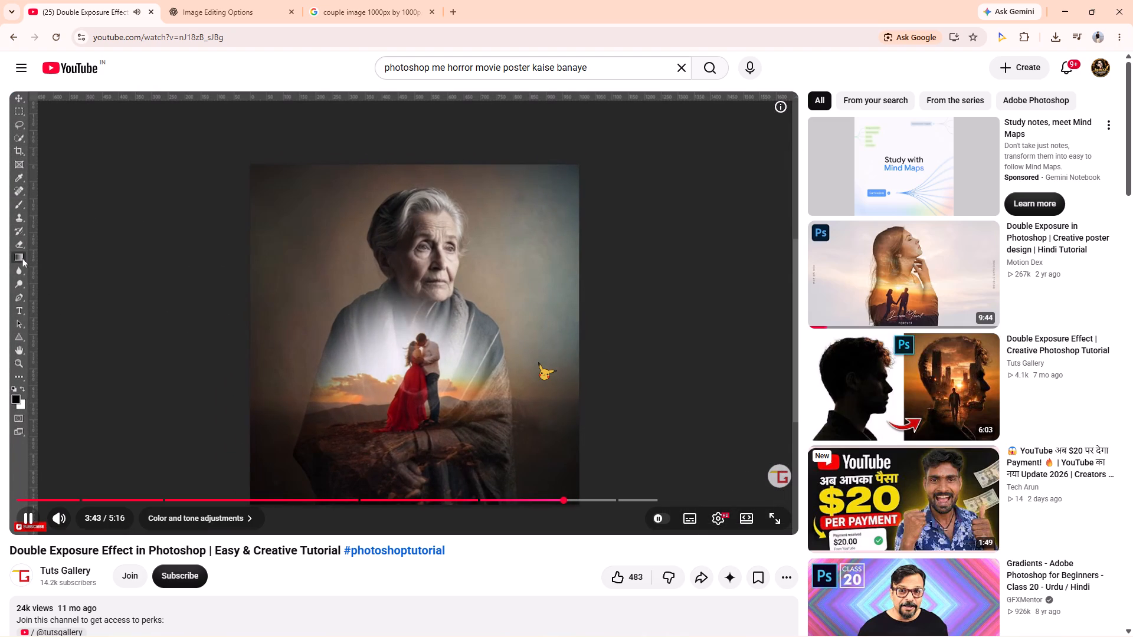
pyautogui.press('space')
pyautogui.press('space')
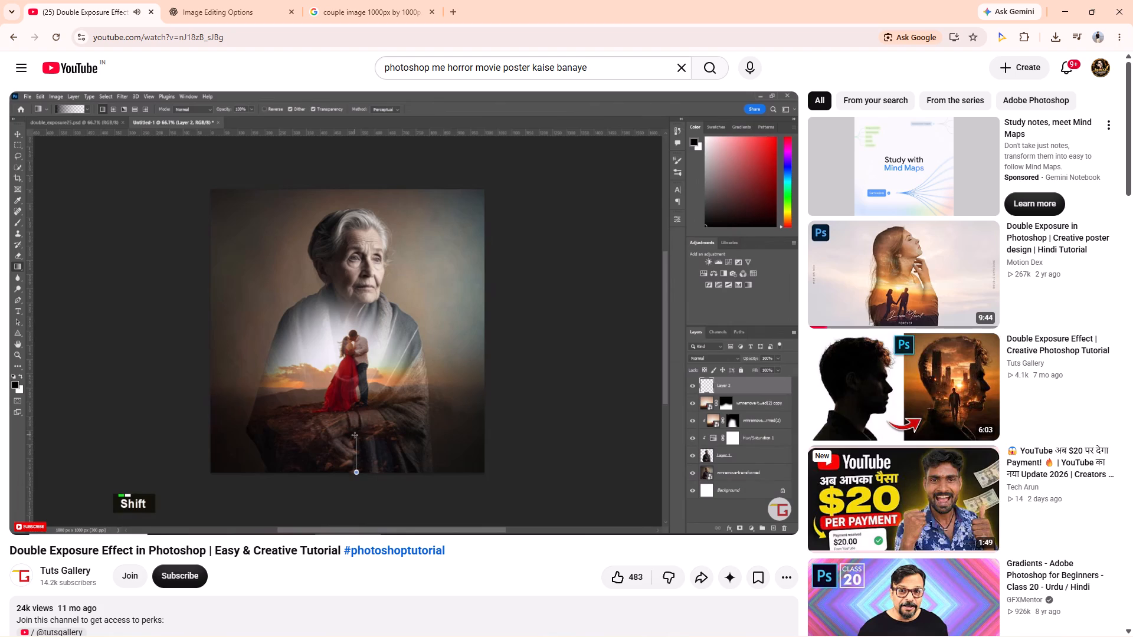
pyautogui.press('space')
pyautogui.press('space')
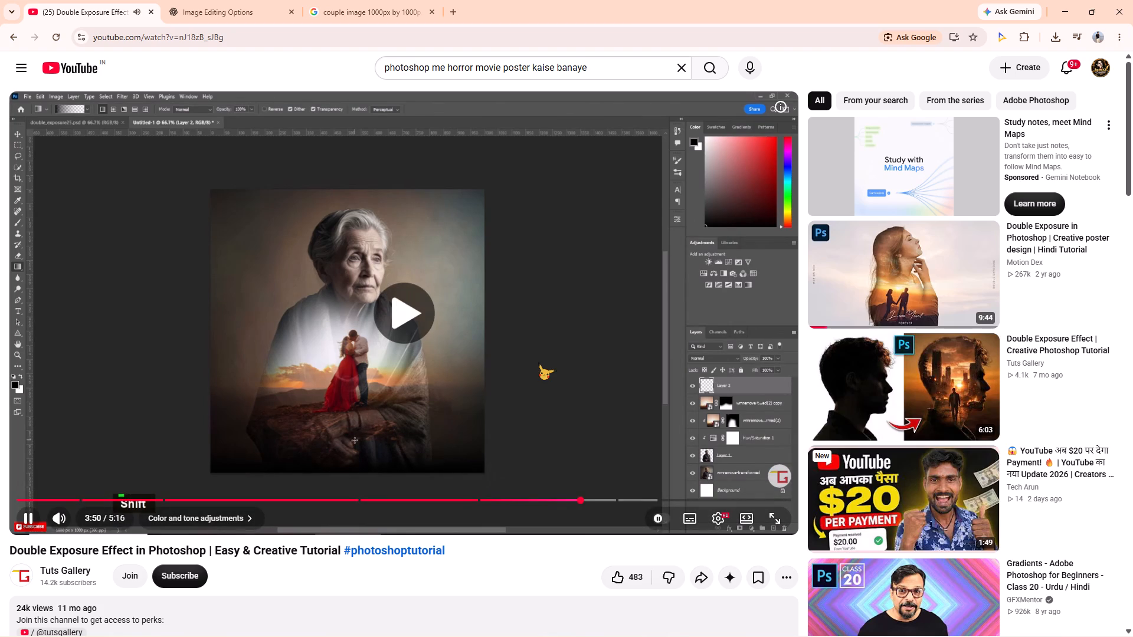
pyautogui.press('space')
pyautogui.press('space')
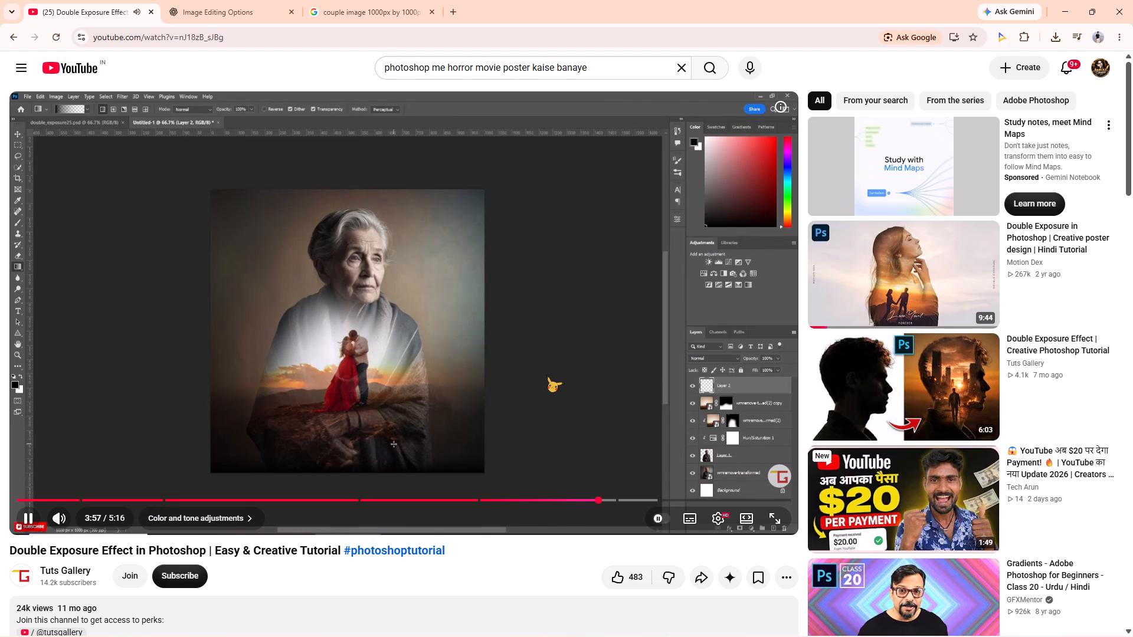
pyautogui.press('space')
pyautogui.press('space')
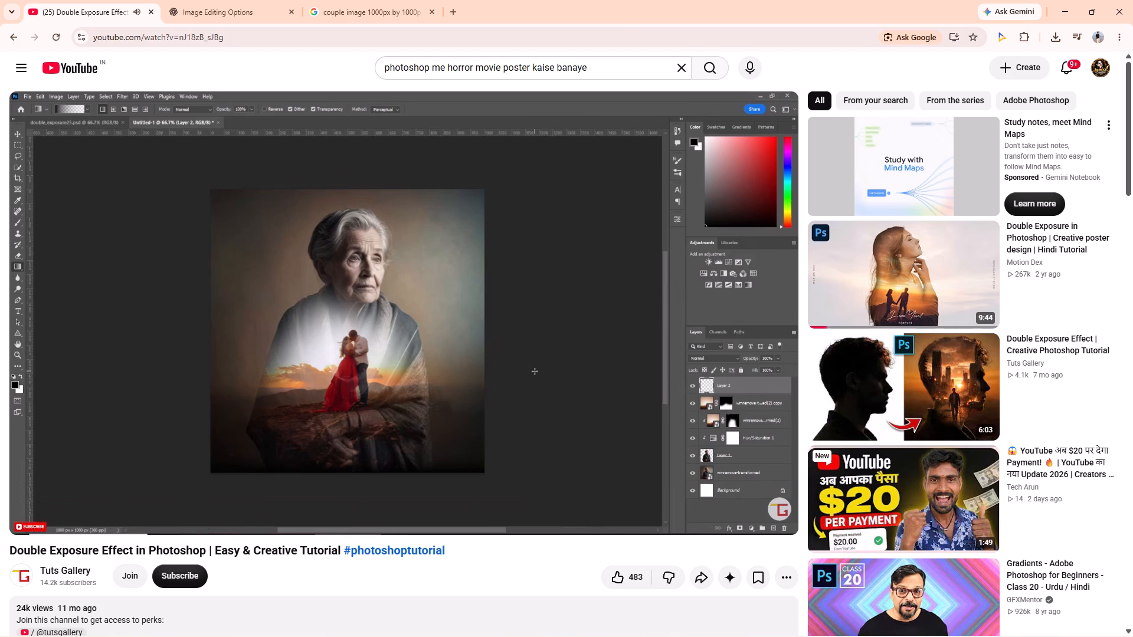
pyautogui.press('space')
pyautogui.press('space')
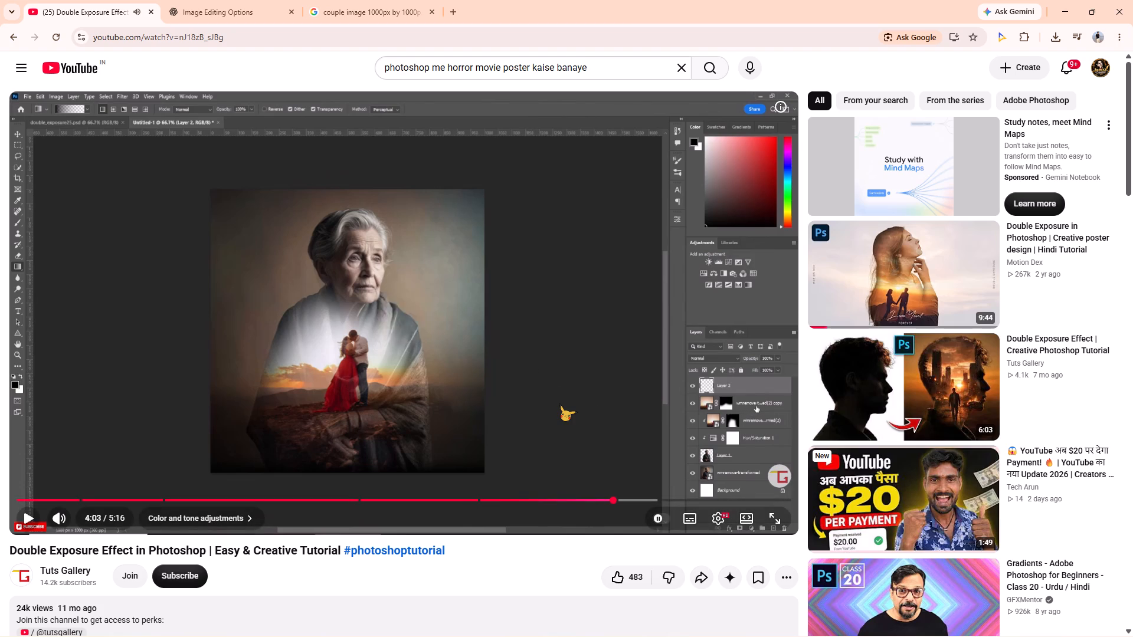
# Switch to Photoshop and add a new empty layer at the top of the stack, directly above Layer 3 copy.
pyautogui.press('space')
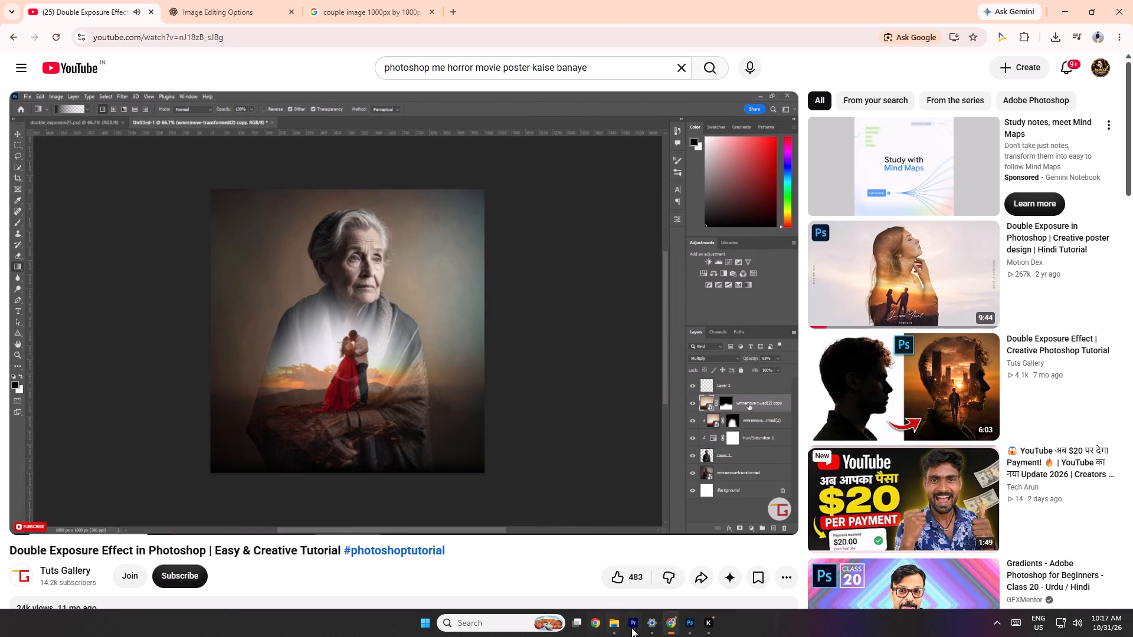
pyautogui.click(697, 564)
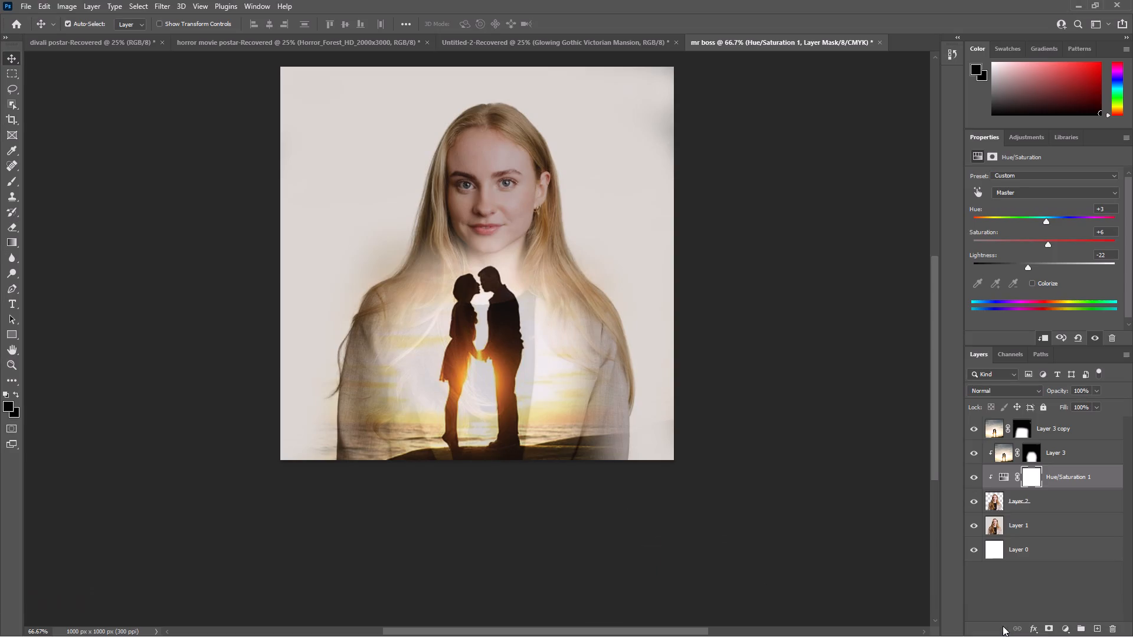
pyautogui.click(1096, 626)
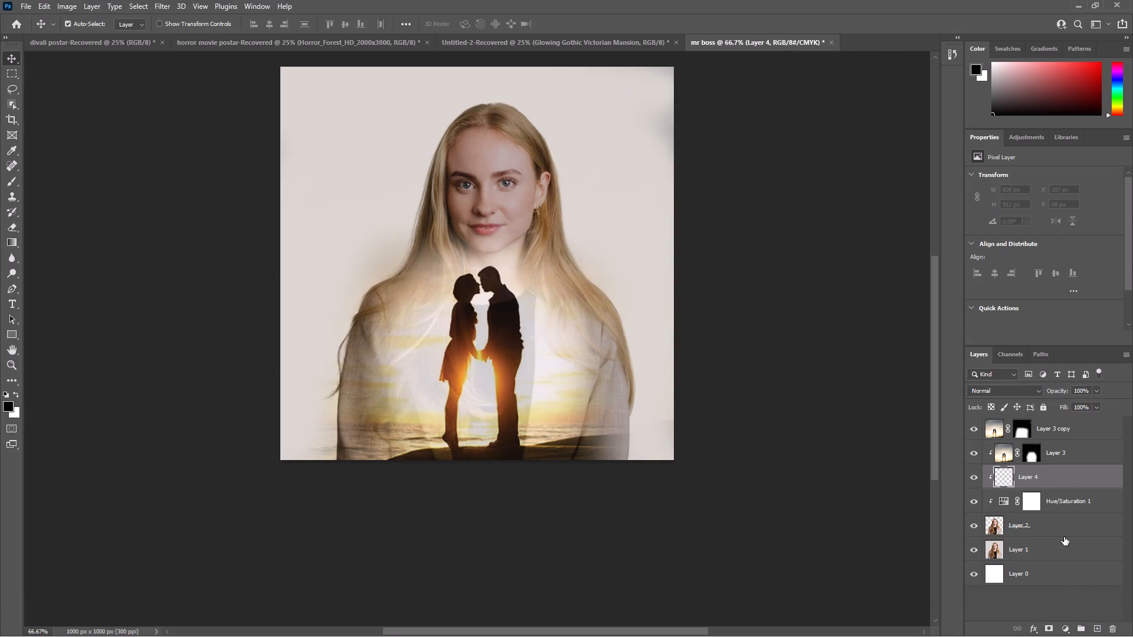
pyautogui.hotkey('ctrl', 'z')
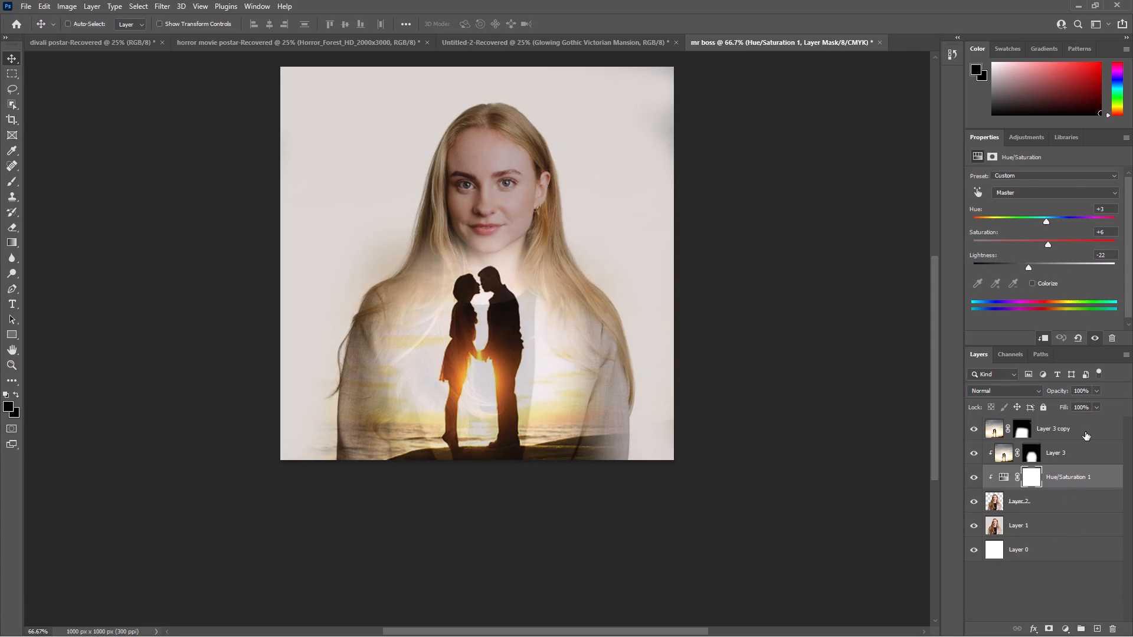
pyautogui.click(1085, 432)
pyautogui.click(1093, 623)
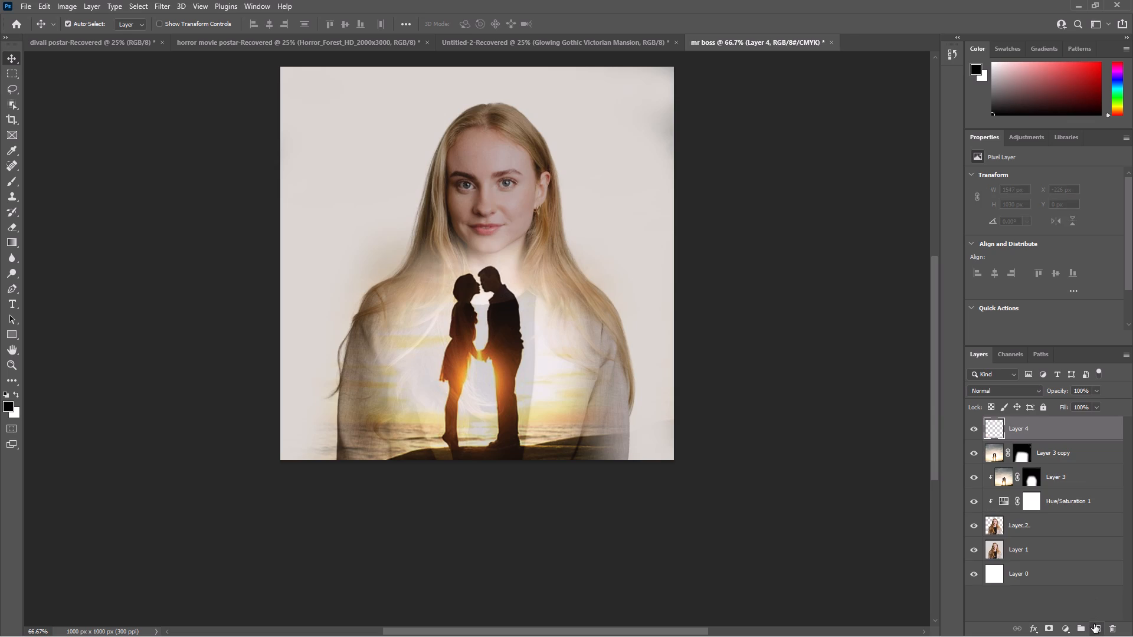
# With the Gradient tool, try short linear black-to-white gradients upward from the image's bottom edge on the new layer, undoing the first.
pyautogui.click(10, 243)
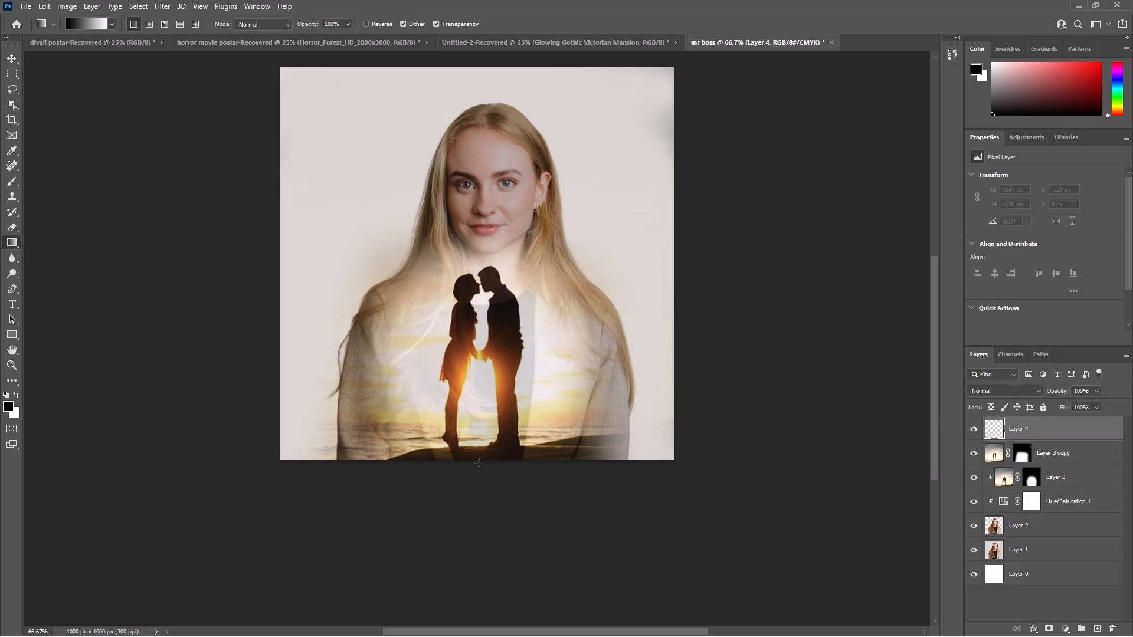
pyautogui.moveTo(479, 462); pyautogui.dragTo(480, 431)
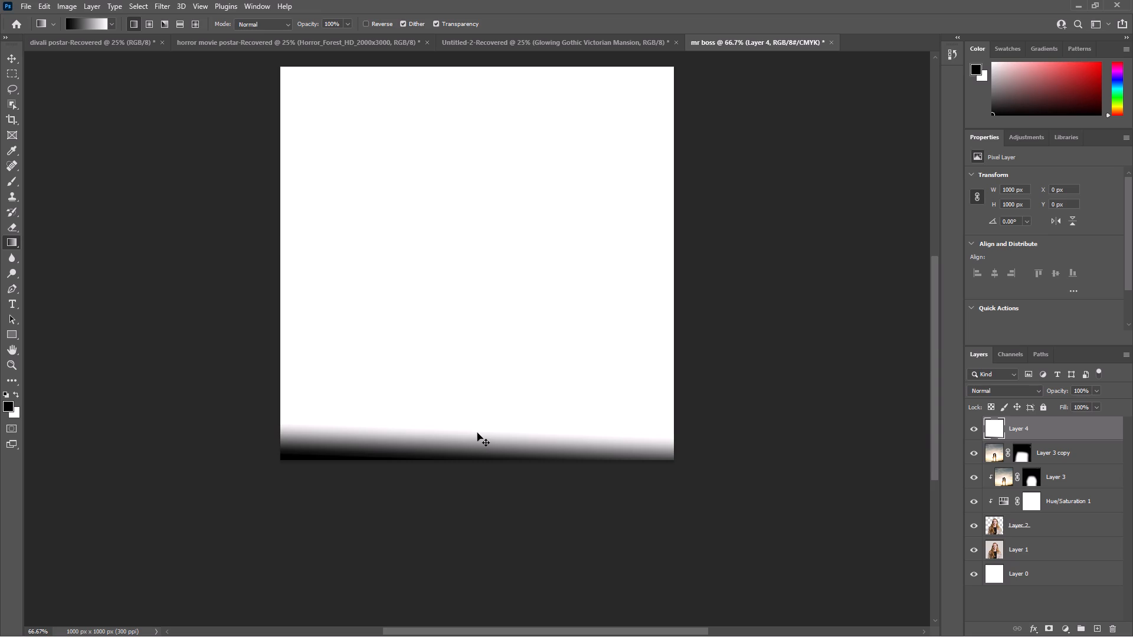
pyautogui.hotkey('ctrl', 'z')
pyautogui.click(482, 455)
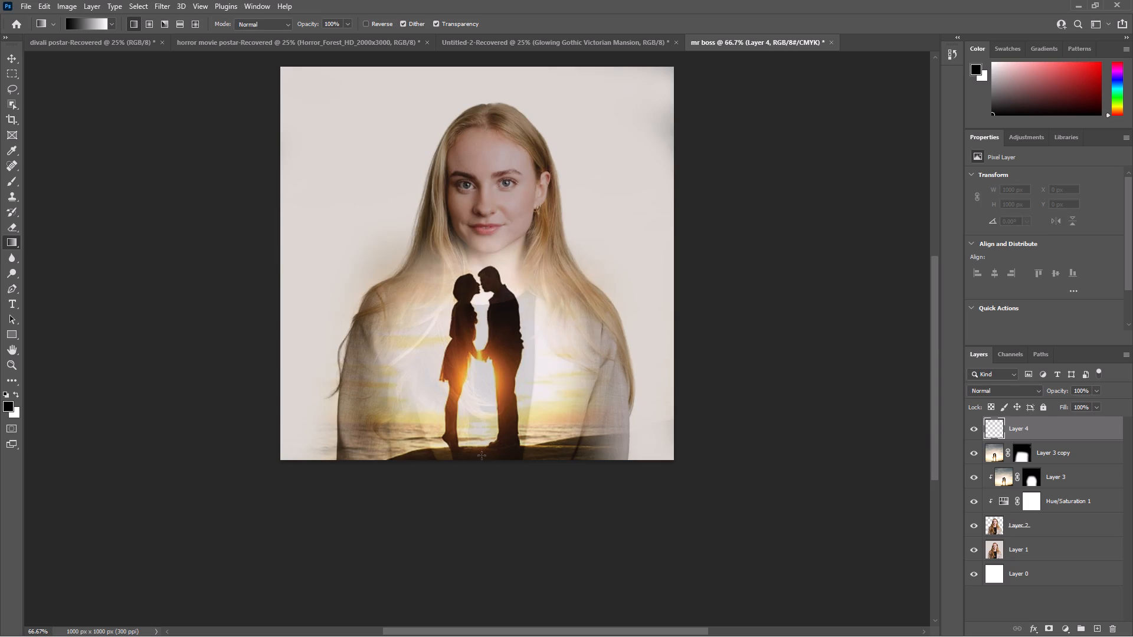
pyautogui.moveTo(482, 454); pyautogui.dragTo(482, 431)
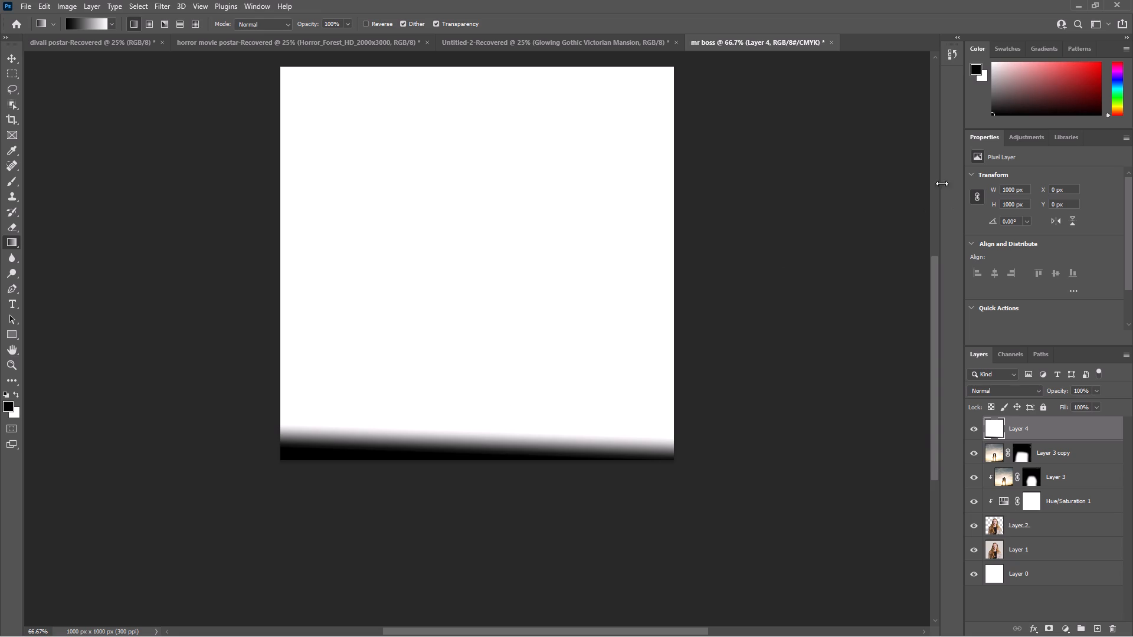
# Examine the Gradient tool's styles, preset groups and blending modes for a suitable option, keeping the linear style and Normal mode.
pyautogui.click(146, 21)
pyautogui.click(169, 28)
pyautogui.click(178, 28)
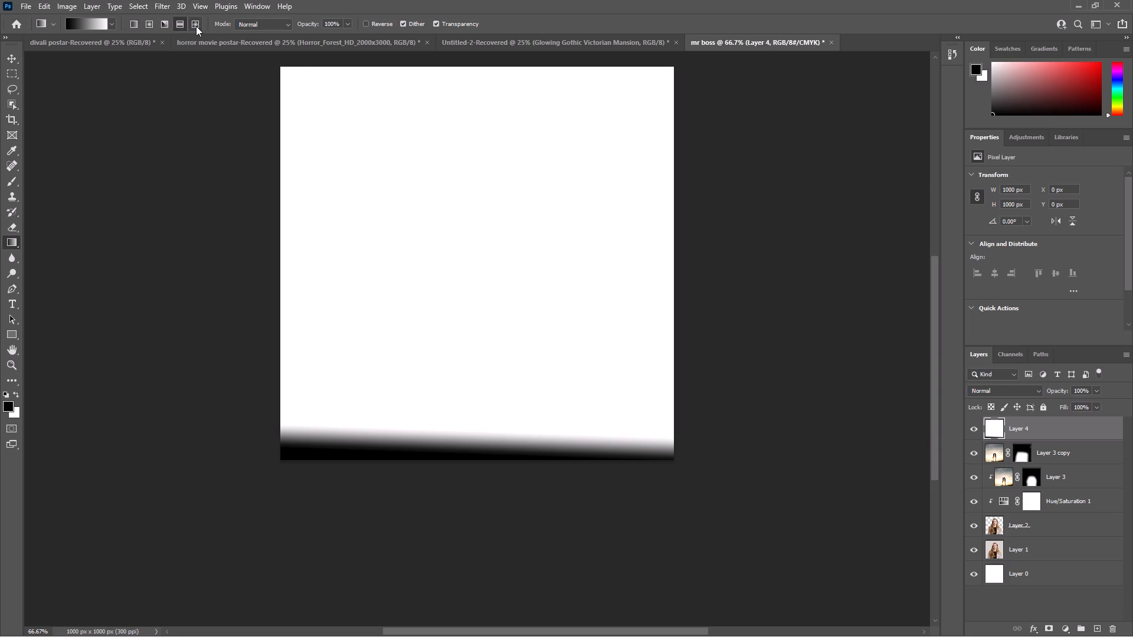
pyautogui.click(196, 26)
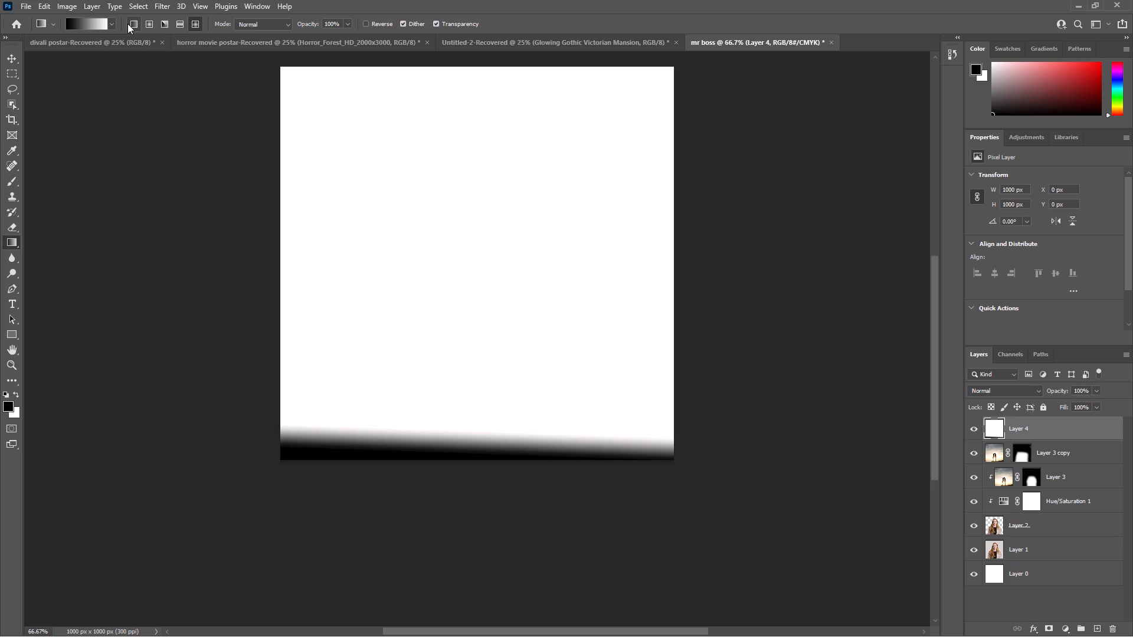
pyautogui.click(127, 24)
pyautogui.click(113, 22)
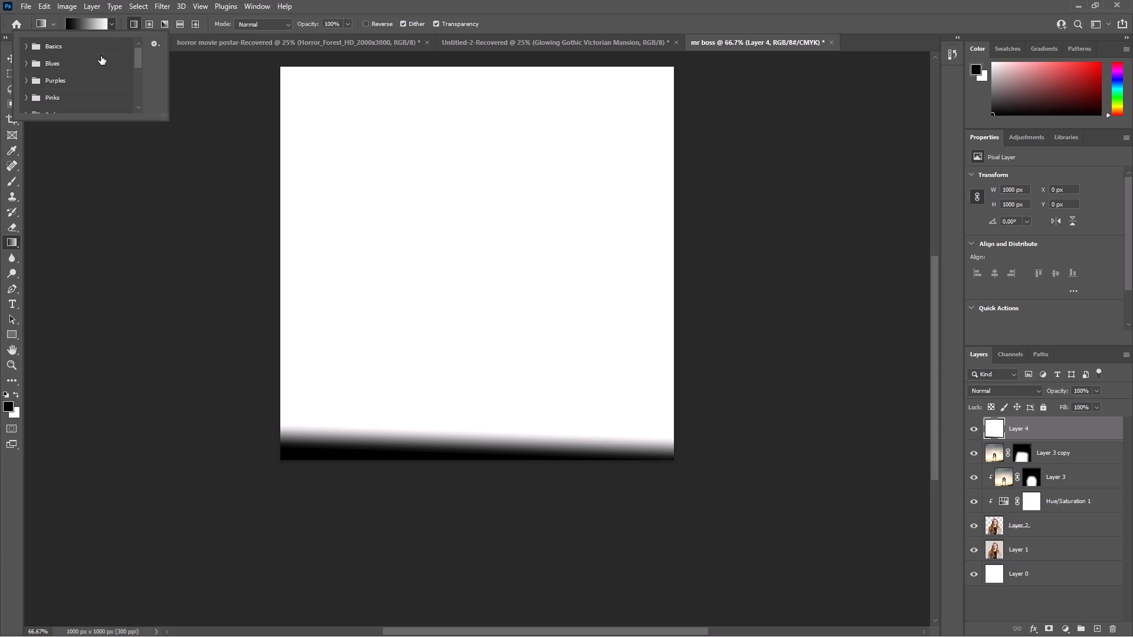
pyautogui.scroll(-5, 97, 61)
pyautogui.scroll(5, 97, 61)
pyautogui.scroll(-5, 97, 61)
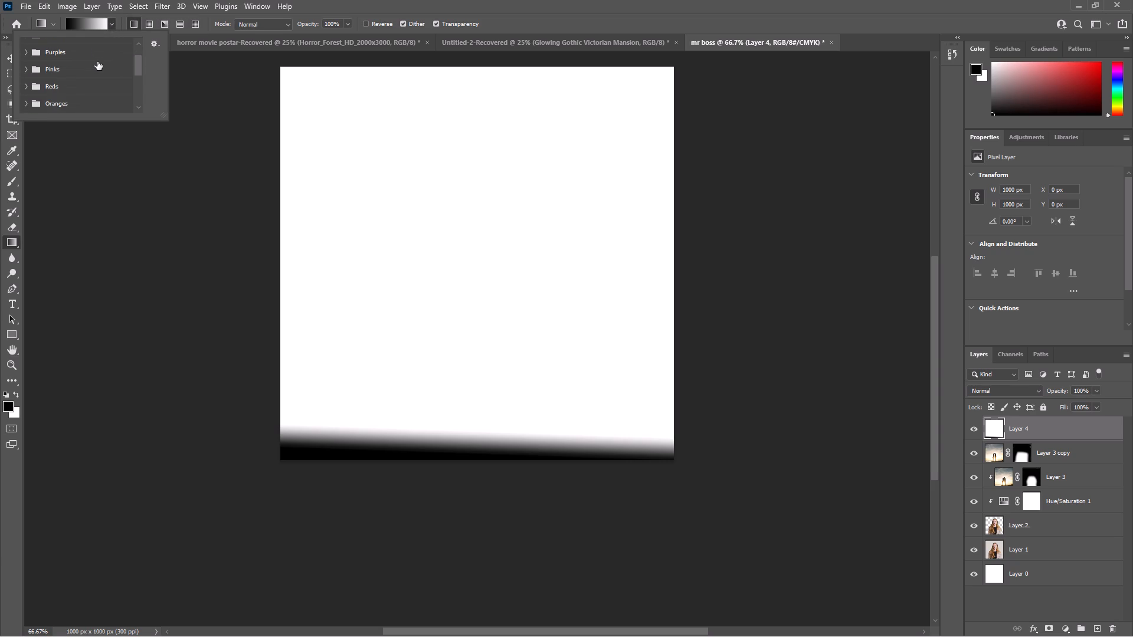
pyautogui.scroll(-4, 97, 73)
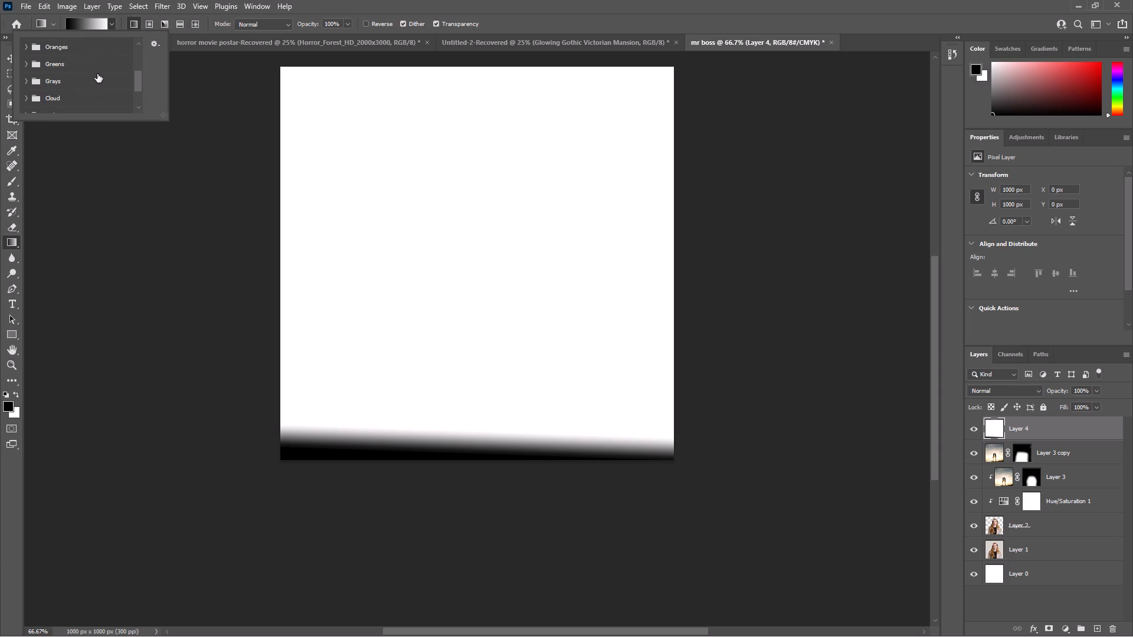
pyautogui.scroll(3, 97, 74)
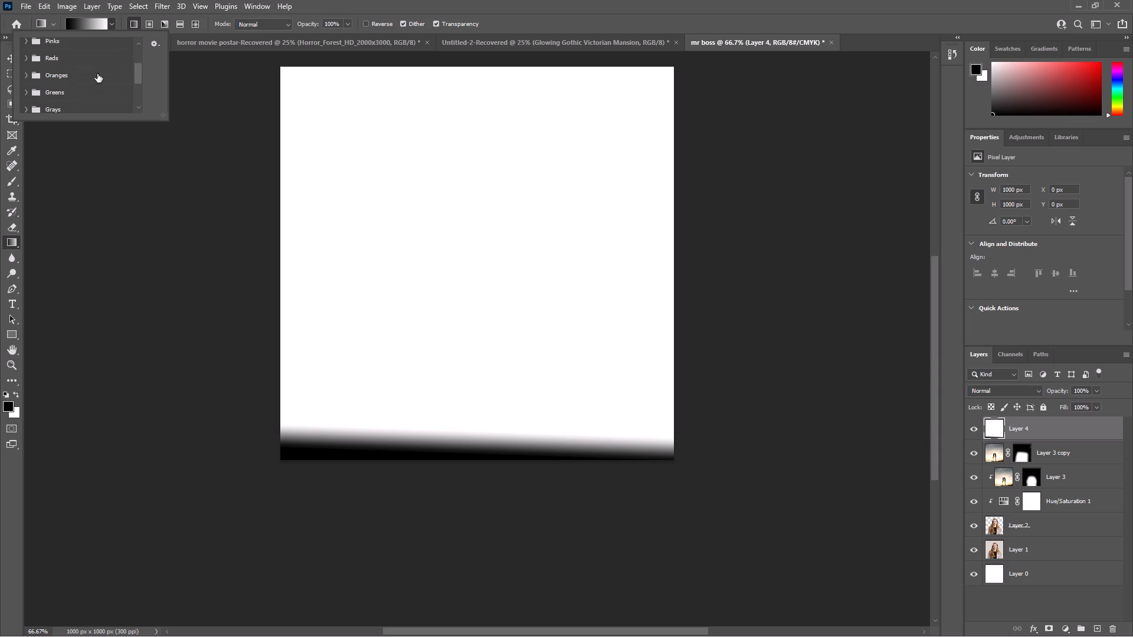
pyautogui.scroll(5, 97, 74)
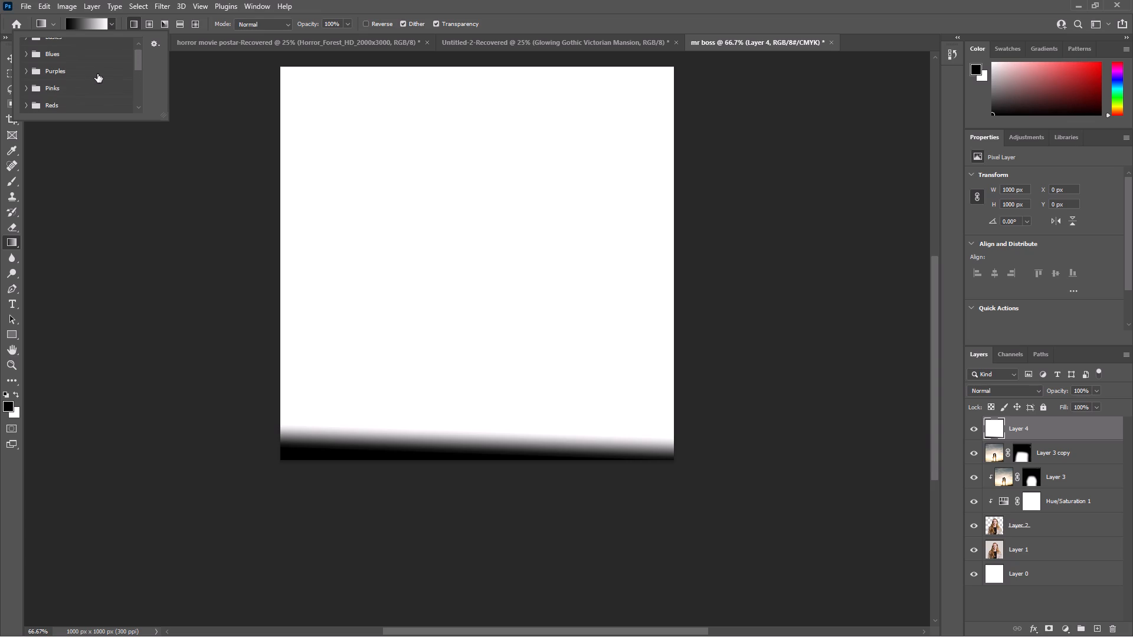
pyautogui.scroll(5, 97, 74)
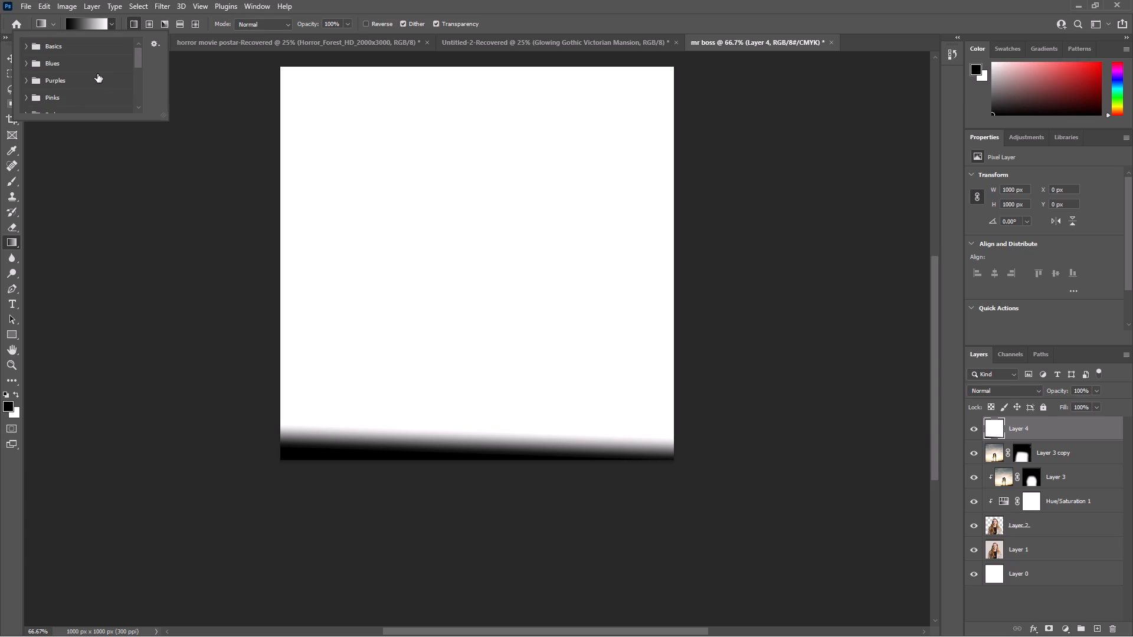
pyautogui.scroll(-1, 97, 74)
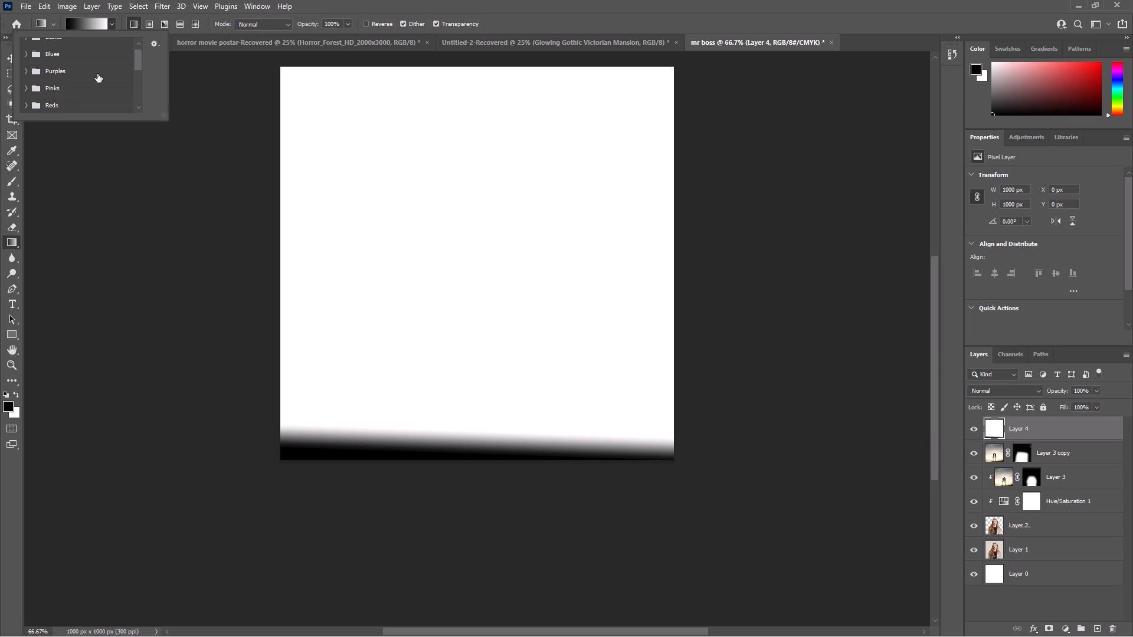
pyautogui.scroll(-5, 97, 74)
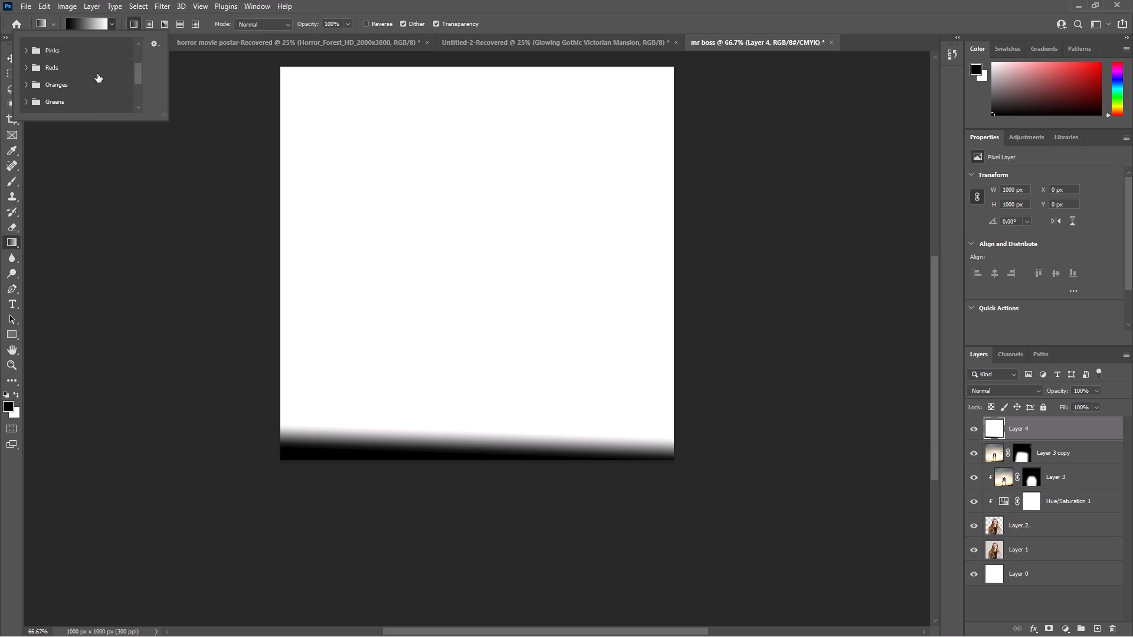
pyautogui.scroll(-1, 97, 74)
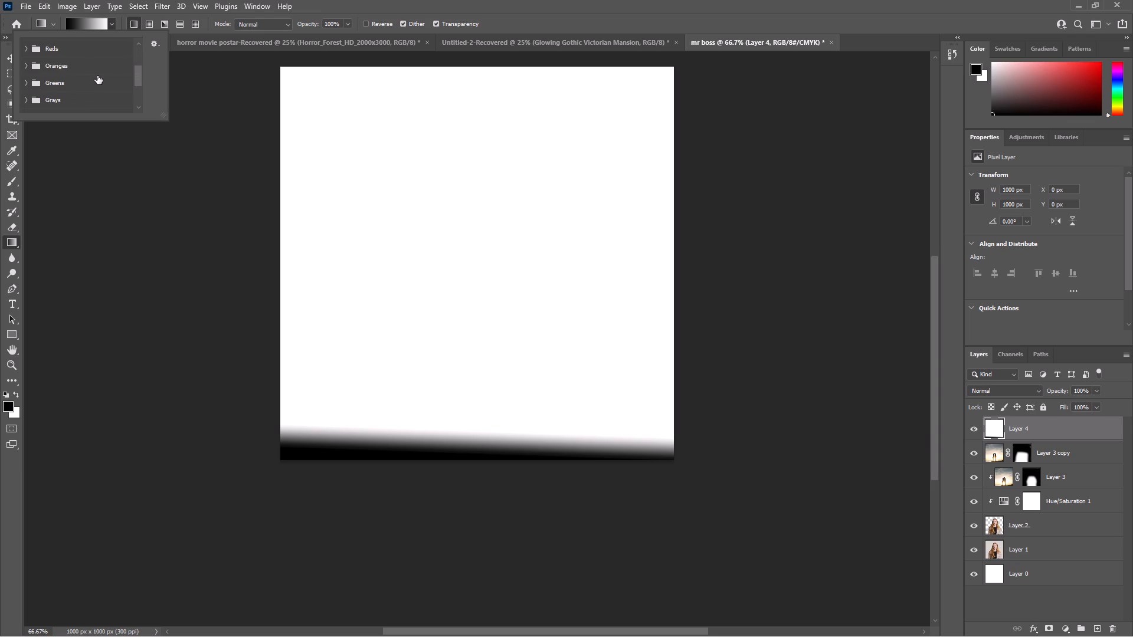
pyautogui.scroll(-3, 97, 75)
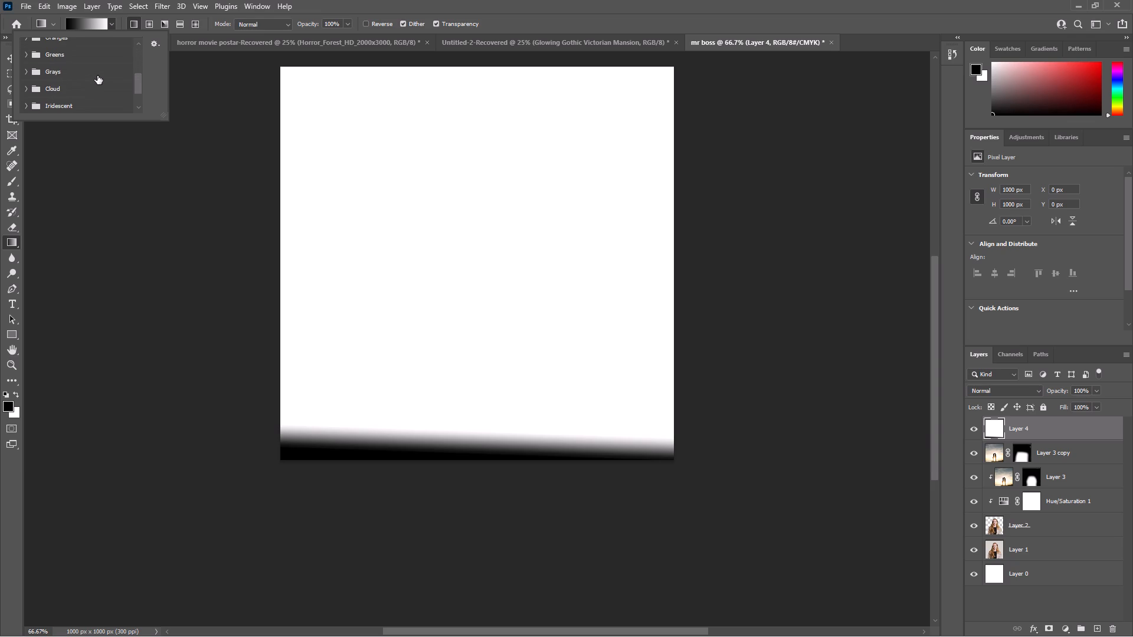
pyautogui.scroll(-5, 97, 75)
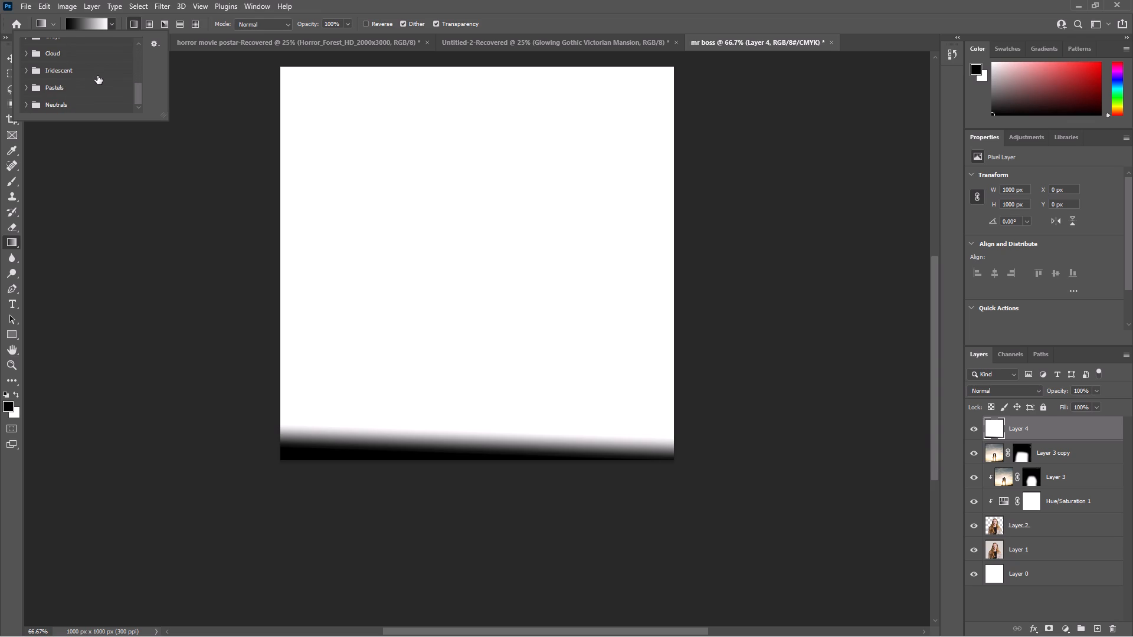
pyautogui.scroll(-1, 97, 75)
pyautogui.click(215, 124)
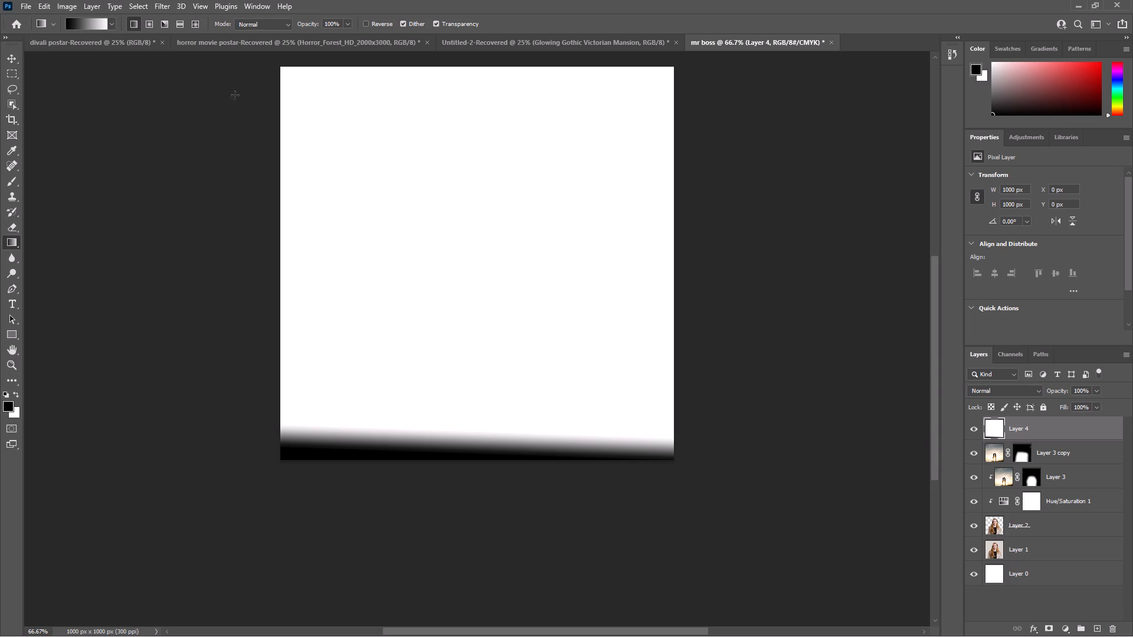
pyautogui.click(284, 19)
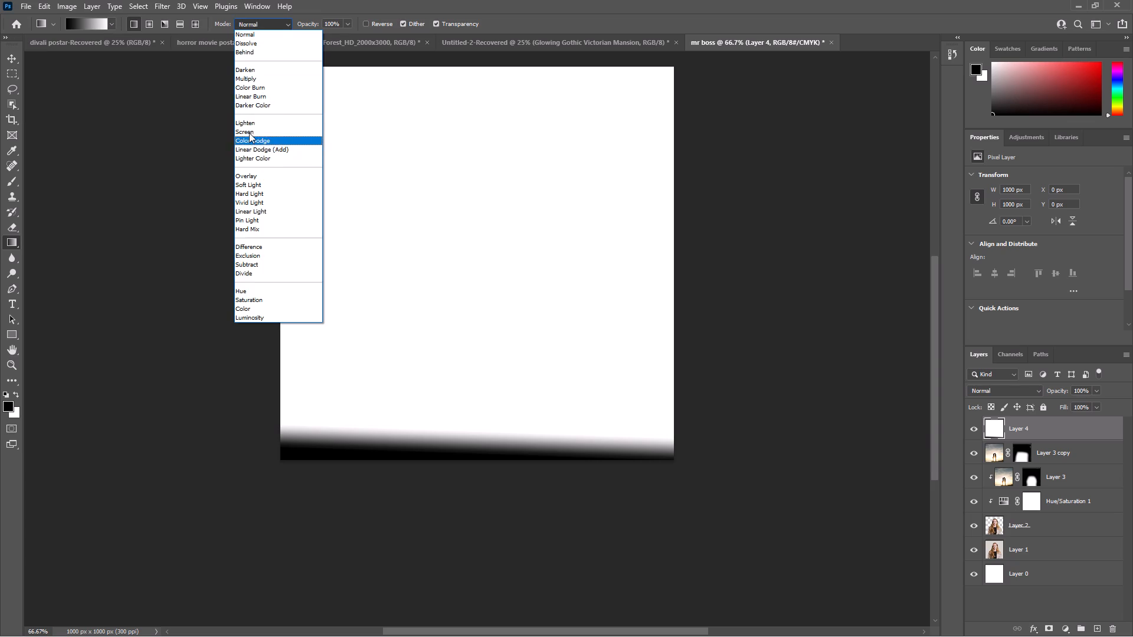
pyautogui.click(171, 130)
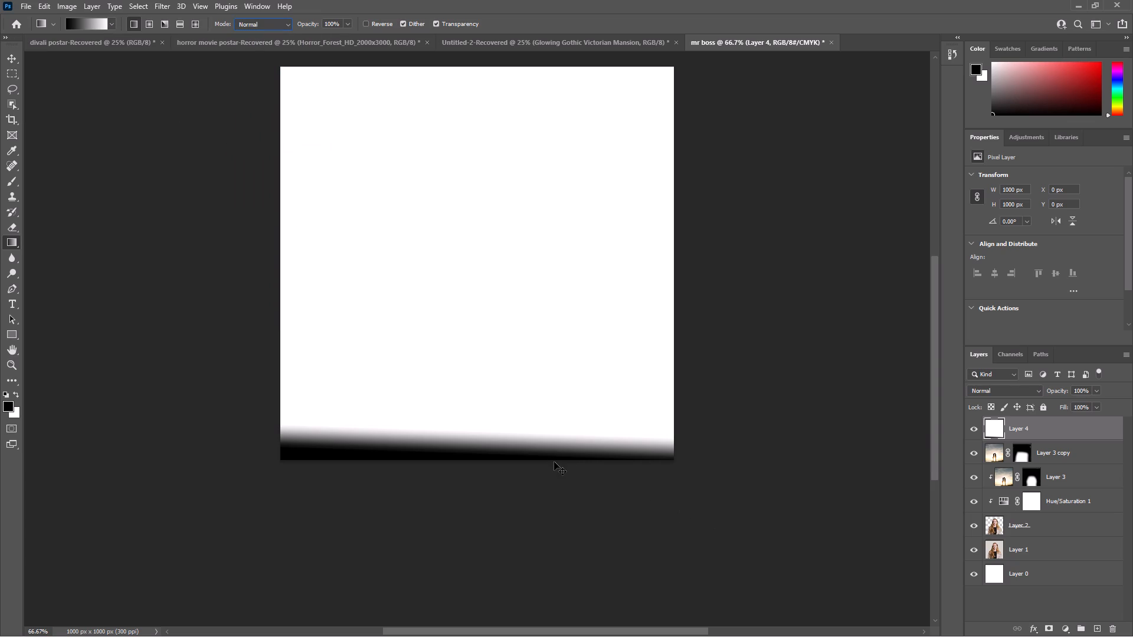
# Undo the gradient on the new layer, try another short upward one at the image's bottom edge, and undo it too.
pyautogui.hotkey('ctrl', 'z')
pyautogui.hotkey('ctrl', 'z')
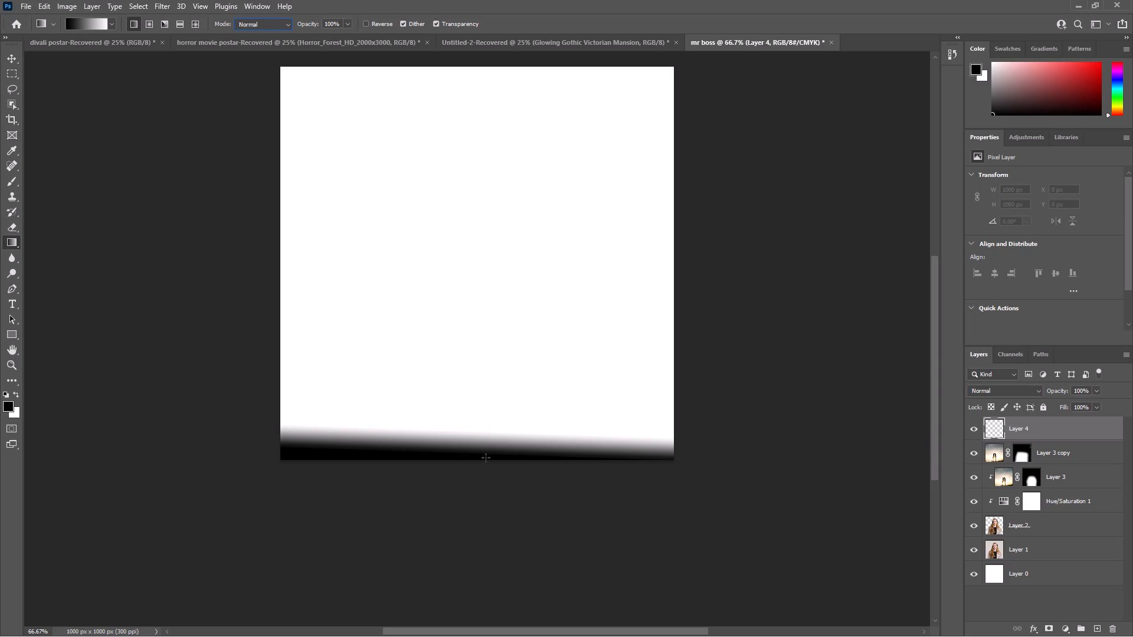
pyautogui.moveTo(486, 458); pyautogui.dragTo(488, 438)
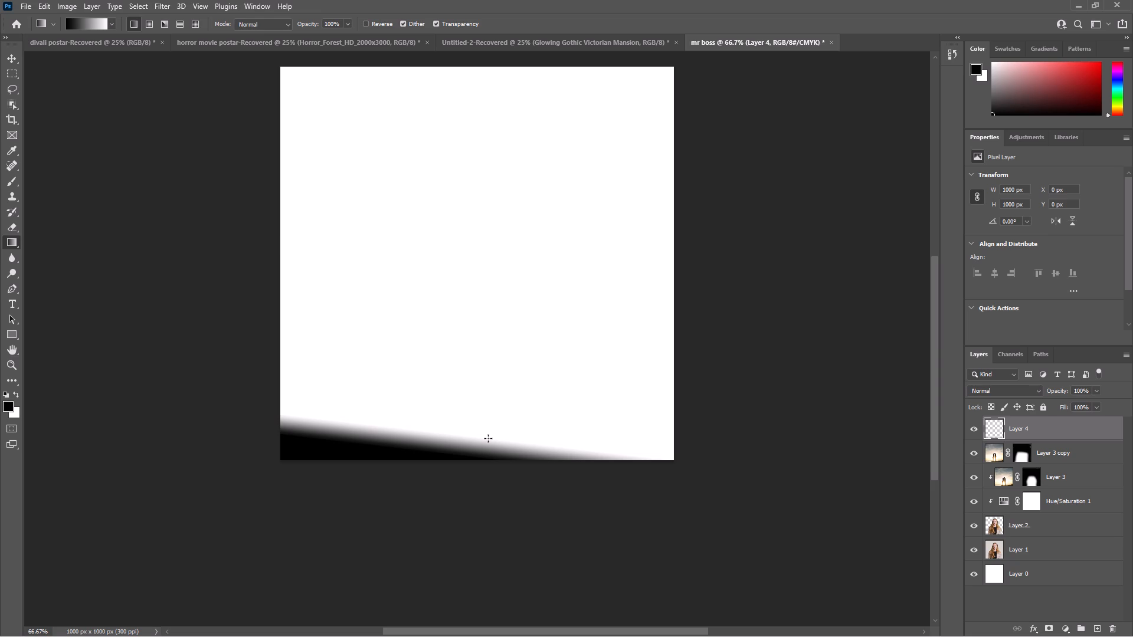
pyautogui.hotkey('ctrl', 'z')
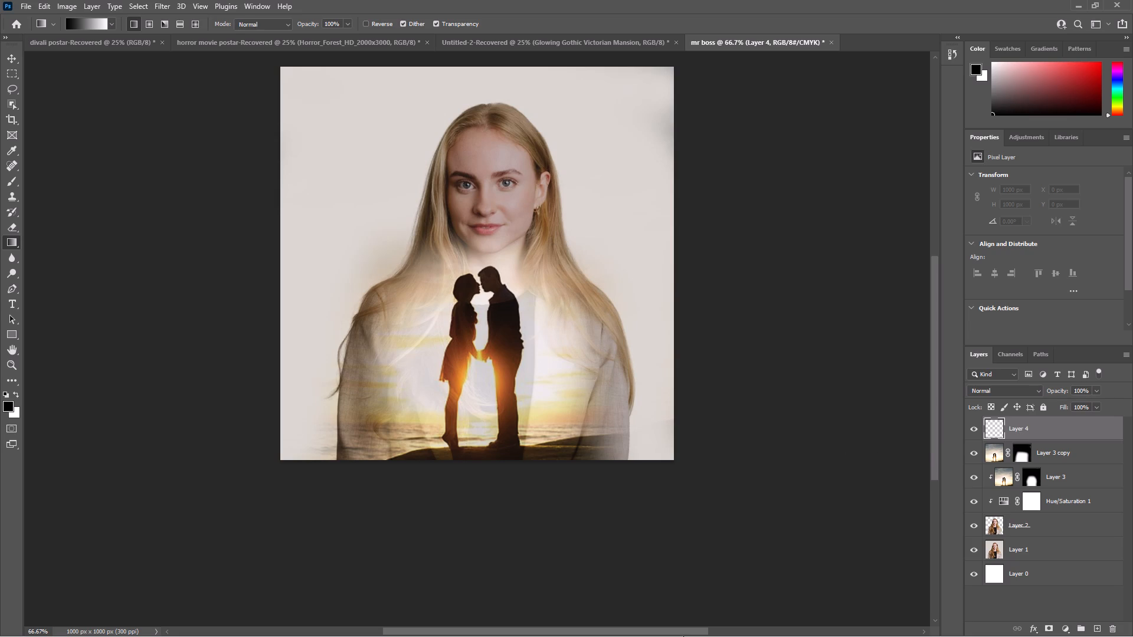
# Switch to the Chrome tutorial and rewind it to review how the black gradient is drawn along the image's bottom edge.
pyautogui.click(674, 565)
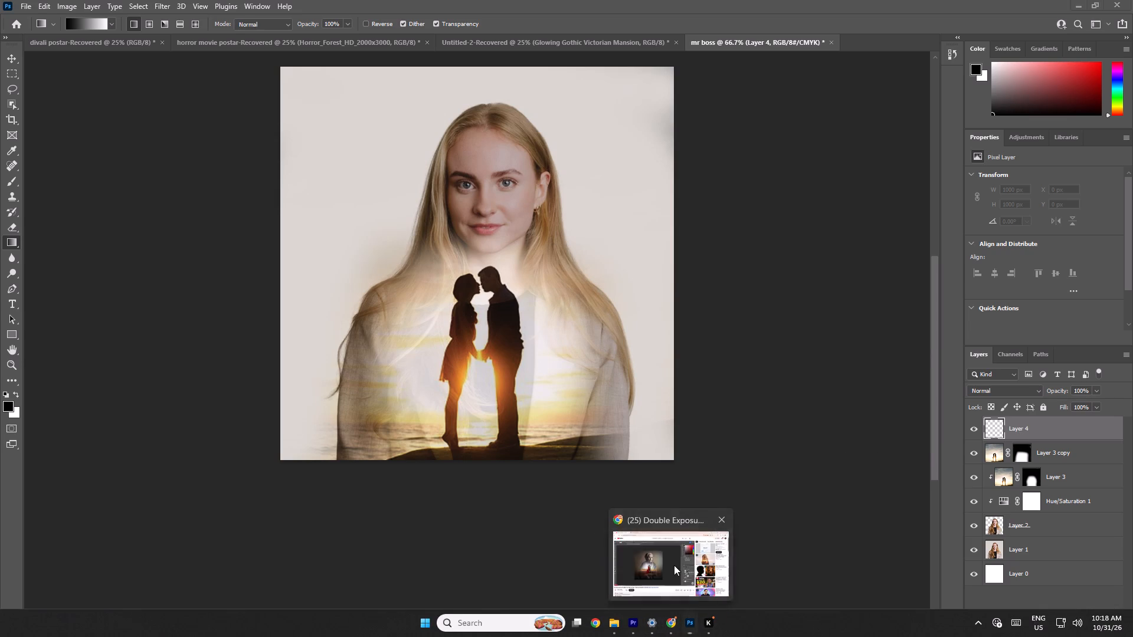
pyautogui.press('space')
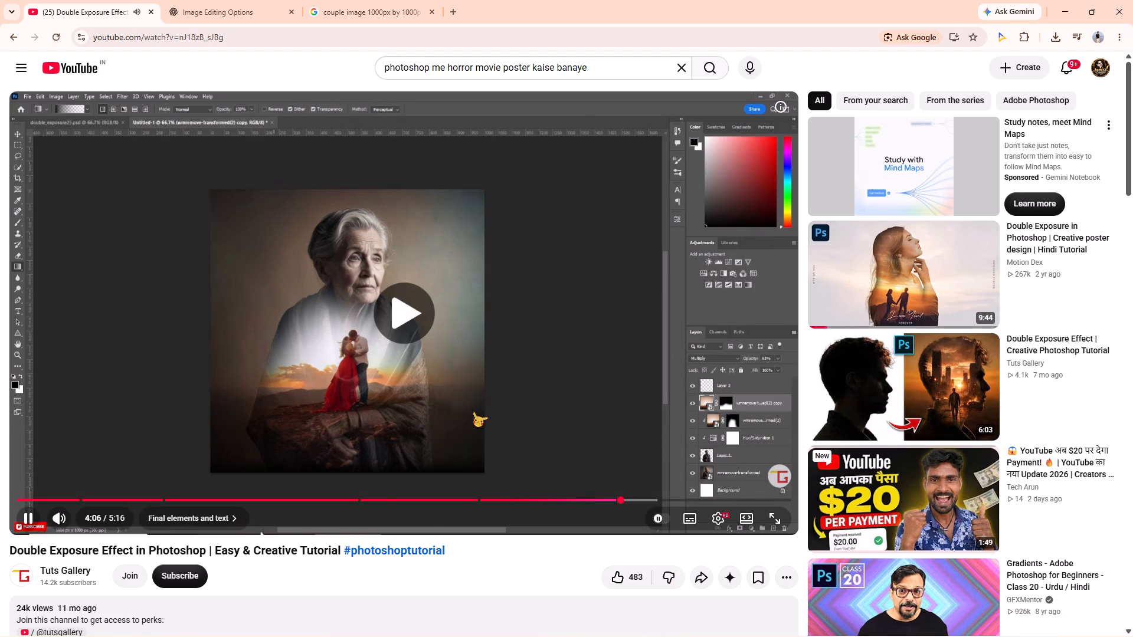
pyautogui.press('Left')
pyautogui.press('Left')
pyautogui.press('Left')
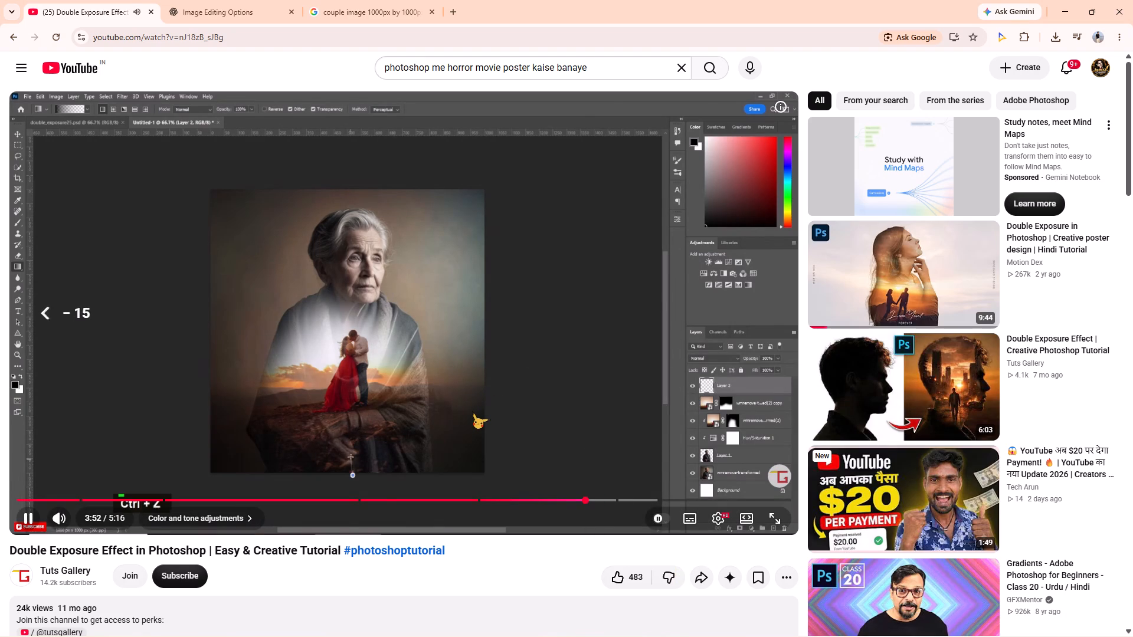
pyautogui.press('Left')
pyautogui.press('Left')
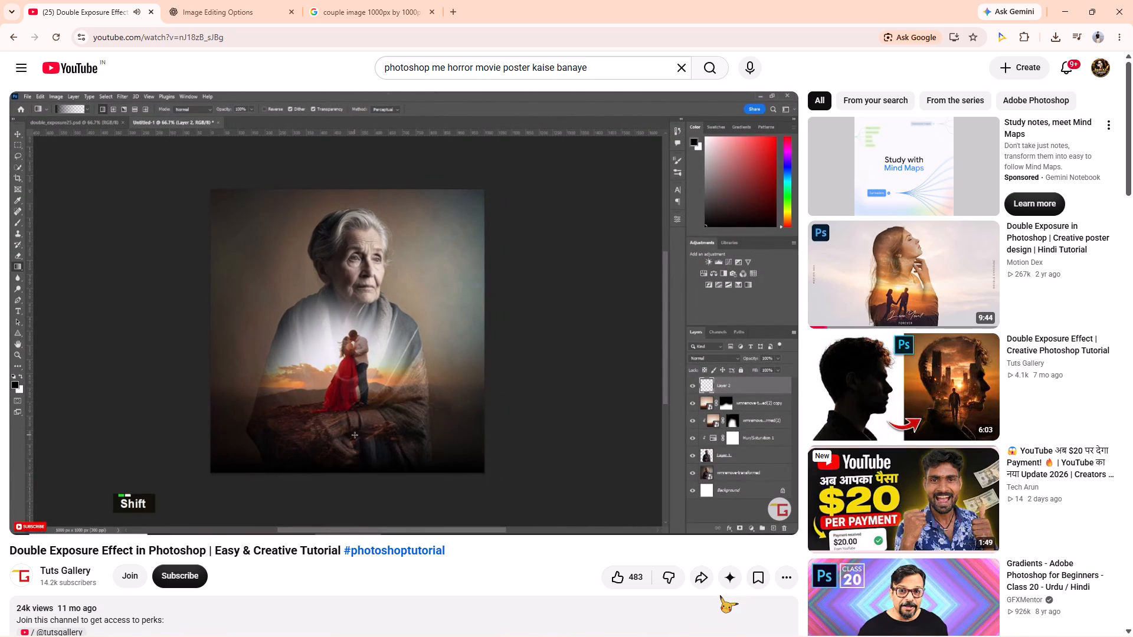
# Replay the tutorial section on drawing the black gradient upward from the image's bottom edge.
pyautogui.press('Left')
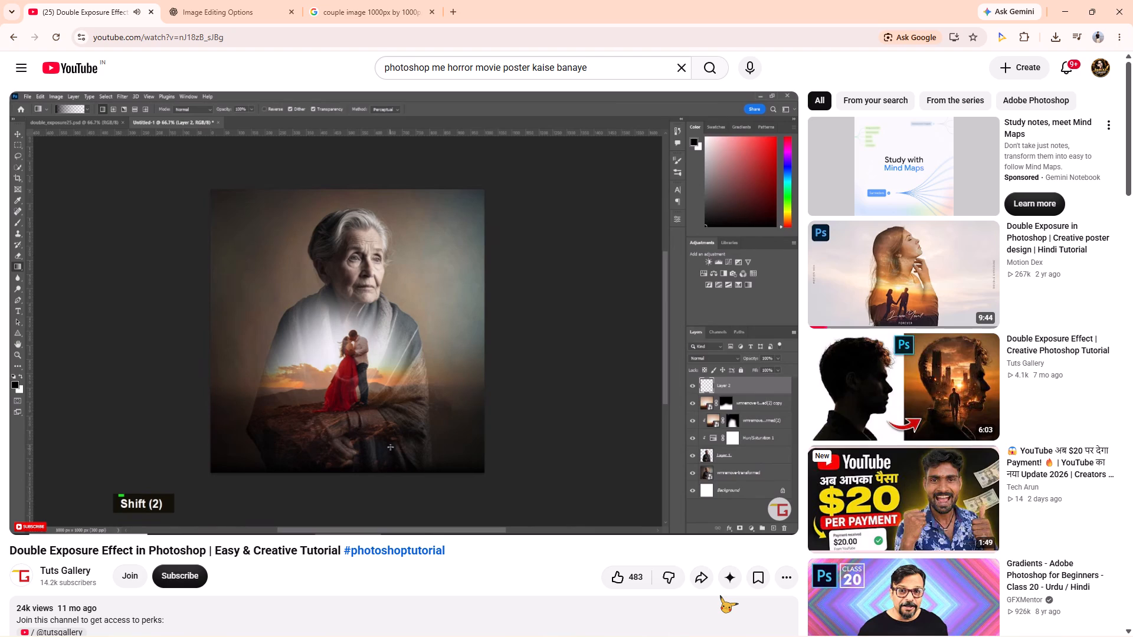
pyautogui.press('Left')
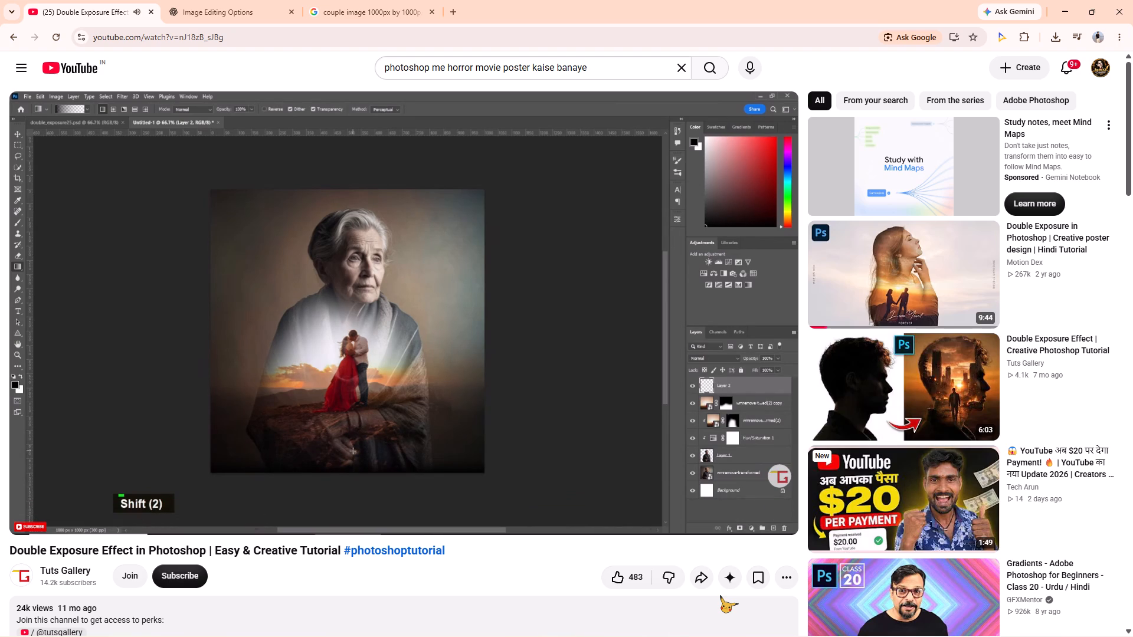
pyautogui.press('Left')
pyautogui.press('space')
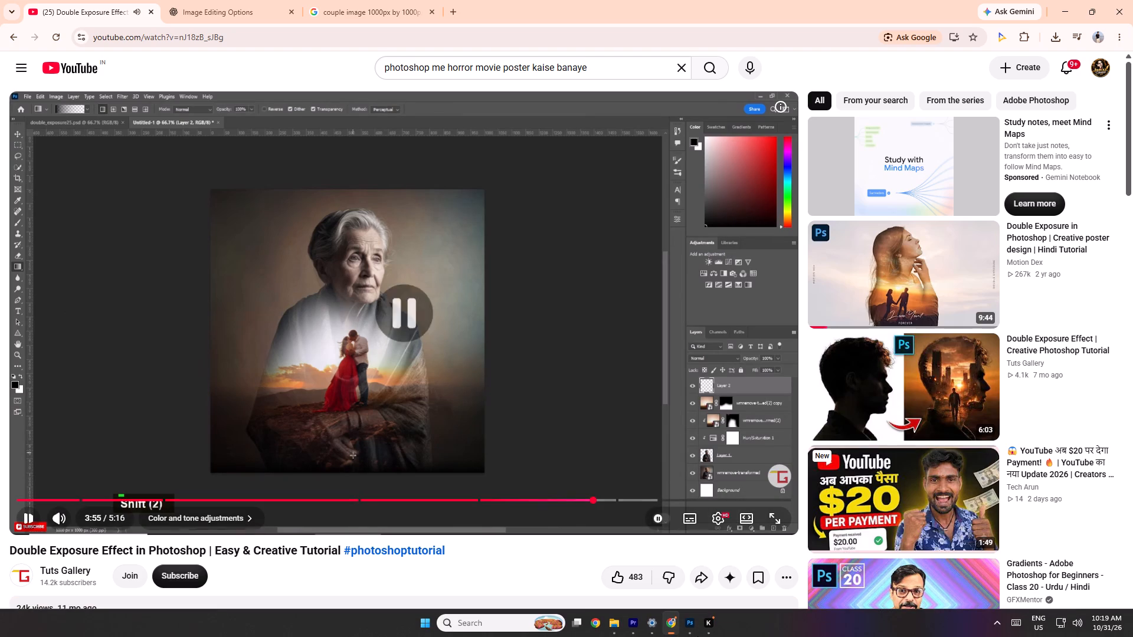
pyautogui.press('space')
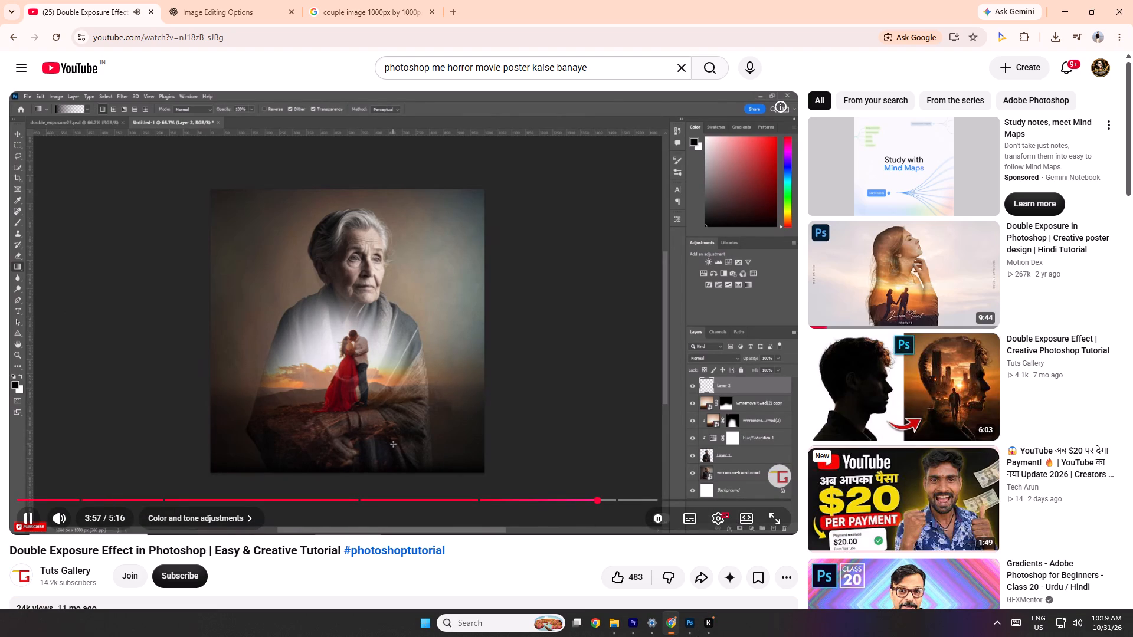
pyautogui.press('Left')
pyautogui.press('Left')
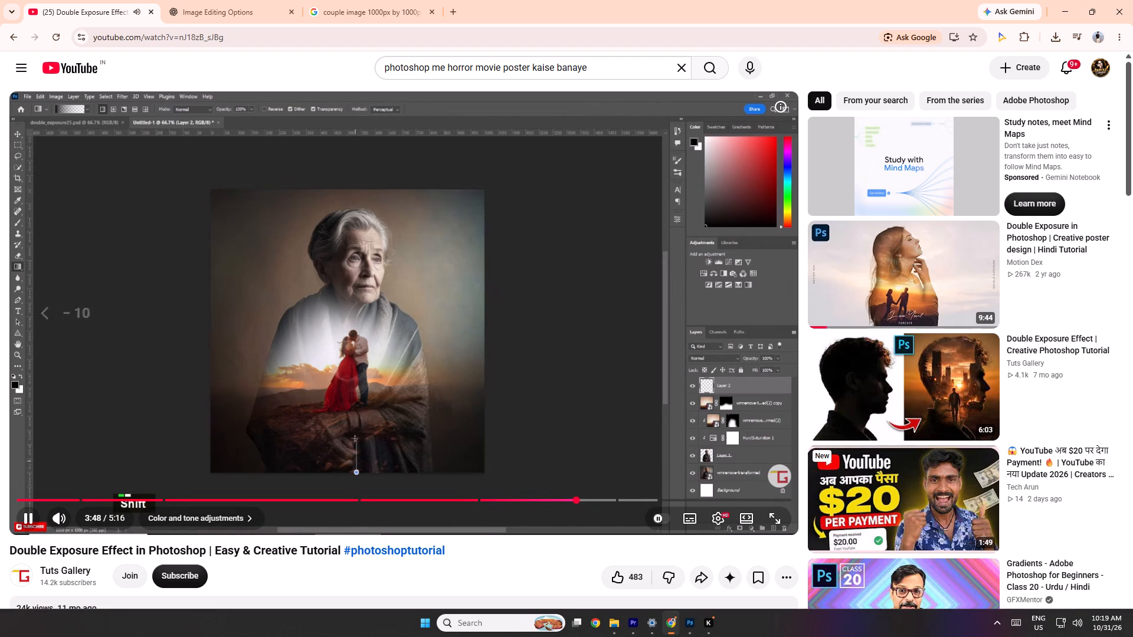
pyautogui.press('Left')
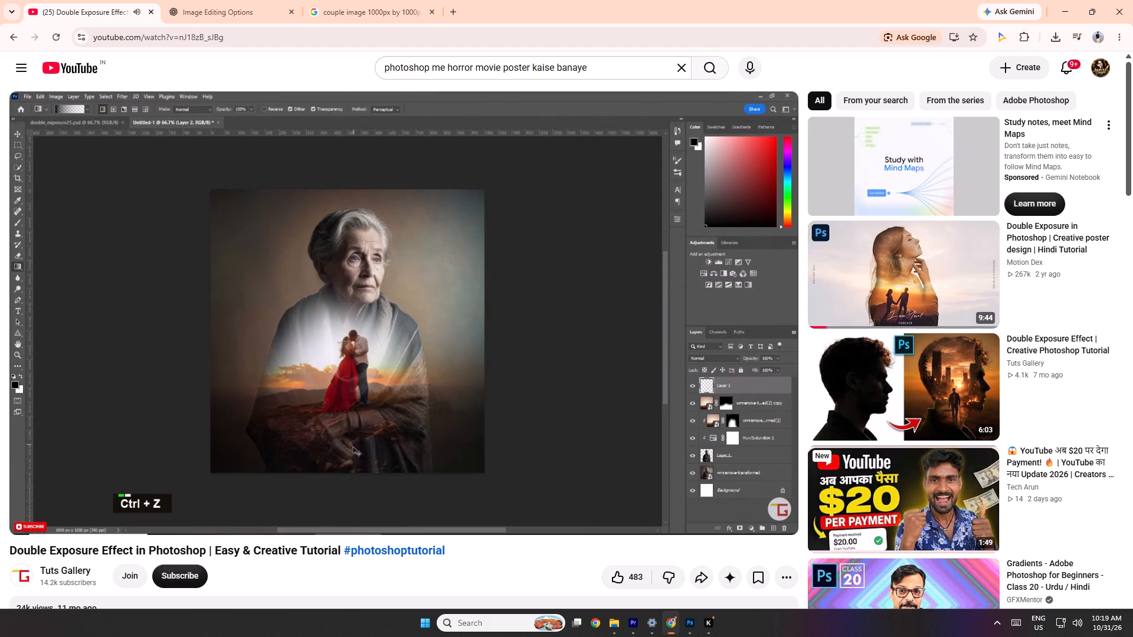
pyautogui.press('space')
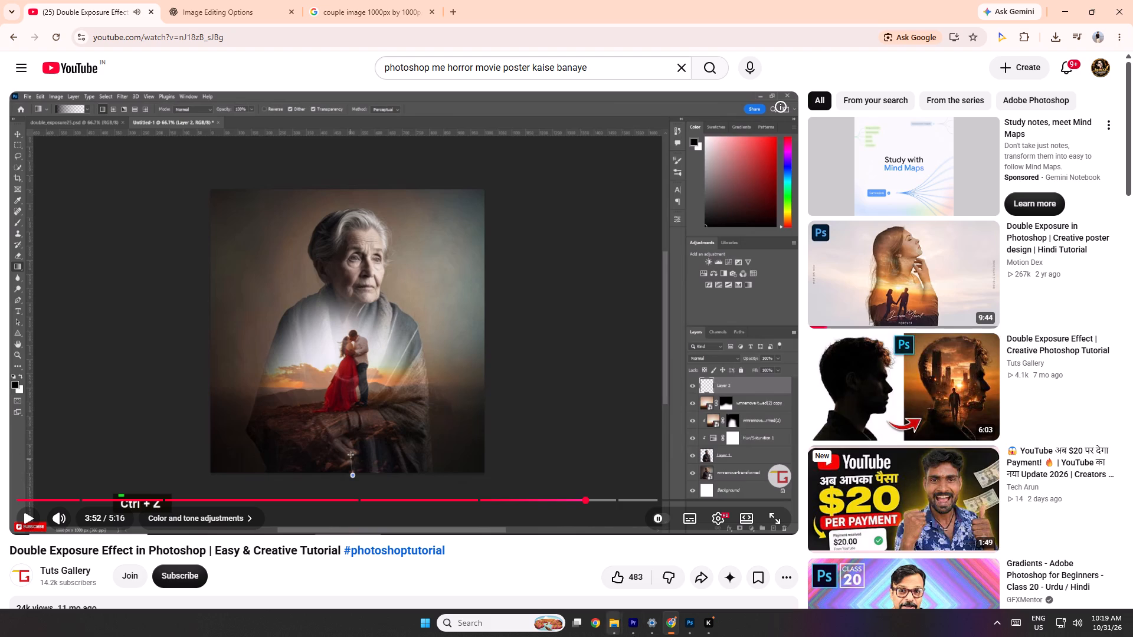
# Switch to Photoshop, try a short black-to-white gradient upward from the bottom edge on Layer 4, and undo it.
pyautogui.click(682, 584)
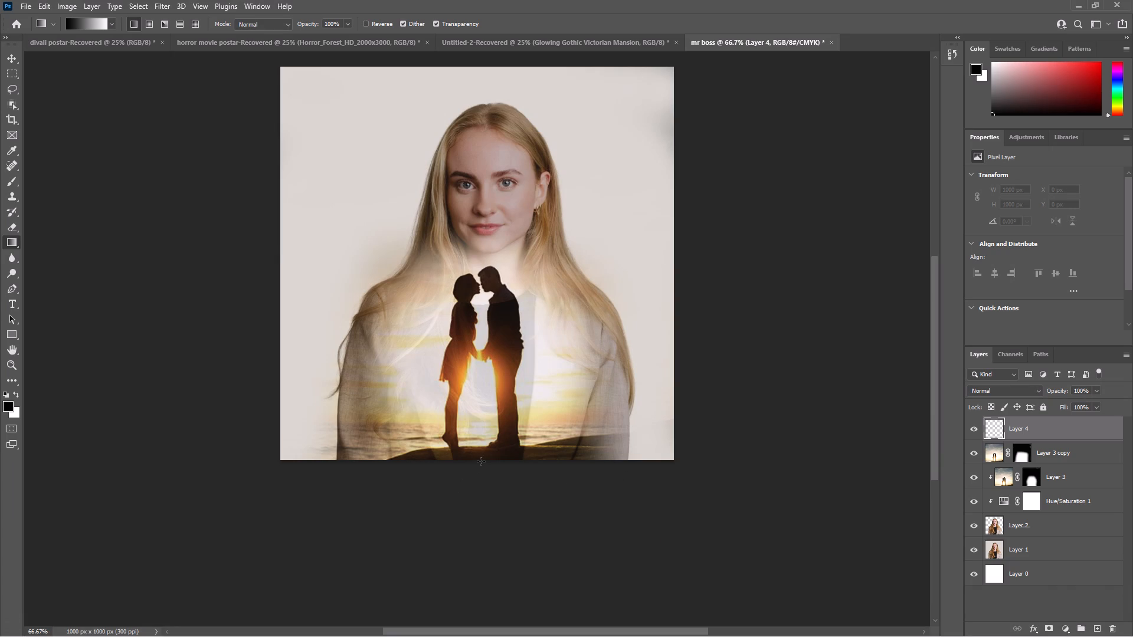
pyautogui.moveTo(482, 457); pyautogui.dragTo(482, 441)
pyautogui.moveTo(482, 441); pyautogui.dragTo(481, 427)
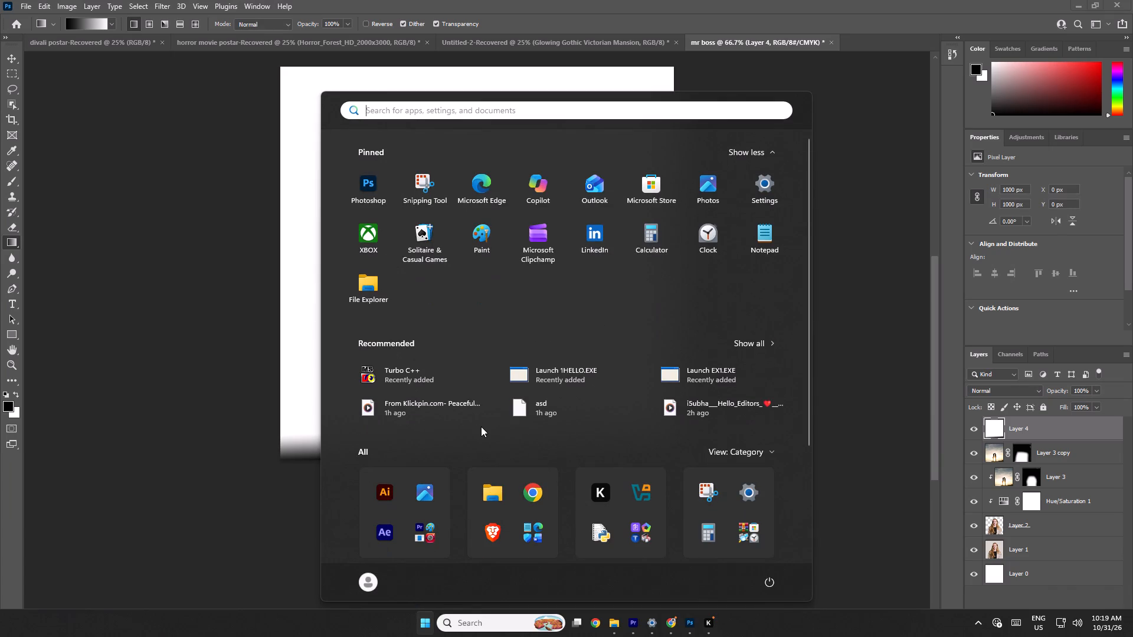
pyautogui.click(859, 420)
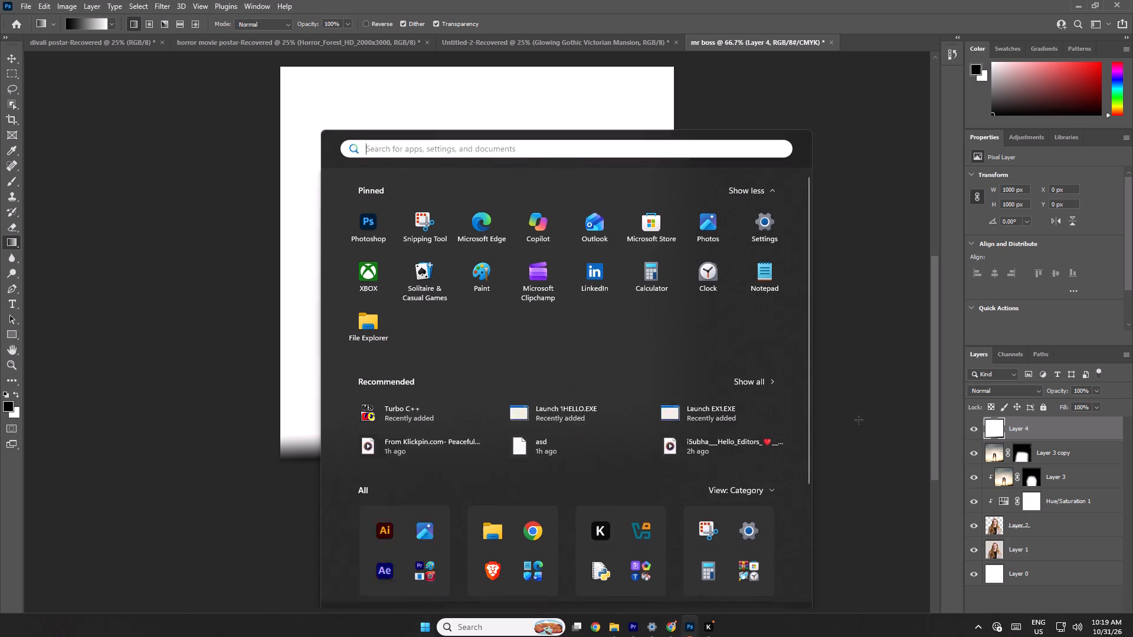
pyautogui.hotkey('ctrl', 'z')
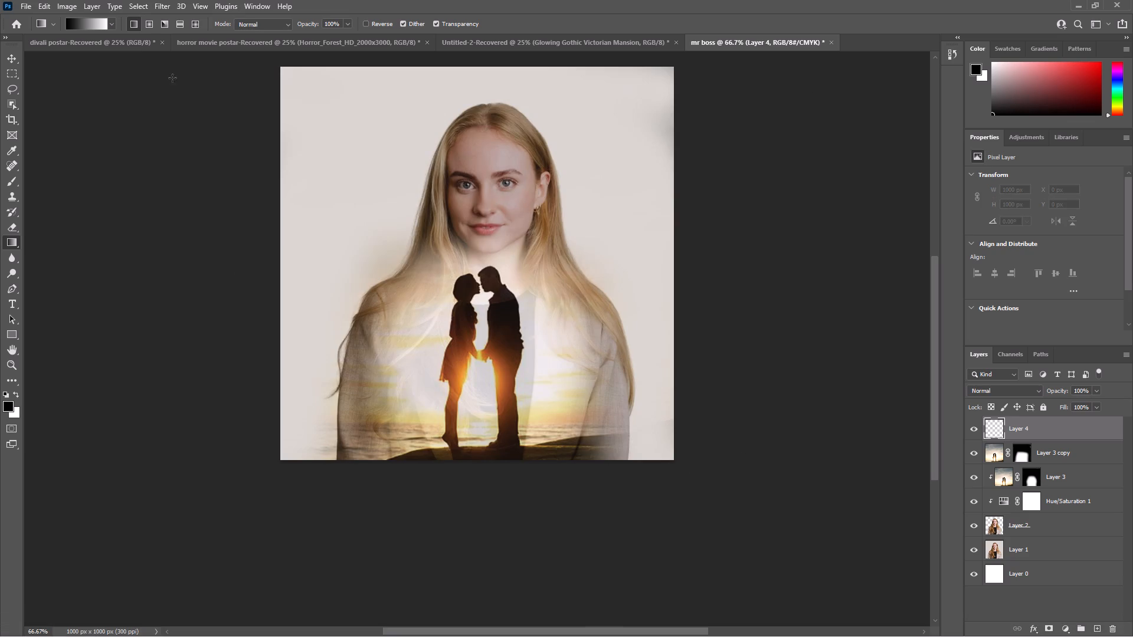
# Reset the Gradient tool to its default settings.
pyautogui.click(114, 21)
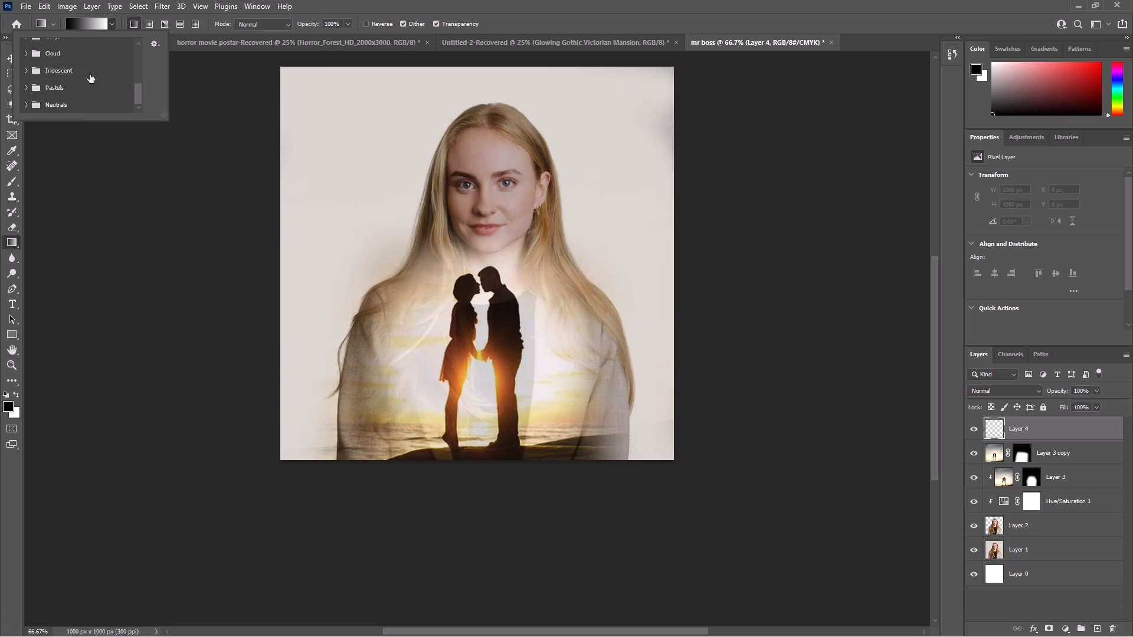
pyautogui.click(153, 206)
pyautogui.click(51, 23)
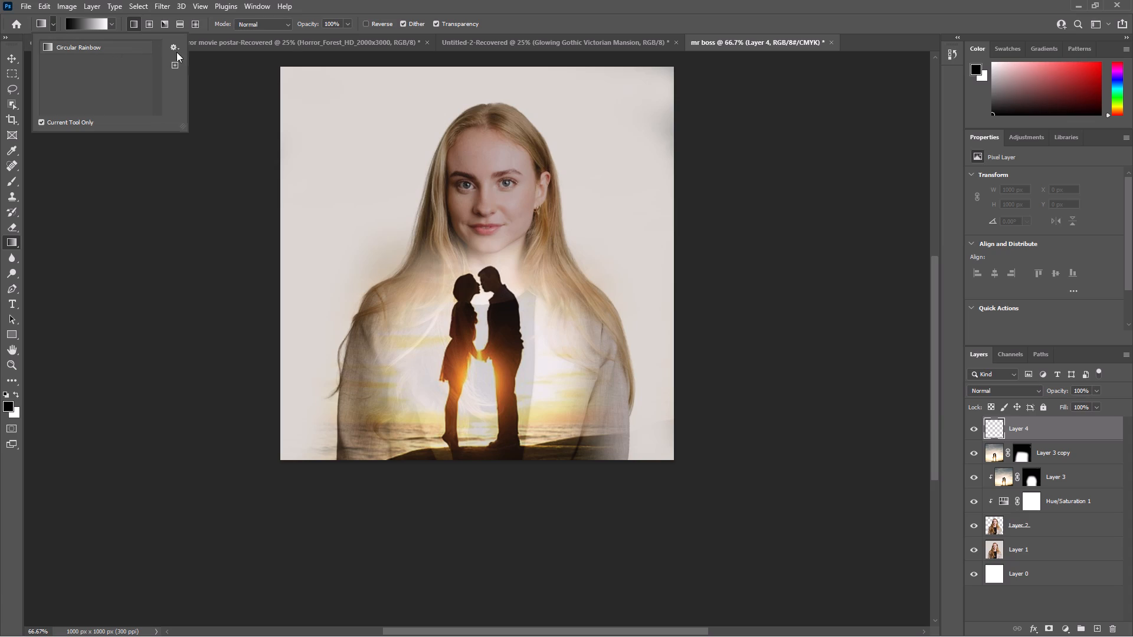
pyautogui.click(176, 48)
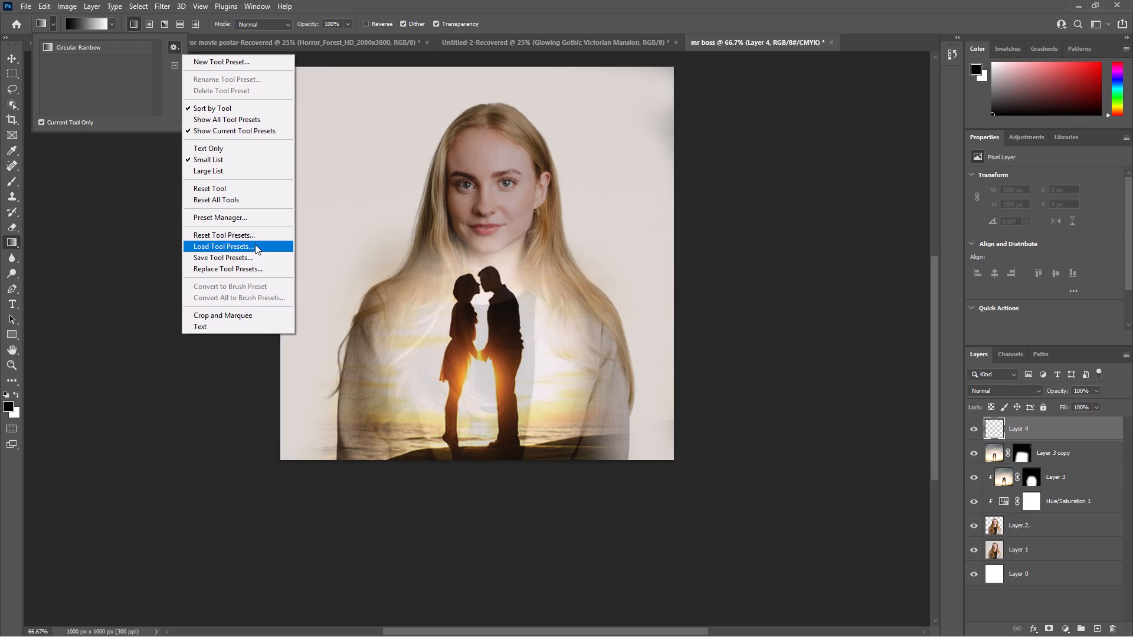
pyautogui.click(243, 189)
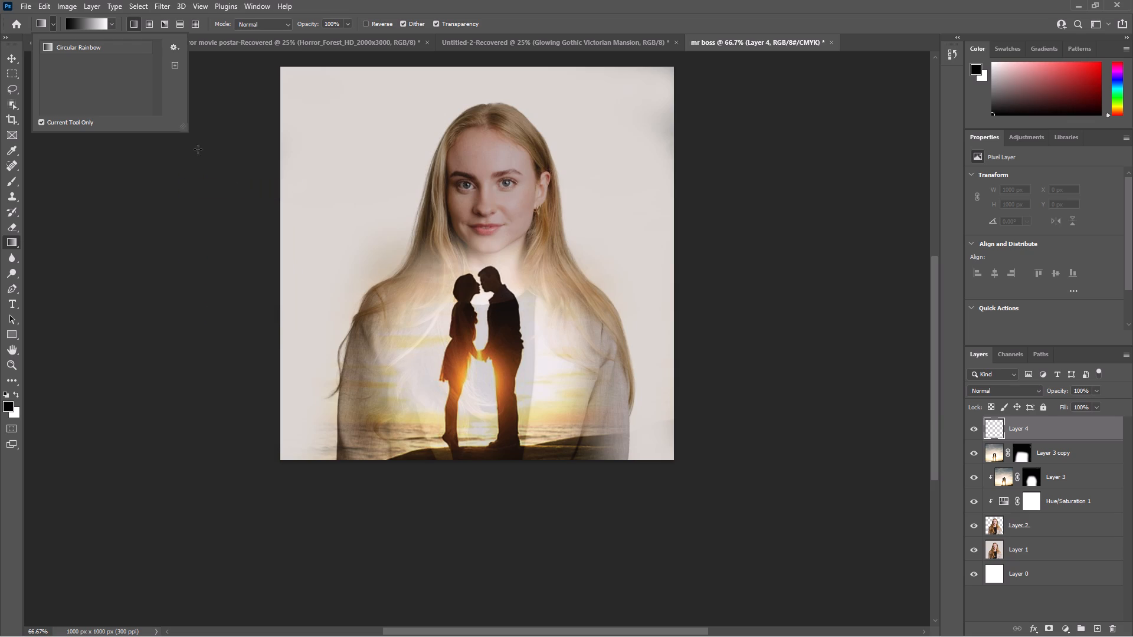
pyautogui.click(237, 152)
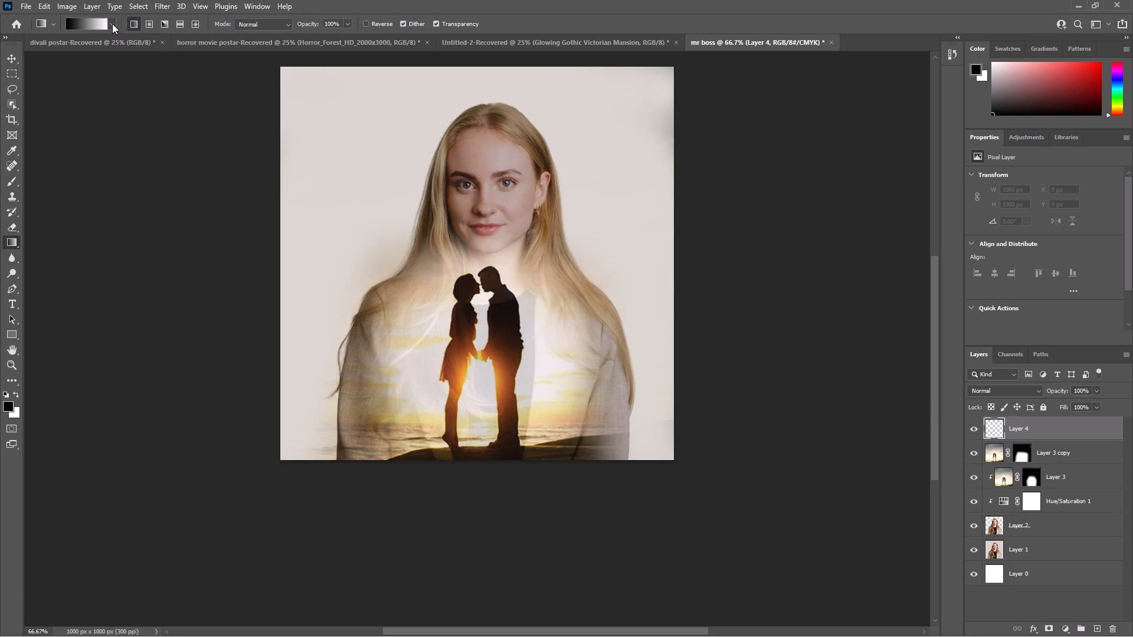
# Using the black-to-transparent preset from the Basics group, draw a linear gradient about 81 px high up from the bottom edge on Layer 4.
pyautogui.click(109, 22)
pyautogui.scroll(5, 94, 73)
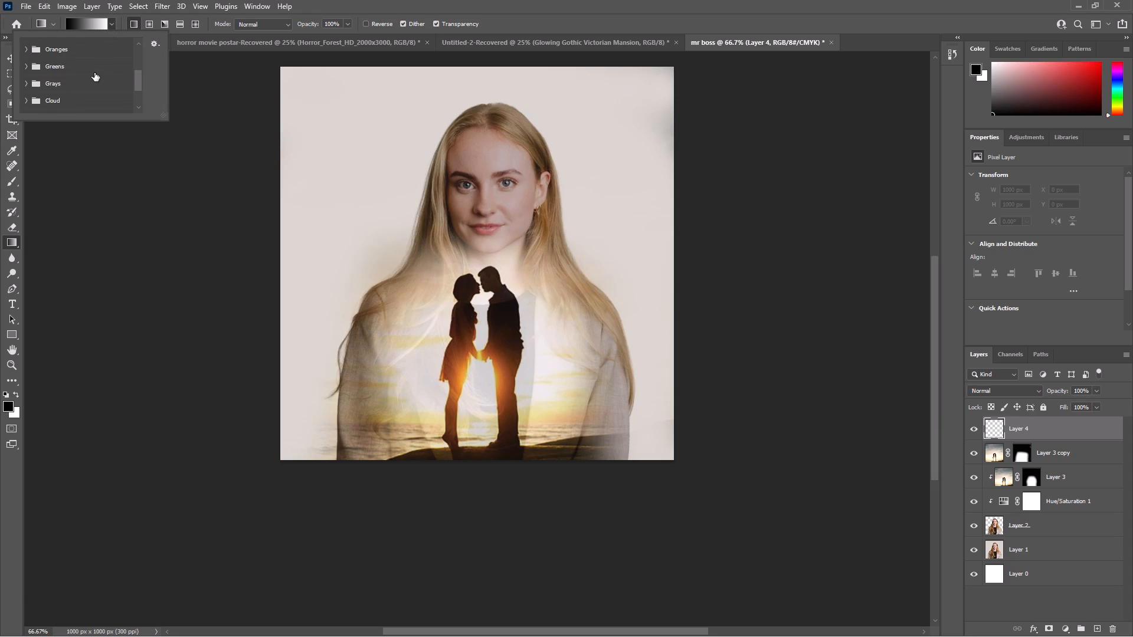
pyautogui.scroll(-18, 94, 73)
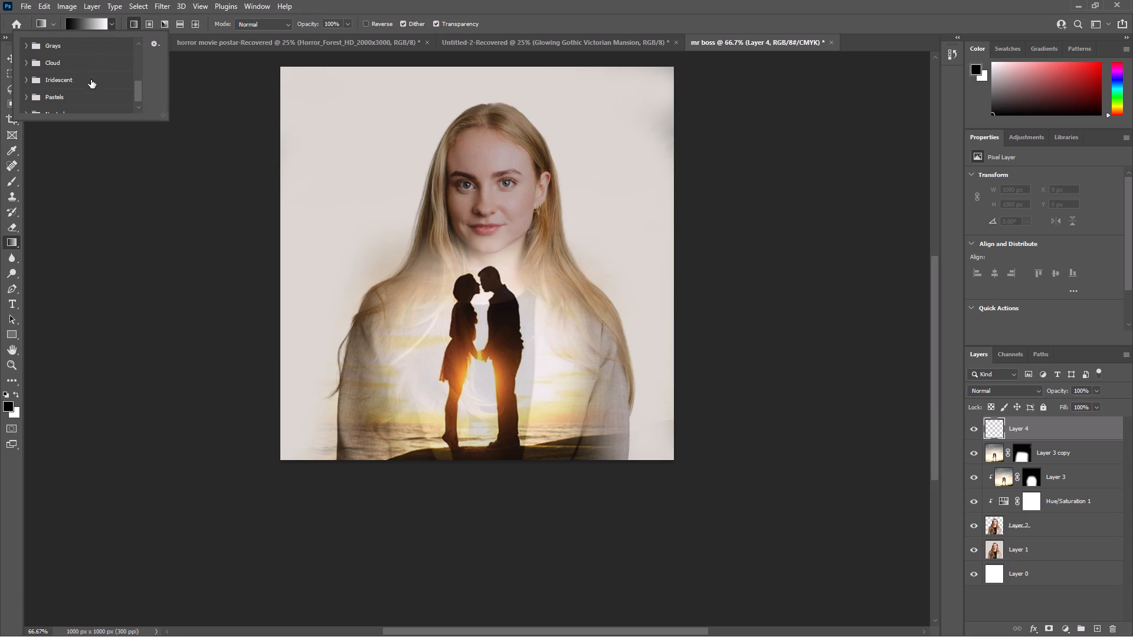
pyautogui.scroll(20, 91, 80)
pyautogui.scroll(11, 91, 80)
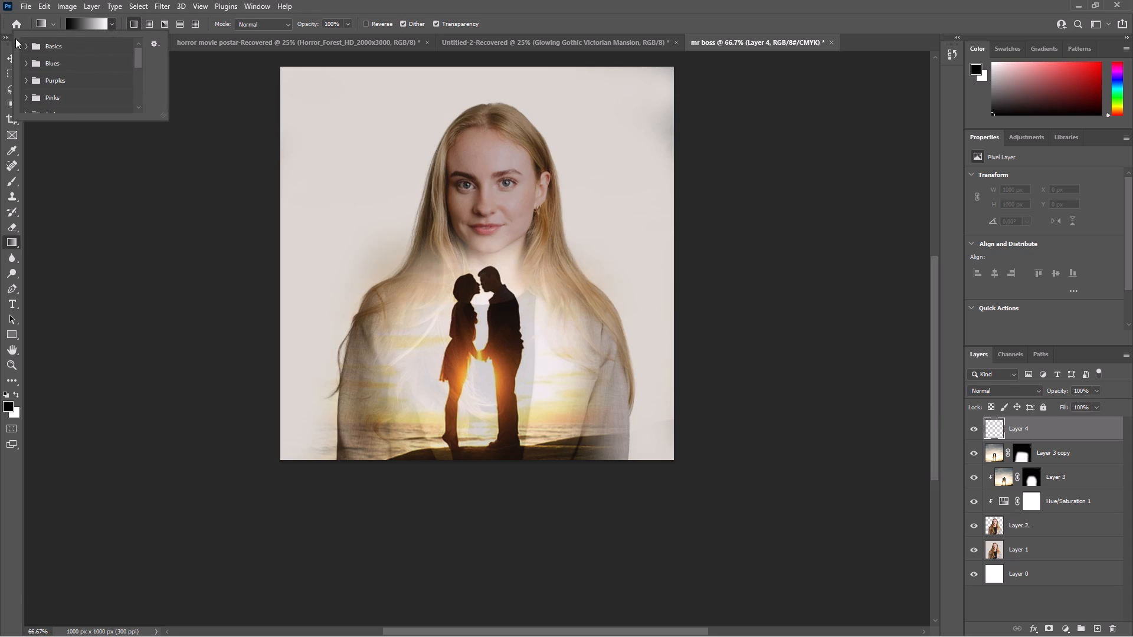
pyautogui.click(26, 44)
pyautogui.click(58, 64)
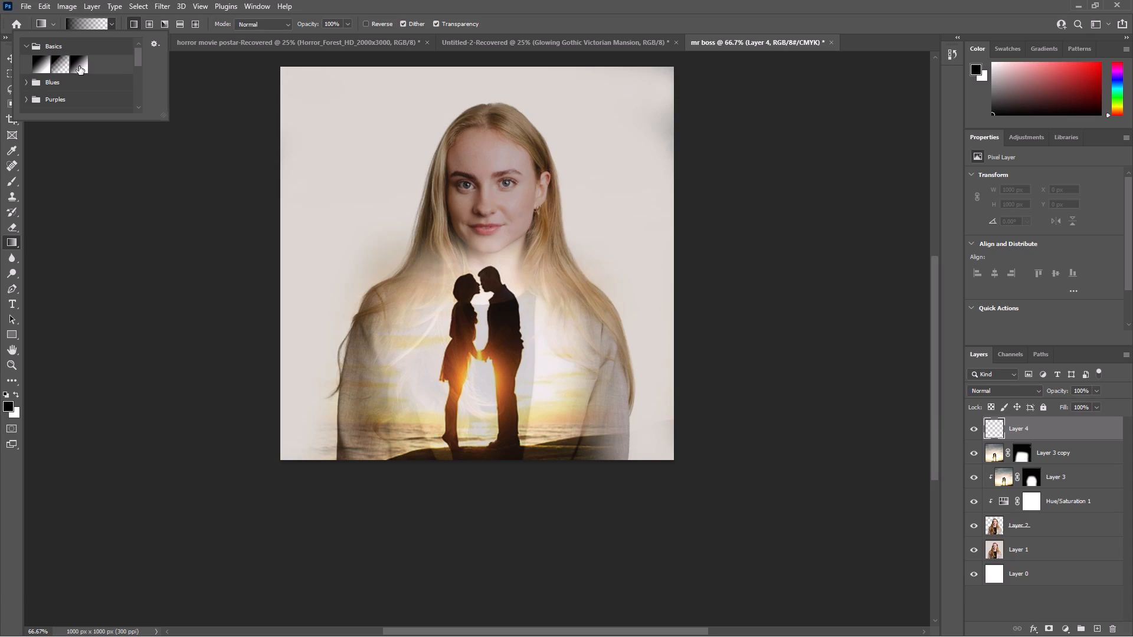
pyautogui.click(214, 91)
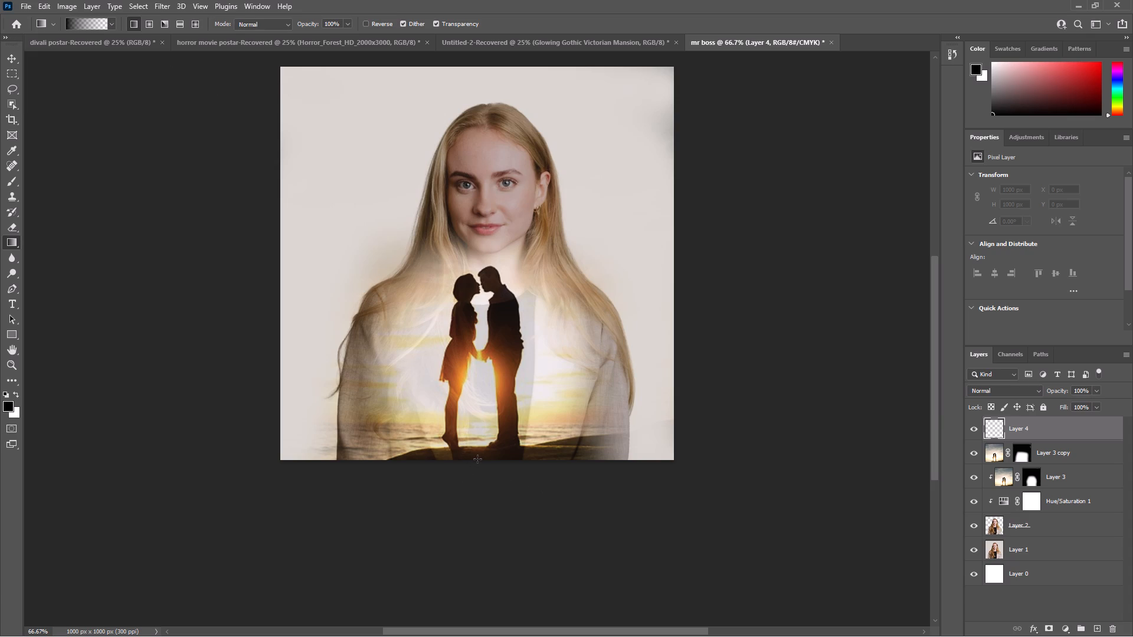
pyautogui.keyDown('shift'); pyautogui.moveTo(477, 459); pyautogui.dragTo(480, 428); pyautogui.keyUp('shift')
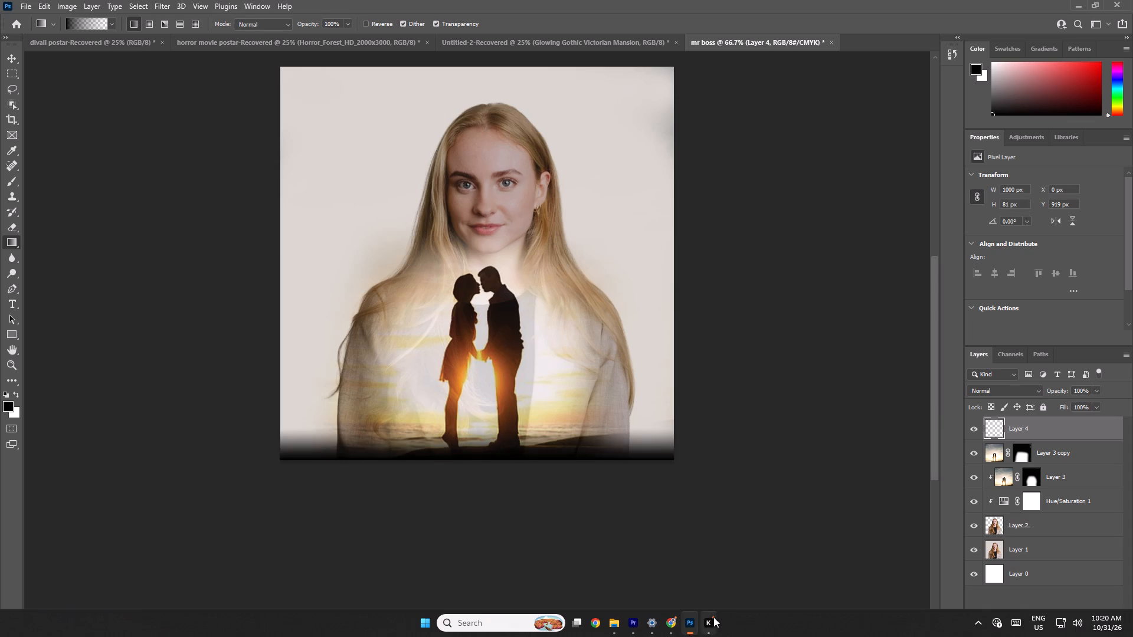
# Switch to the Chrome tutorial and watch how the bottom-edge gradient is finished for comparison.
pyautogui.moveTo(669, 620); pyautogui.dragTo(662, 568)
pyautogui.click(674, 623)
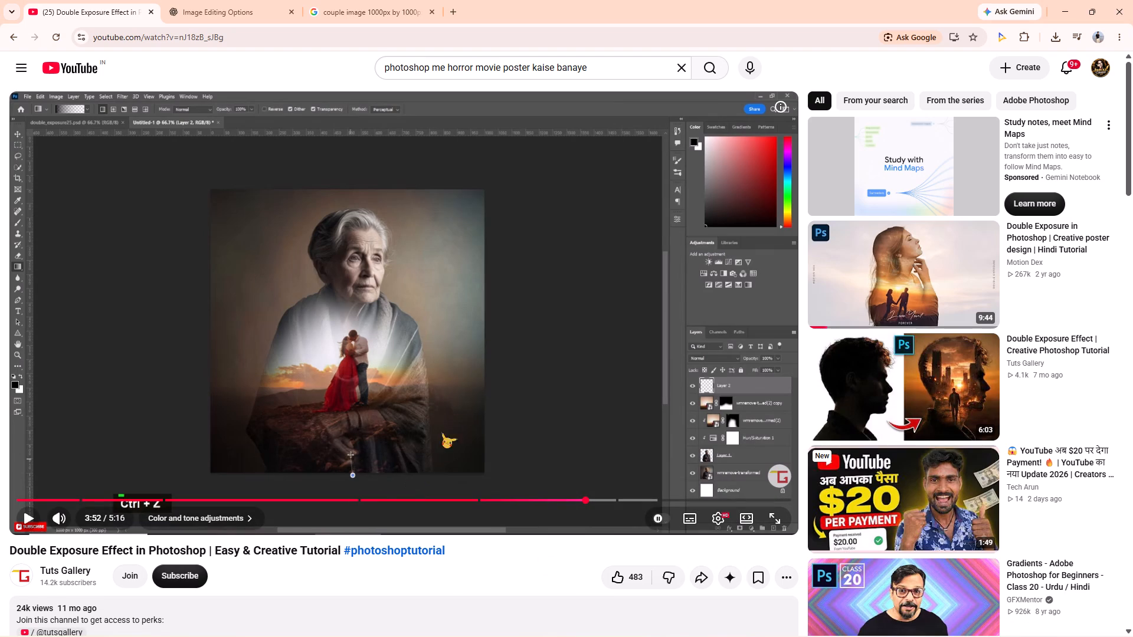
pyautogui.press('space')
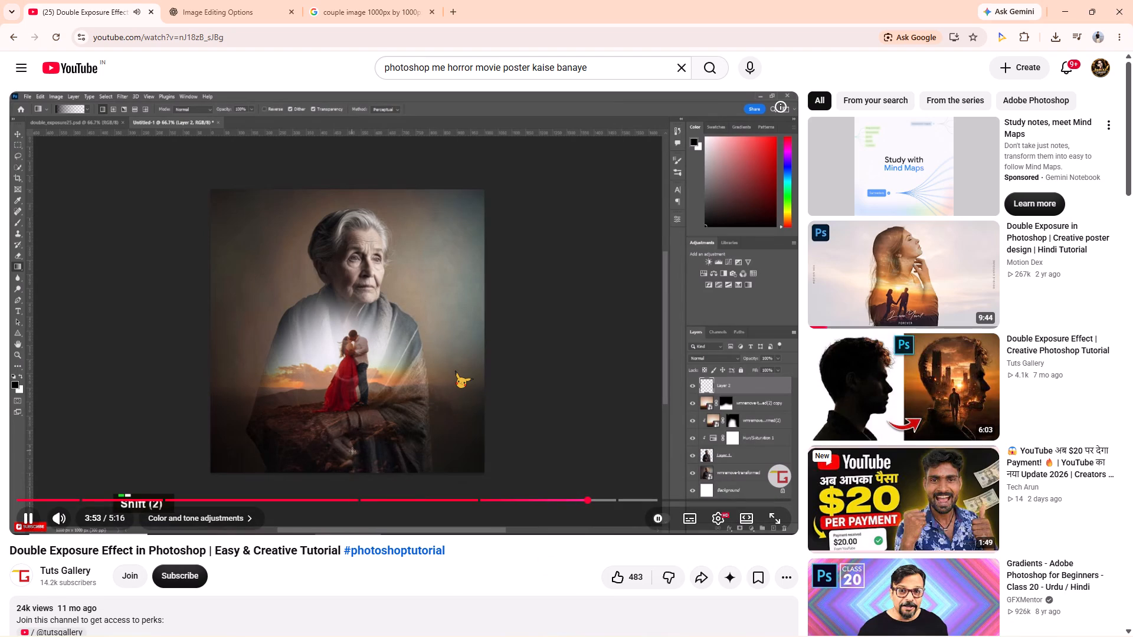
pyautogui.press('space')
pyautogui.press('space')
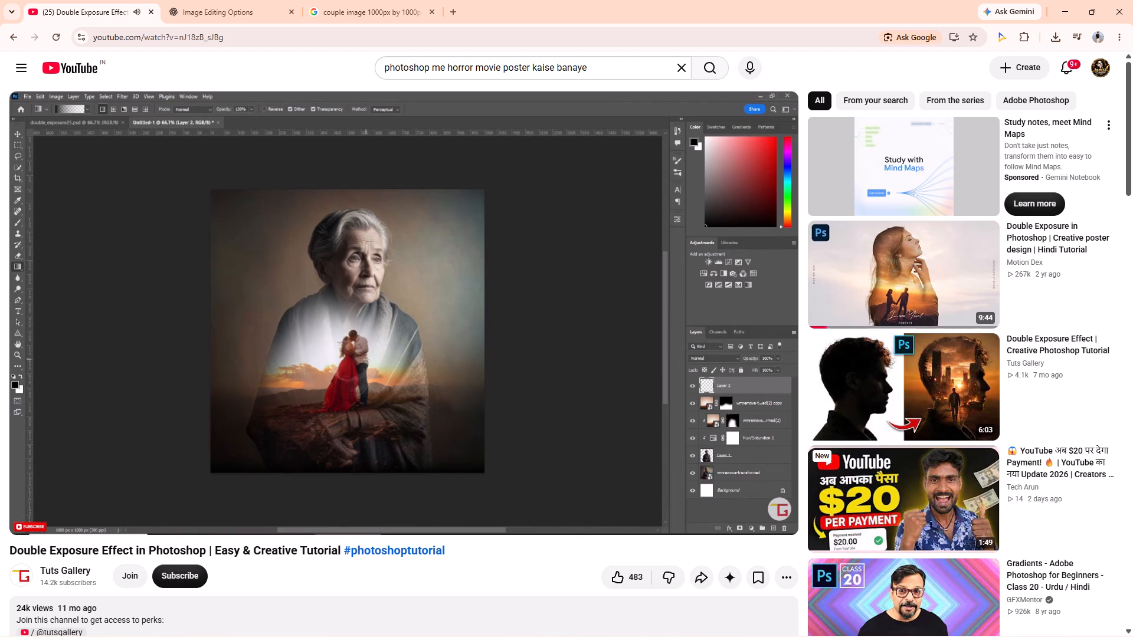
pyautogui.press('space')
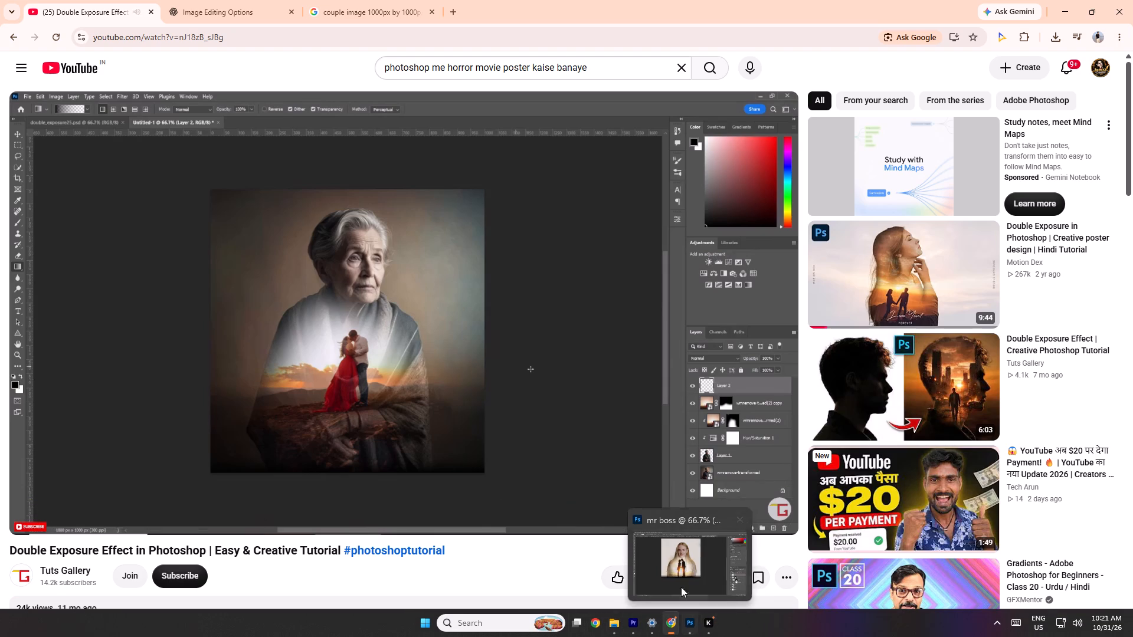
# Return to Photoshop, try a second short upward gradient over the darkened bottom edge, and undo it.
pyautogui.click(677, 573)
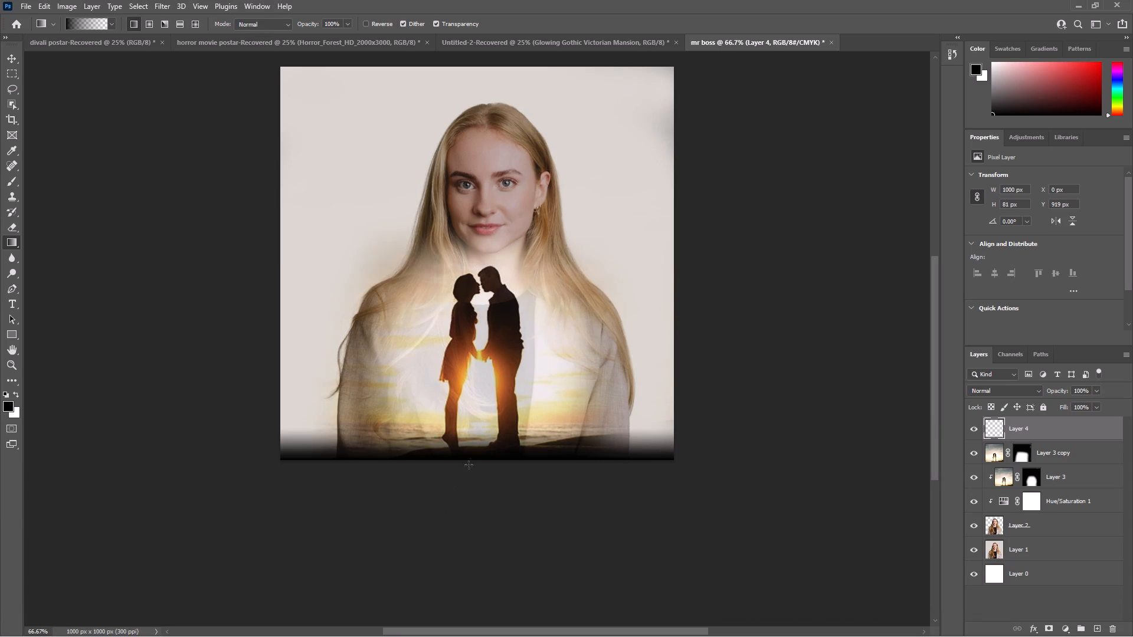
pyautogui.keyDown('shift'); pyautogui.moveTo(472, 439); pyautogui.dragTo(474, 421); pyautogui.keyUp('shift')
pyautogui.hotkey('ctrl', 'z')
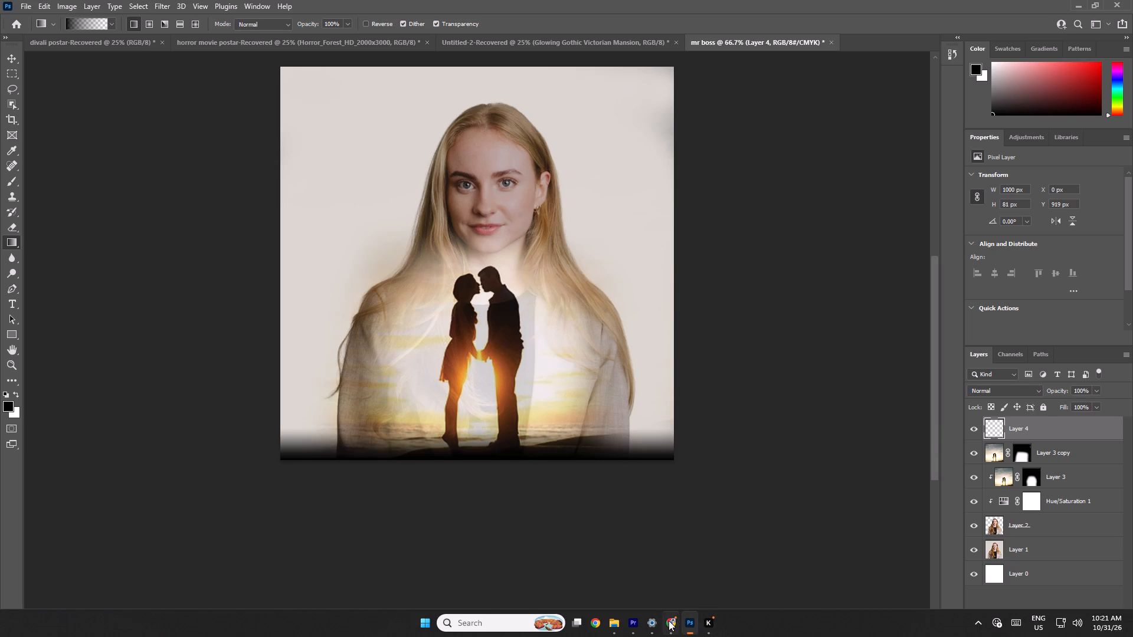
# Switch back to the Chrome tutorial and watch how the birds are added above the couple in the final elements section.
pyautogui.click(648, 573)
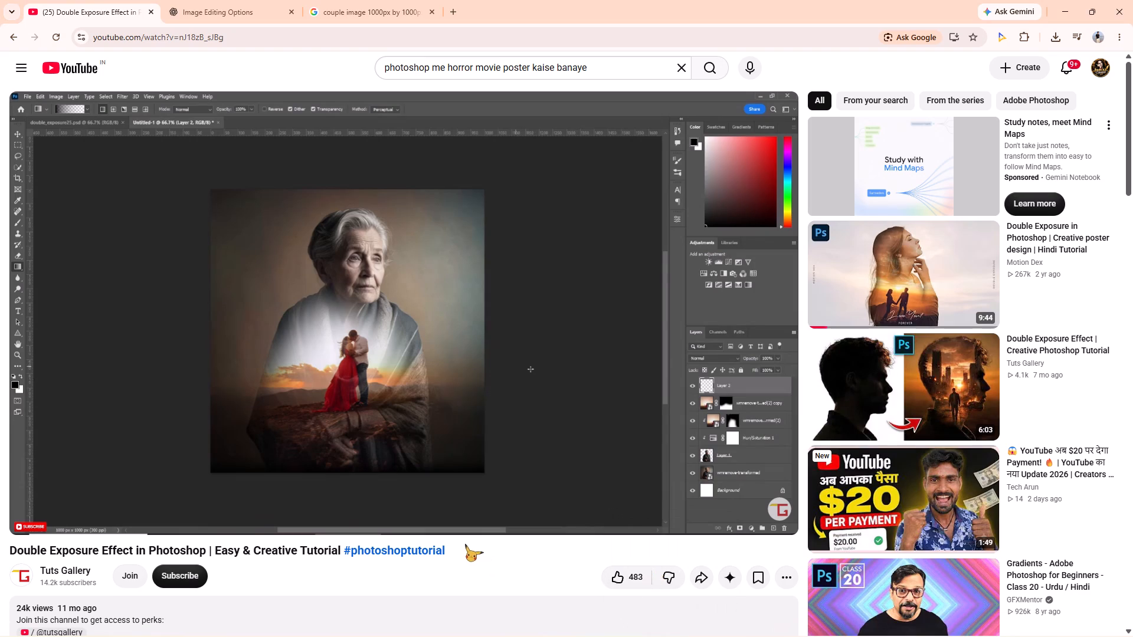
pyautogui.press('space')
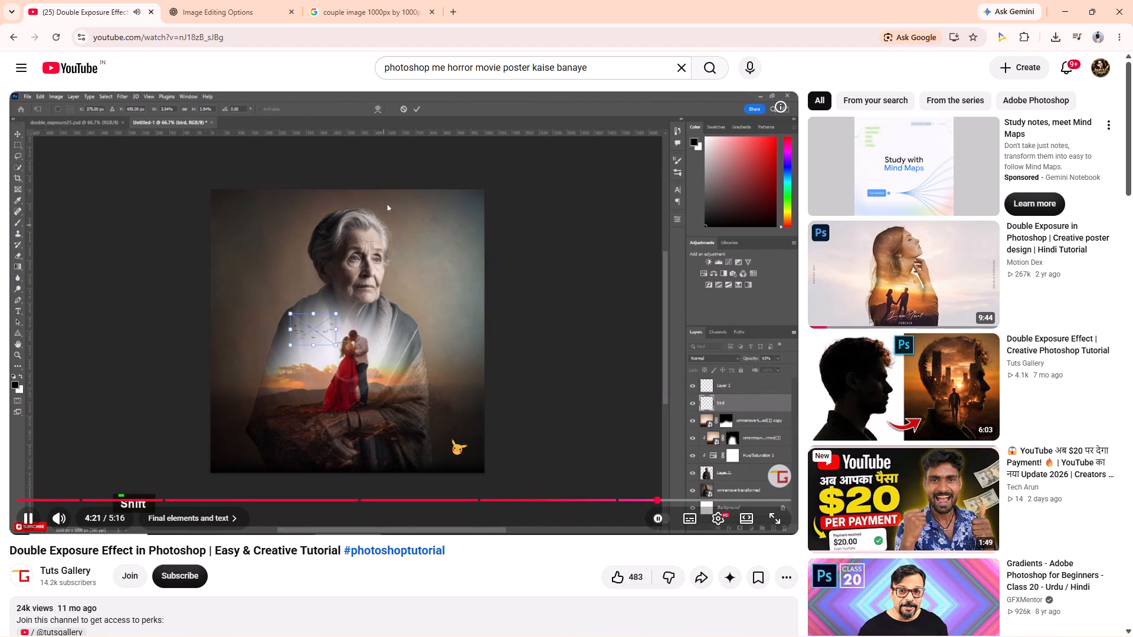
pyautogui.press('space')
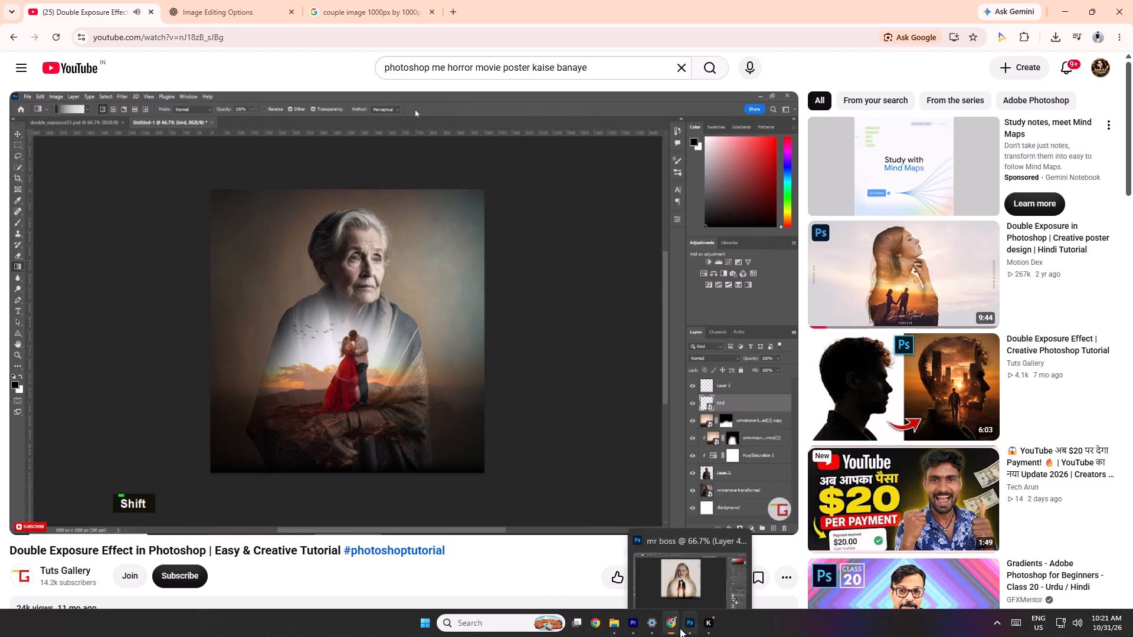
# Continue the tutorial briefly to watch the layer arrangement around the bird layer in the final elements section.
pyautogui.press('space')
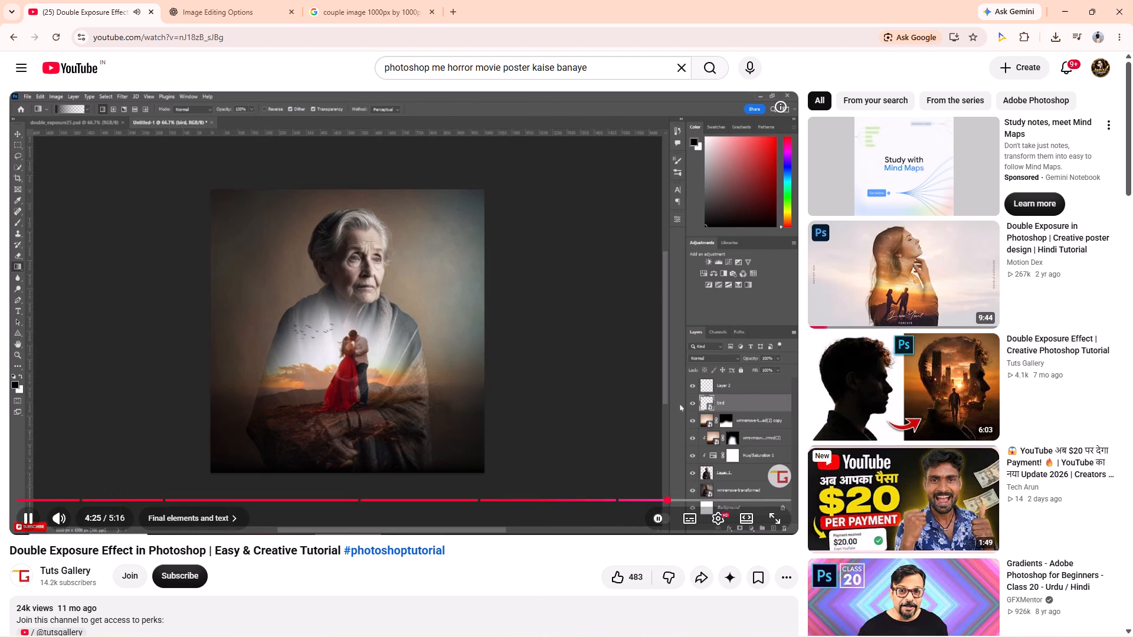
pyautogui.press('space')
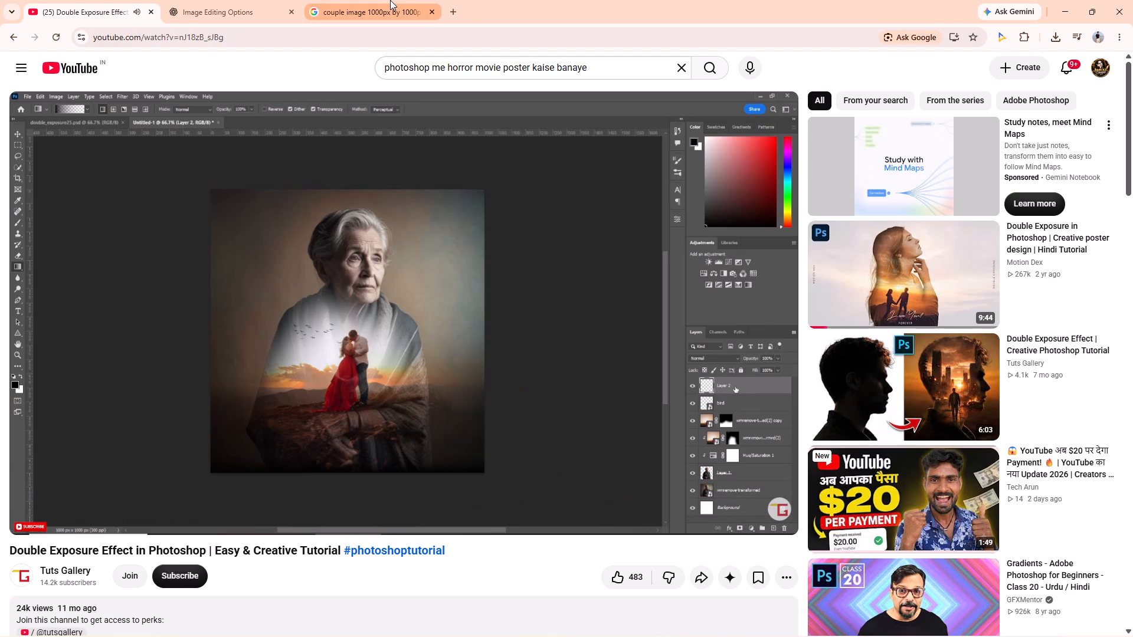
# Search Google in a new tab for birds images, refining the query to birds images png.
pyautogui.click(454, 13)
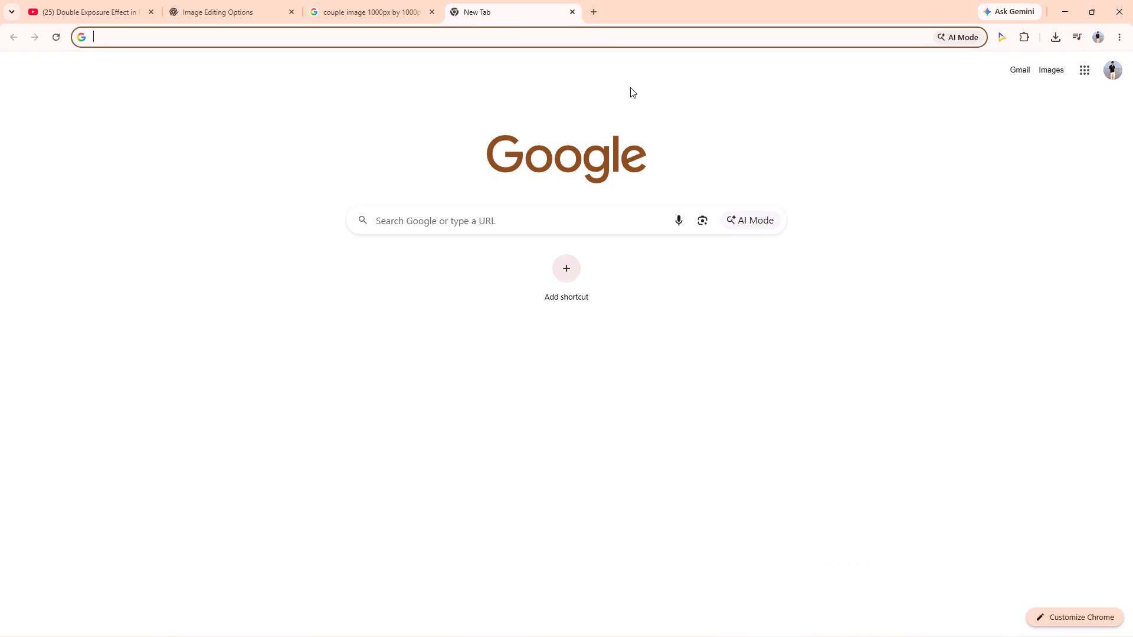
pyautogui.press('b')
pyautogui.write('ird')
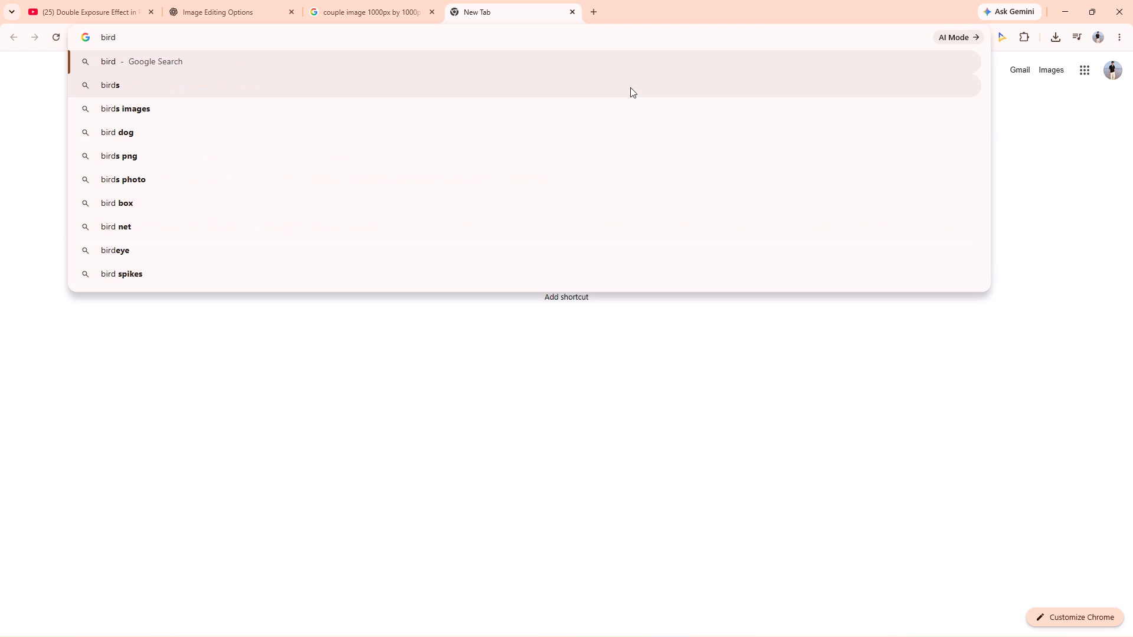
pyautogui.press('Down')
pyautogui.press('Down')
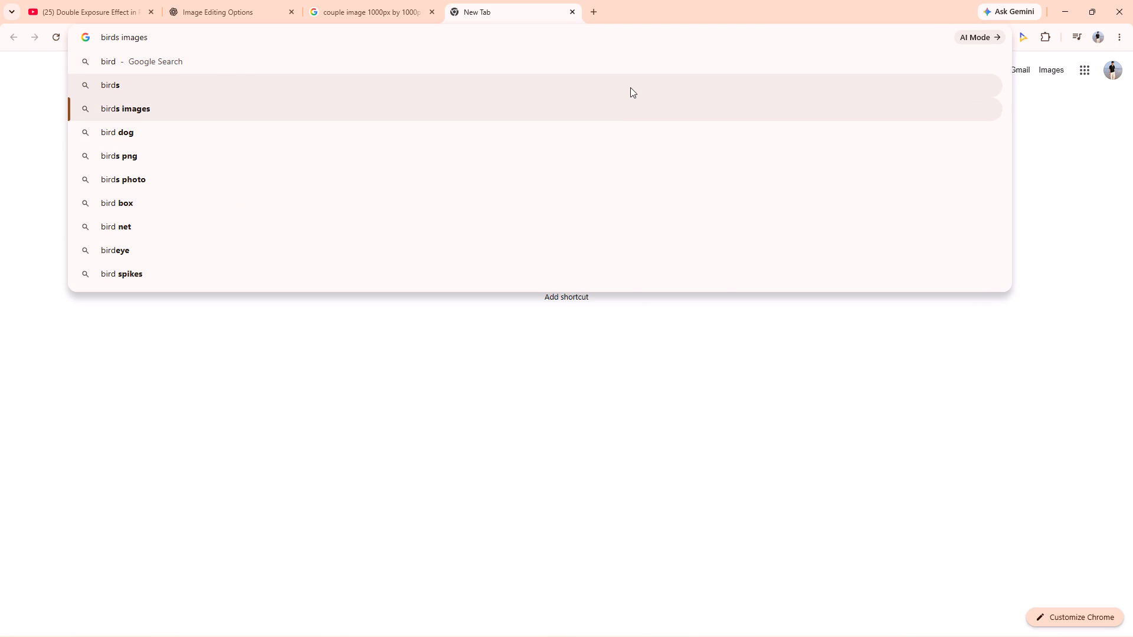
pyautogui.press('Return')
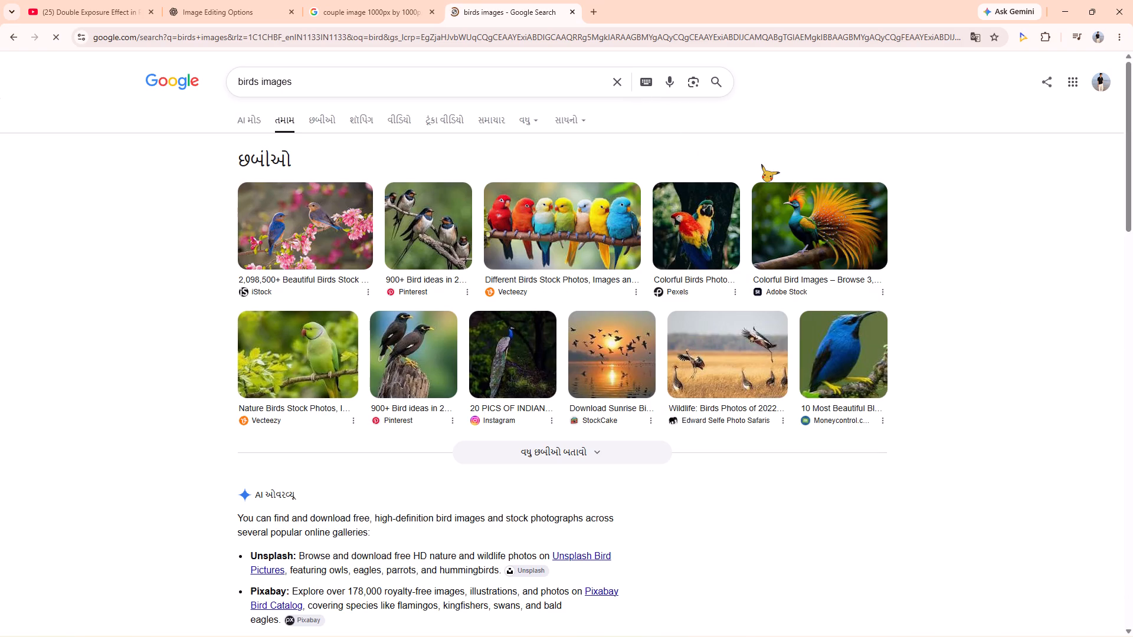
pyautogui.click(355, 82)
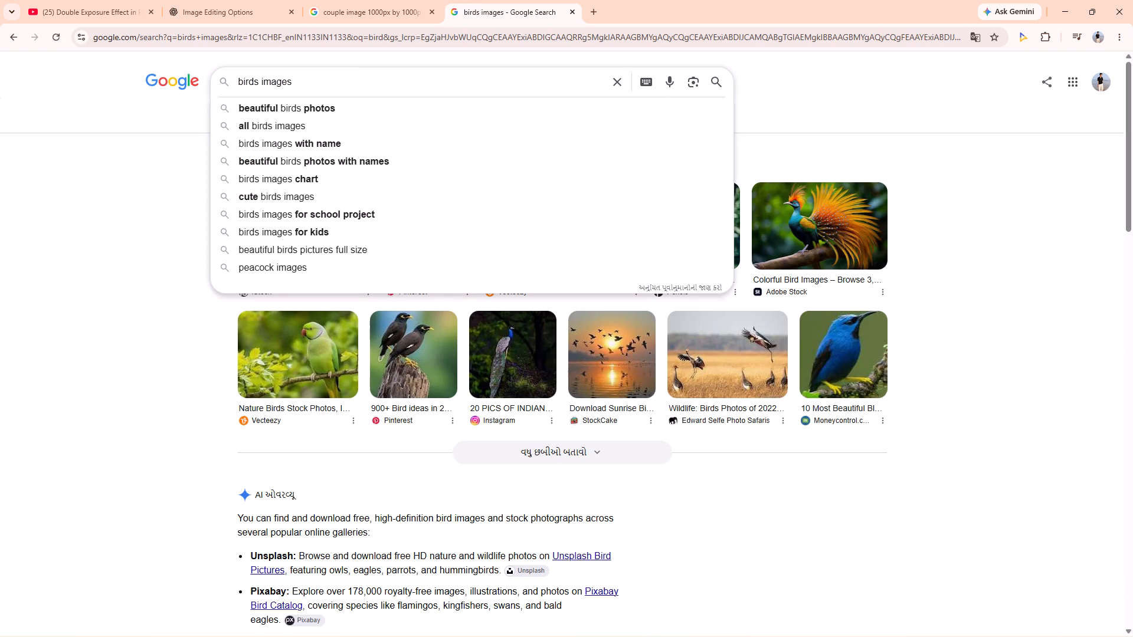
pyautogui.press('space')
pyautogui.write('png')
pyautogui.press('Return')
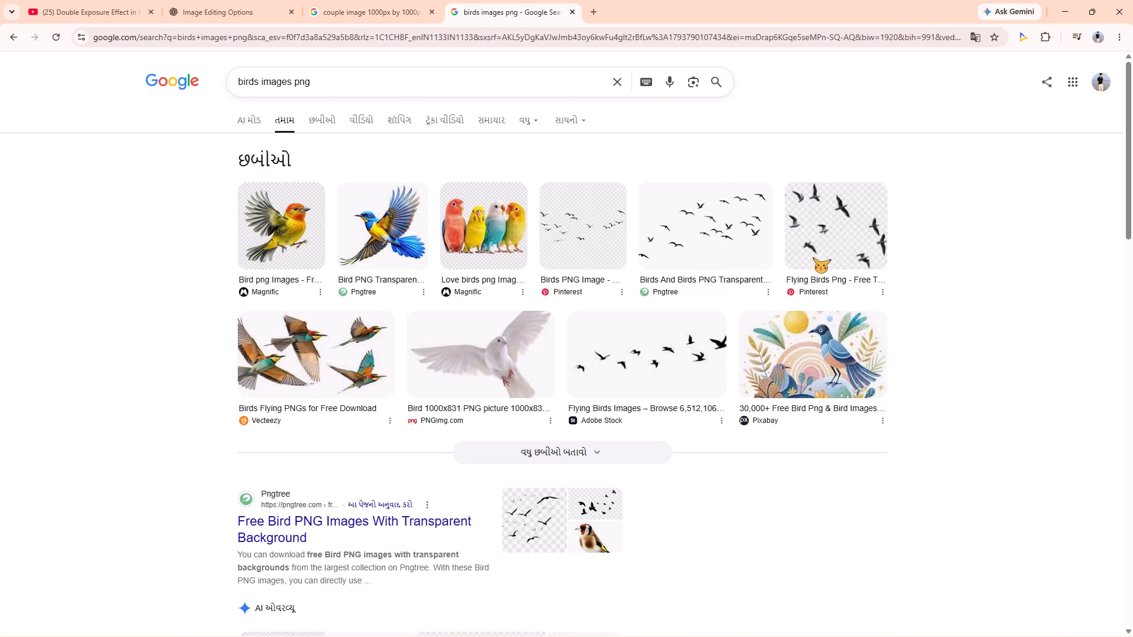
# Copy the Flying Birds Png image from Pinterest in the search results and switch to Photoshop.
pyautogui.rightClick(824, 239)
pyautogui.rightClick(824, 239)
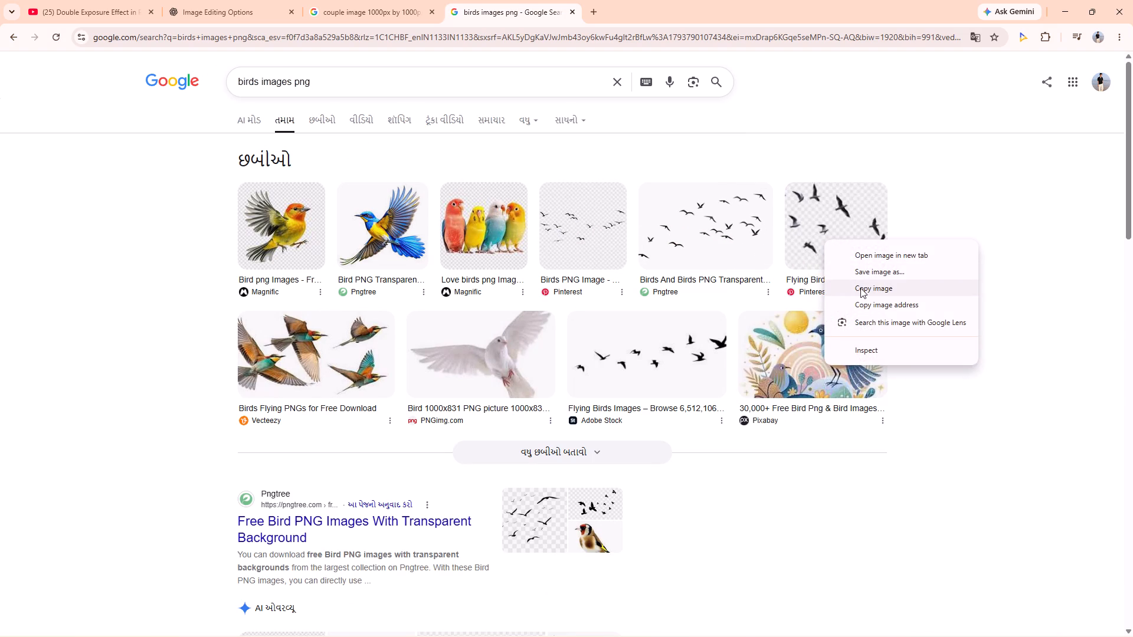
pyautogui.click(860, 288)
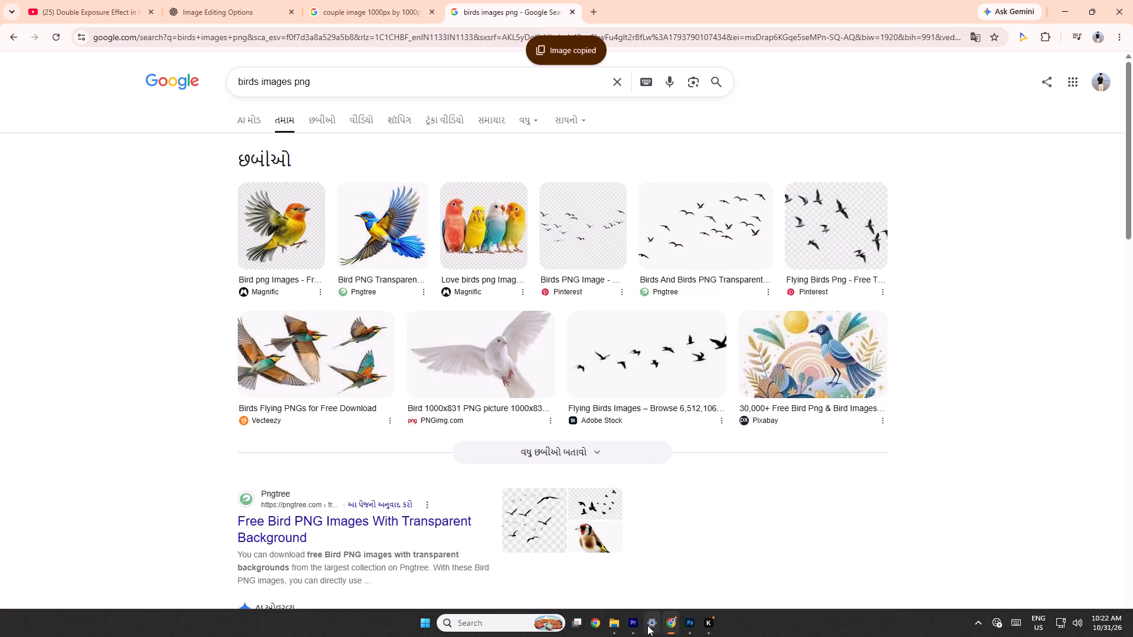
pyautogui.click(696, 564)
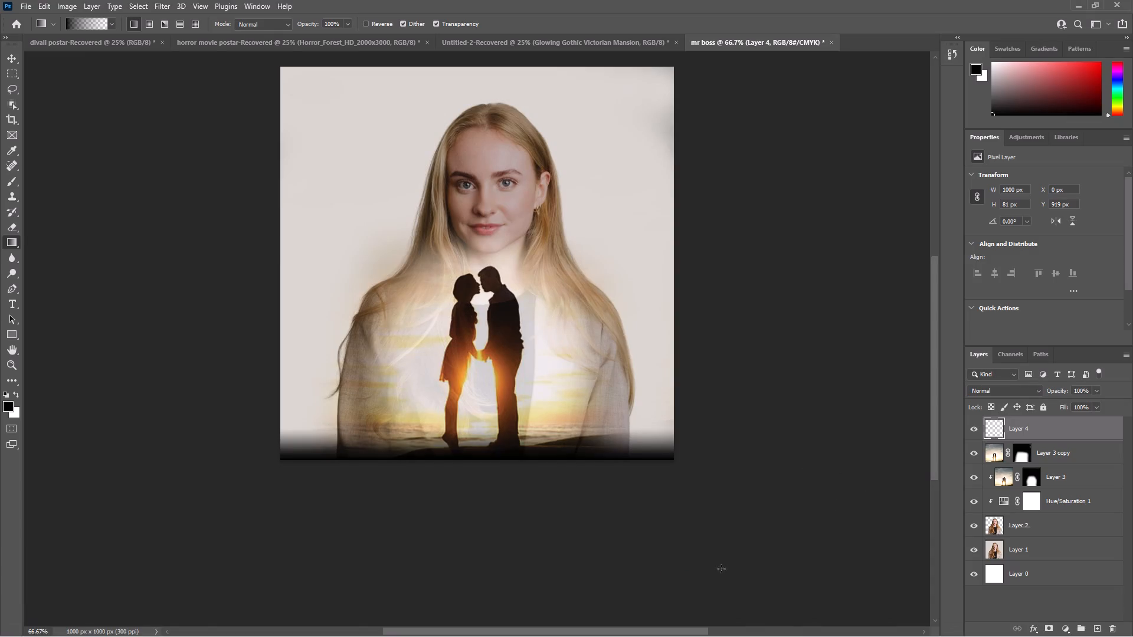
# Switch back to the Chrome tutorial and watch how the Love You FOREVER text is added below the couple.
pyautogui.click(671, 570)
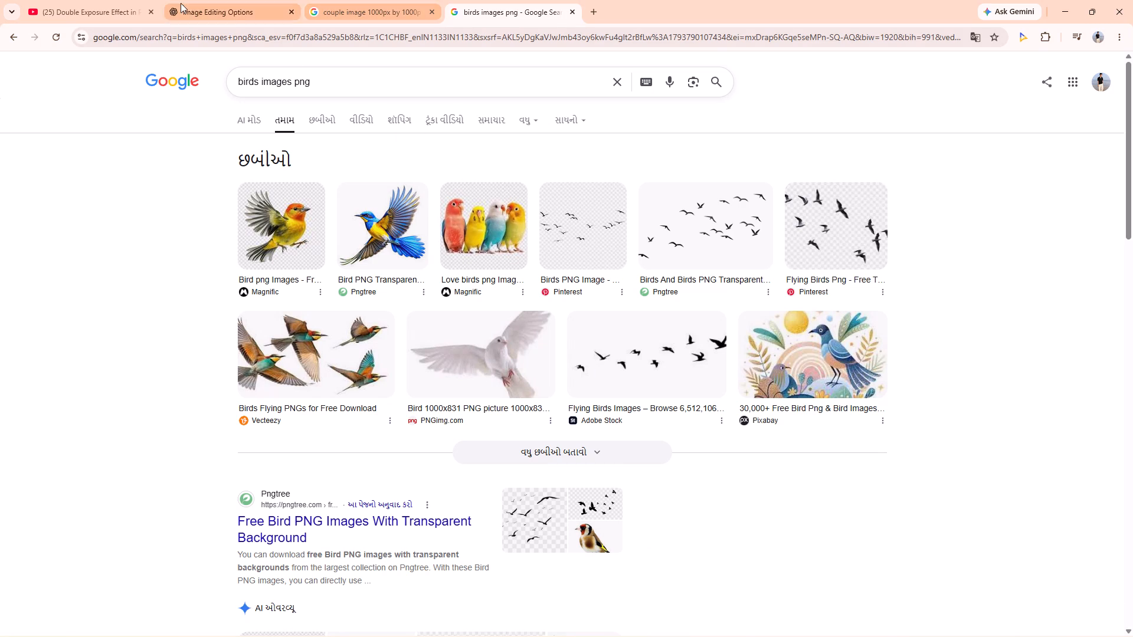
pyautogui.click(95, 6)
pyautogui.press('space')
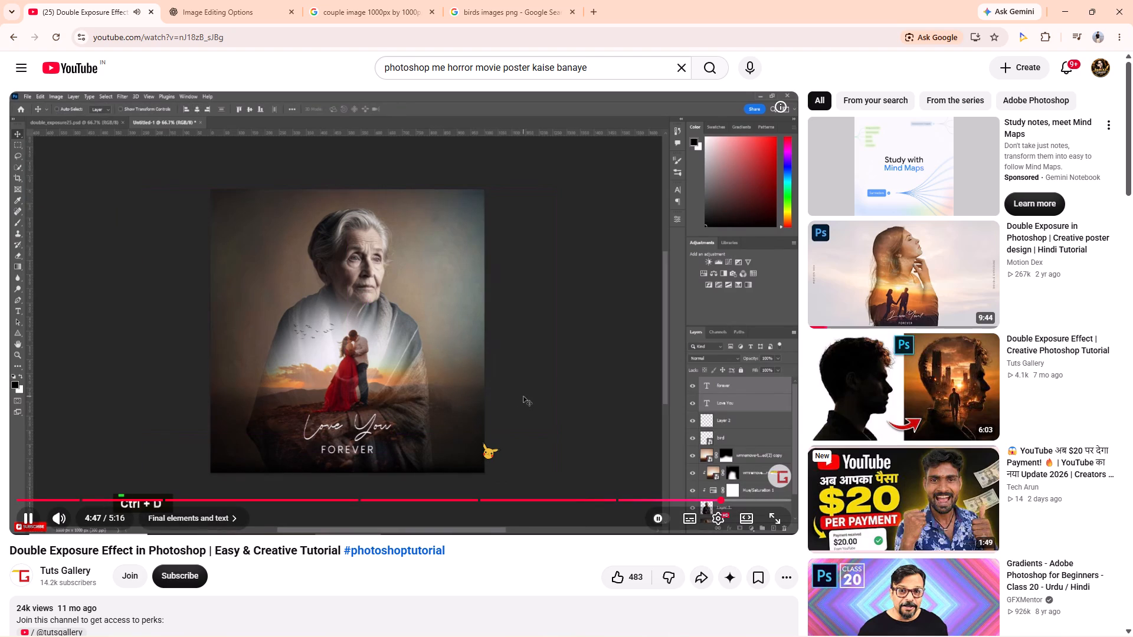
pyautogui.press('space')
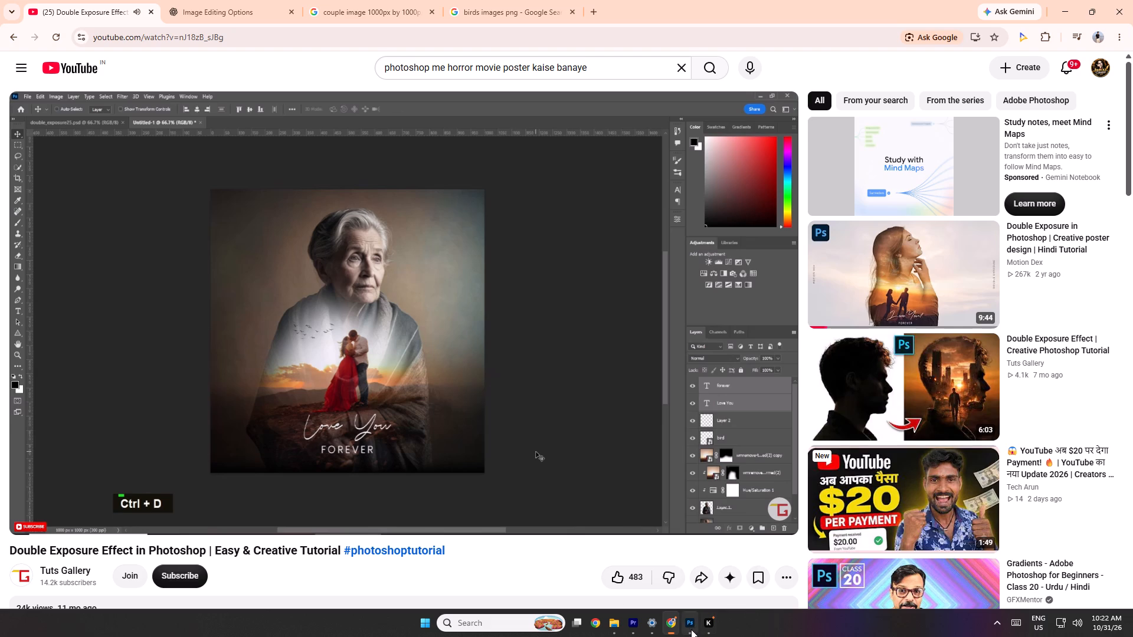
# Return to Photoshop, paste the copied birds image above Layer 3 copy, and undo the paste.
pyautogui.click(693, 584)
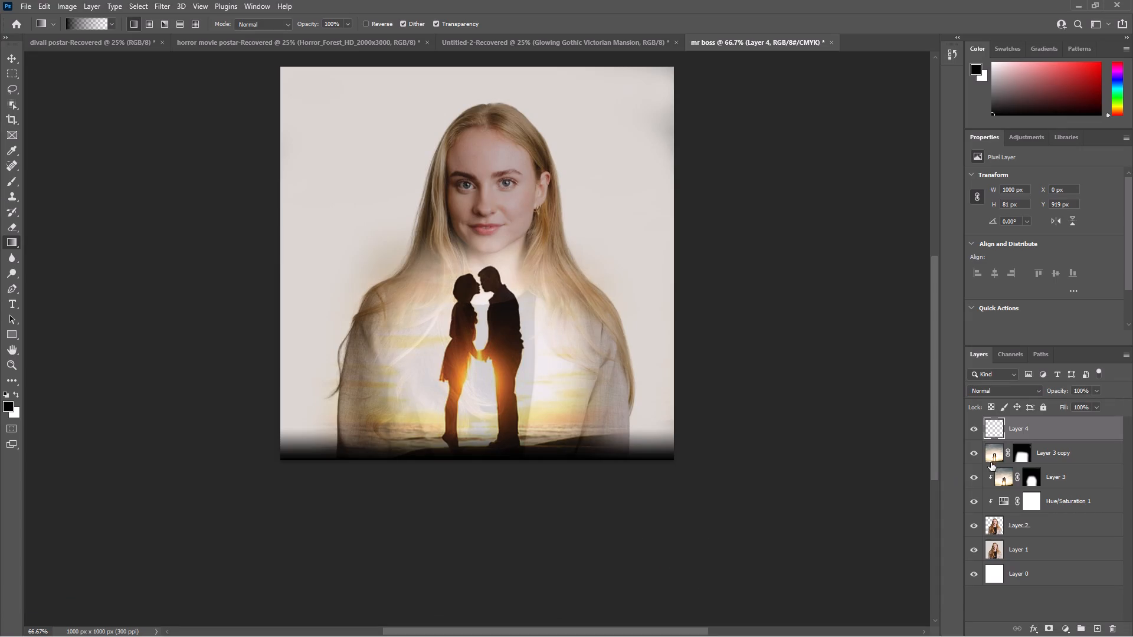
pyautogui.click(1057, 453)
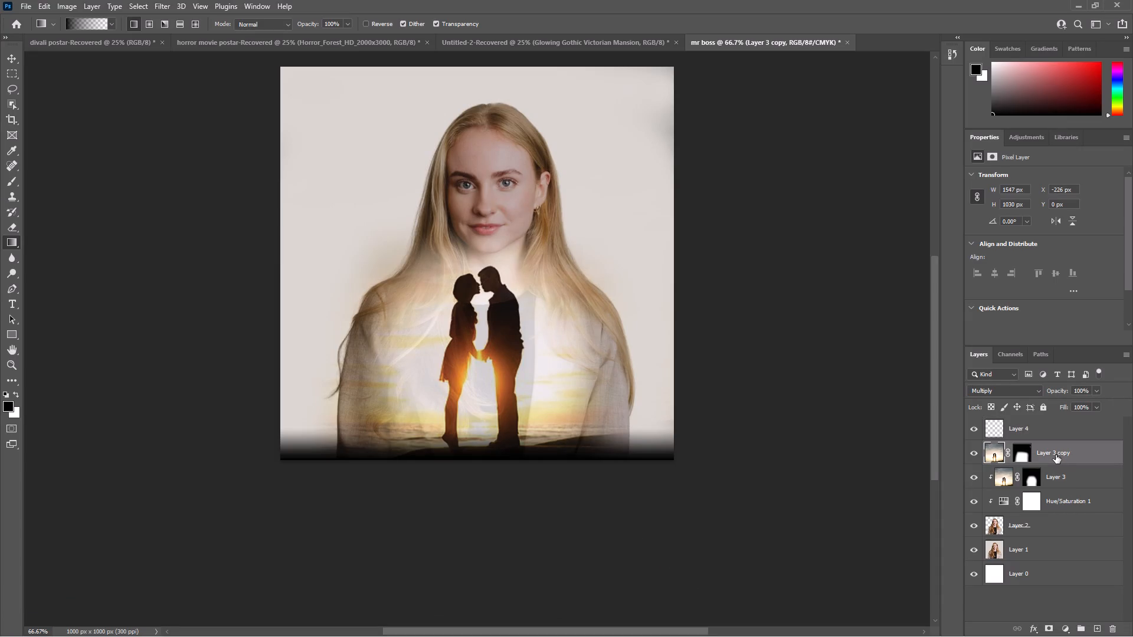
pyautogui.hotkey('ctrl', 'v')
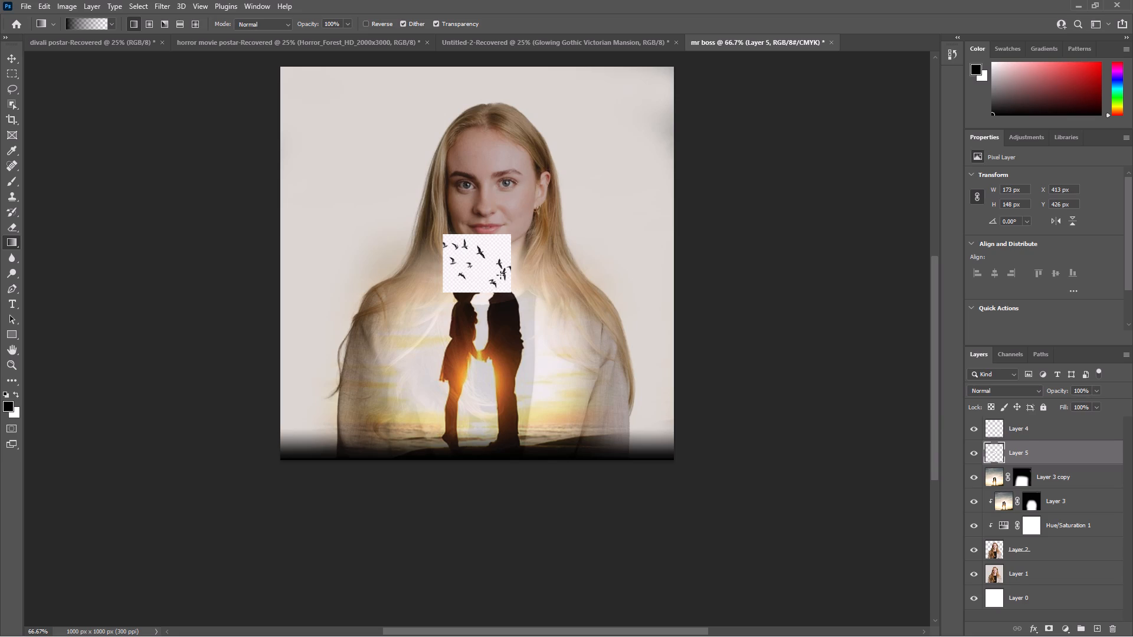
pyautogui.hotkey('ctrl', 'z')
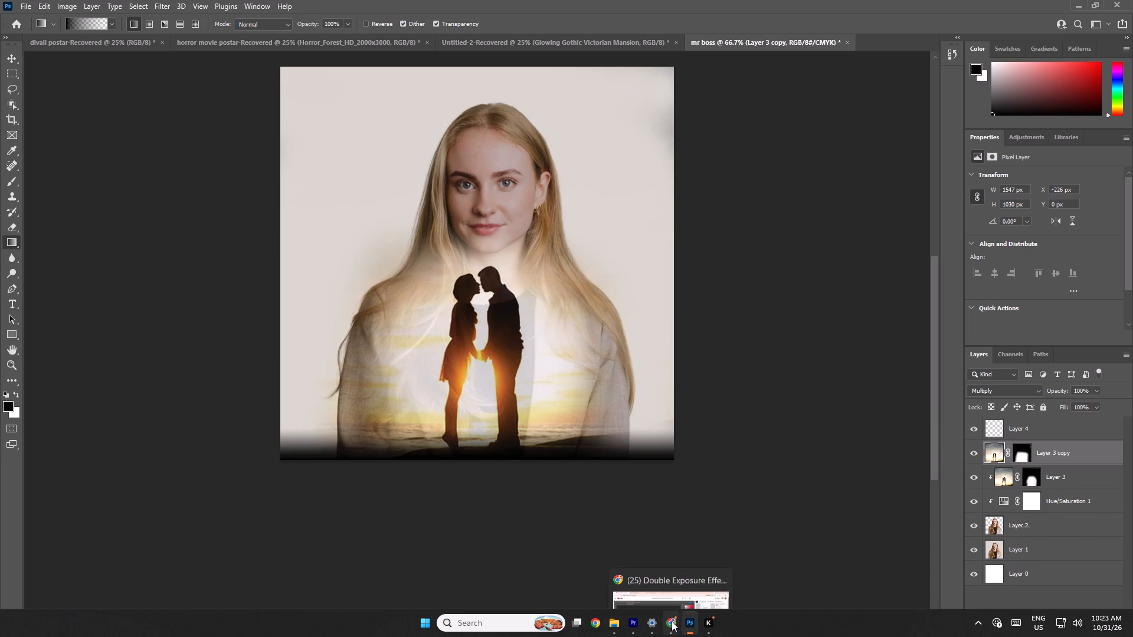
# Switch back to Chrome and show the image-only results for the birds images png search.
pyautogui.click(666, 573)
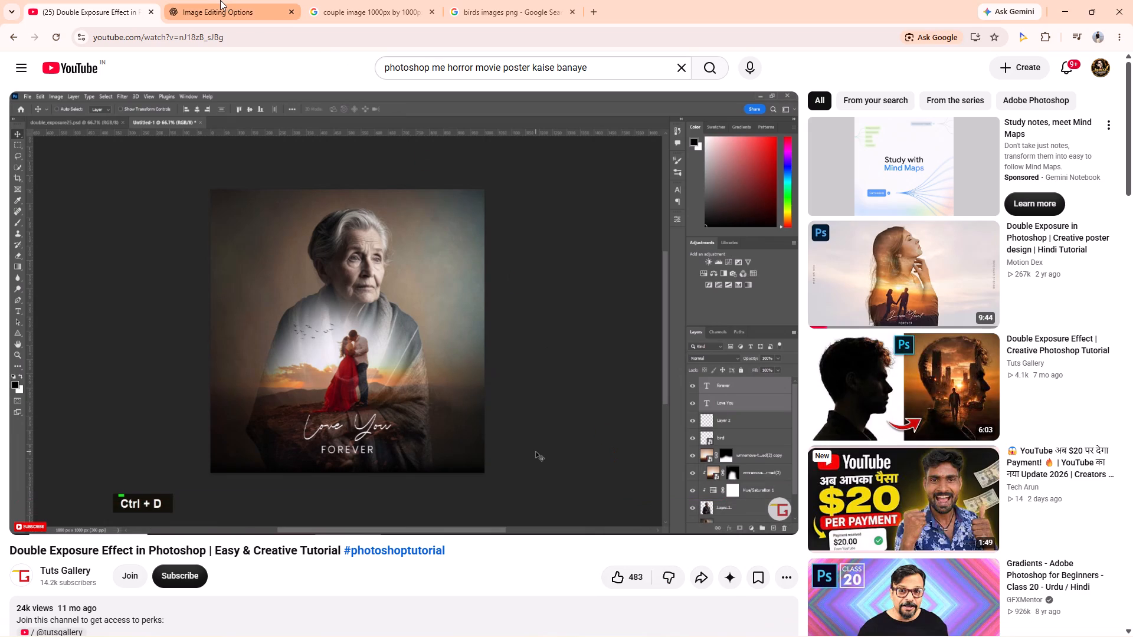
pyautogui.click(490, 8)
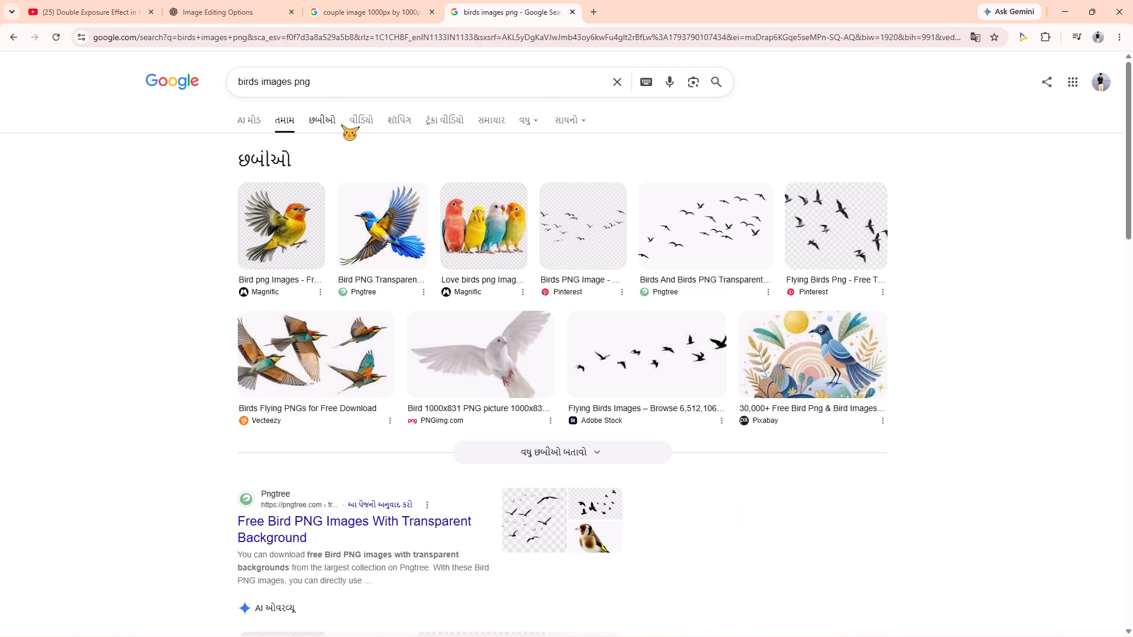
pyautogui.click(316, 120)
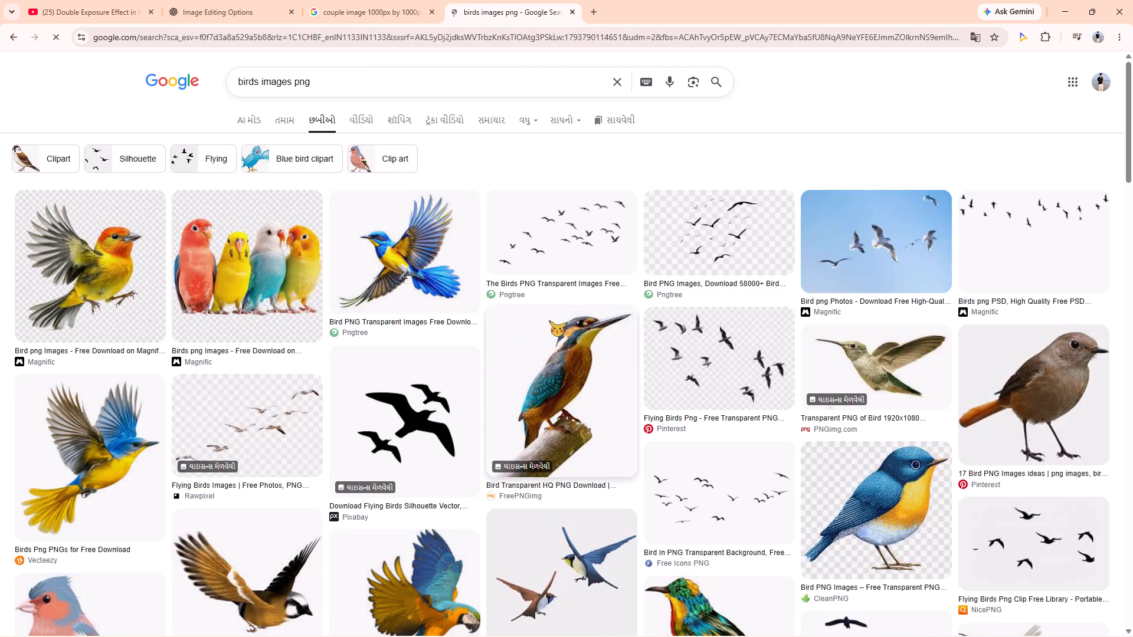
# Browse the bird image results for a transparent flock of flying birds suited to the composition.
pyautogui.scroll(1, 682, 354)
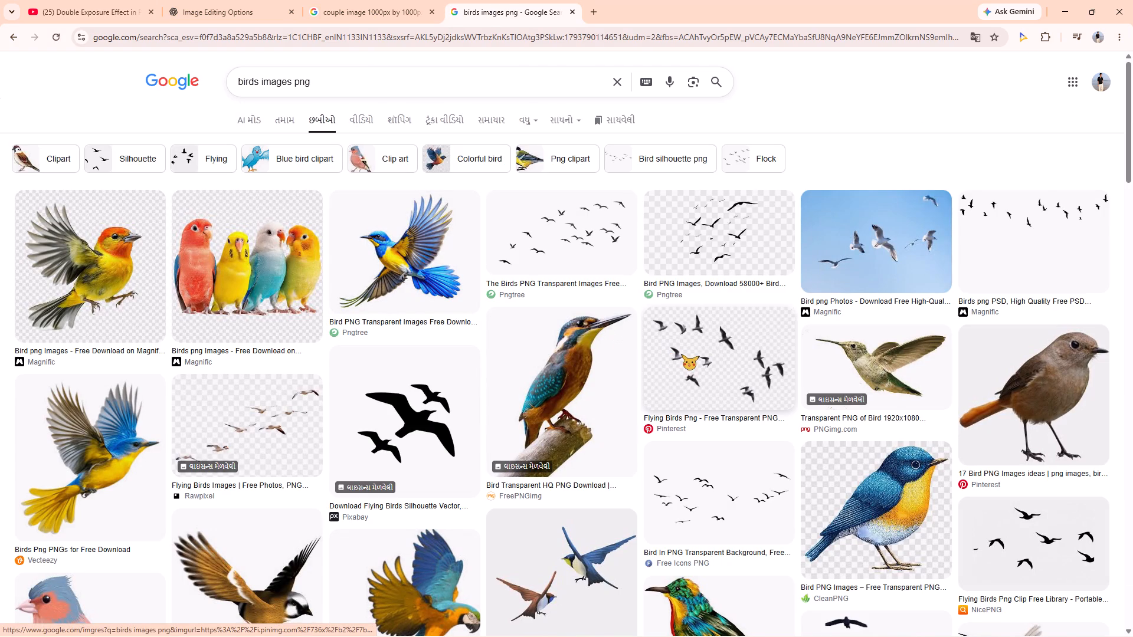
pyautogui.scroll(-4, 682, 354)
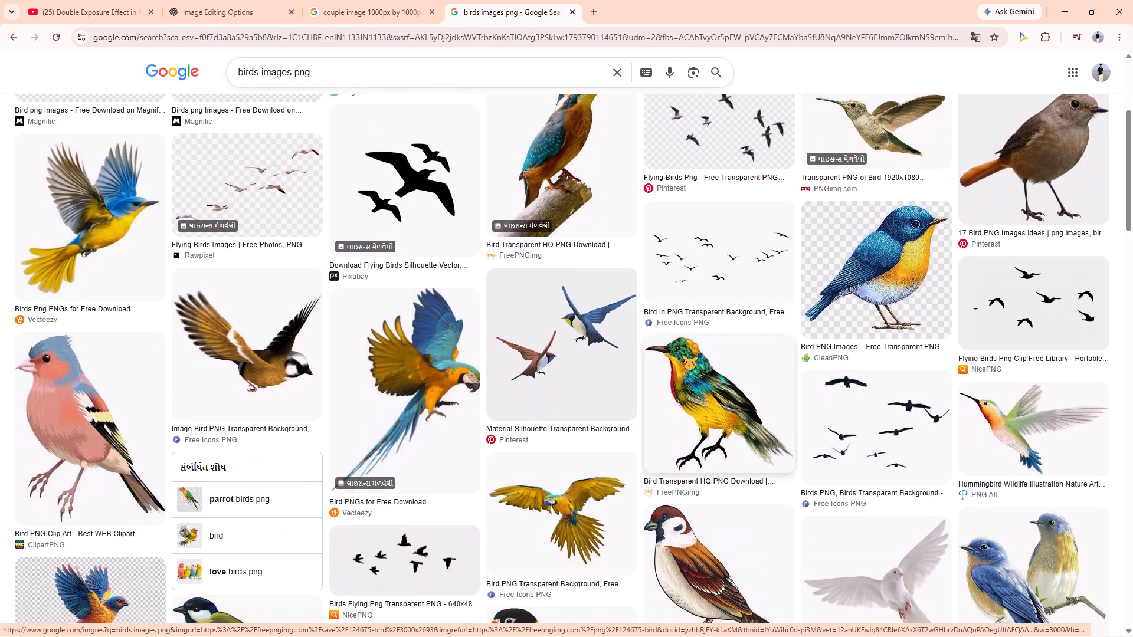
pyautogui.scroll(-17, 682, 354)
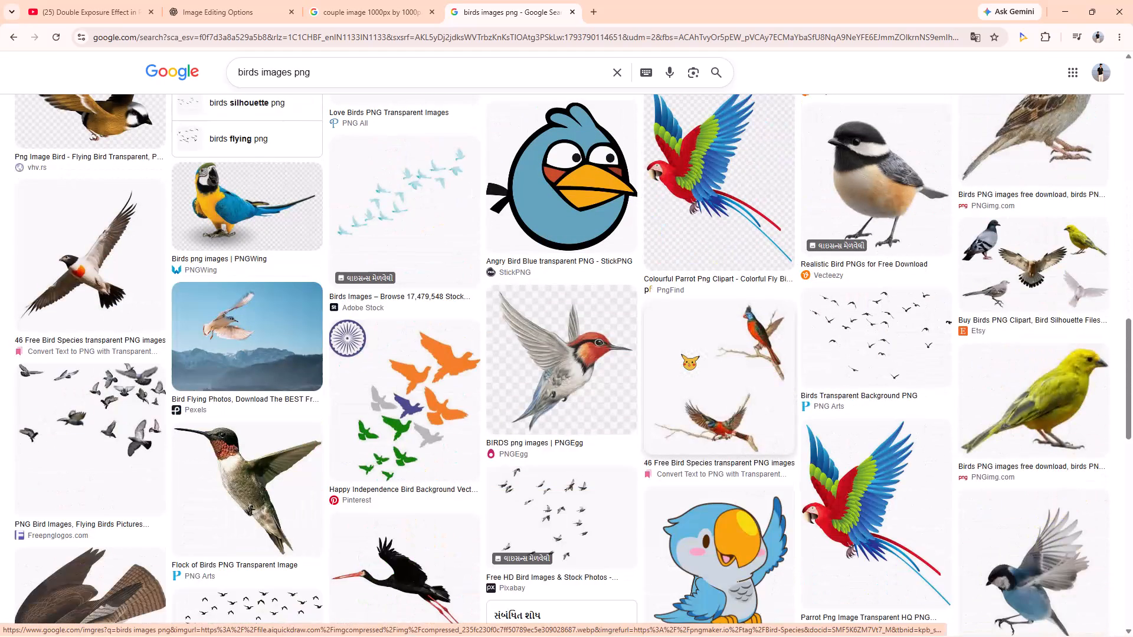
pyautogui.scroll(-13, 682, 354)
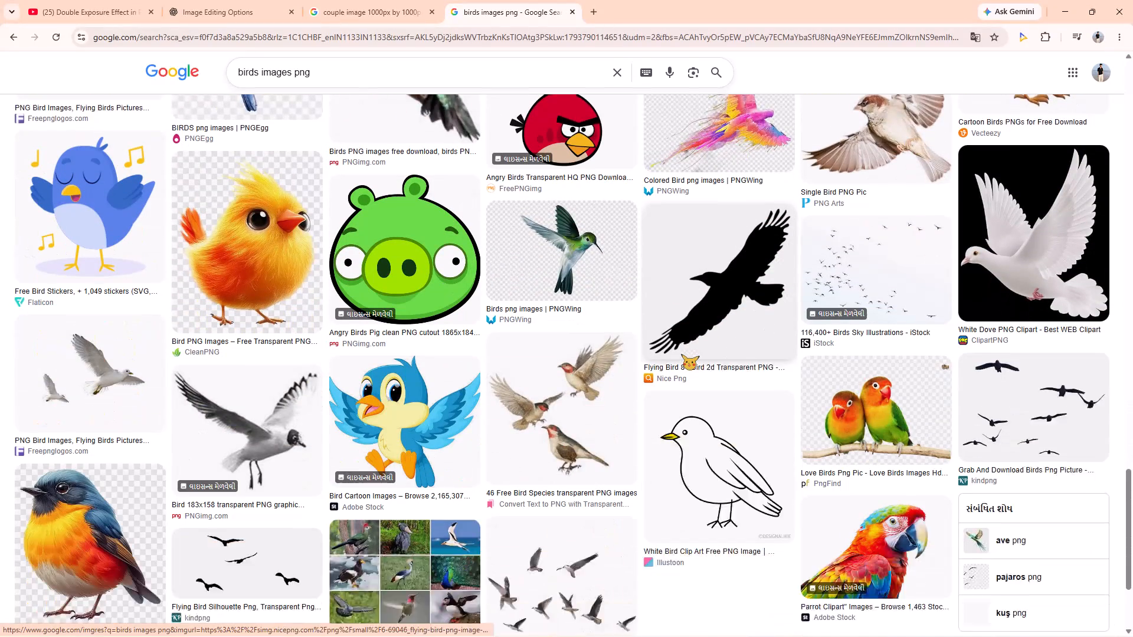
pyautogui.scroll(5, 682, 354)
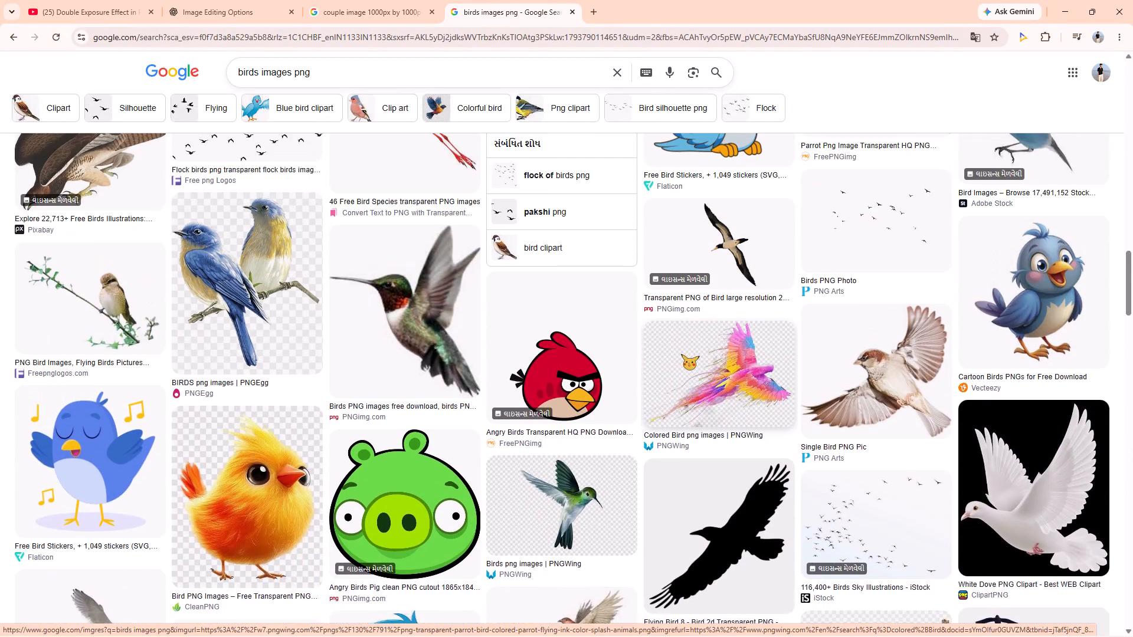
pyautogui.scroll(12, 682, 354)
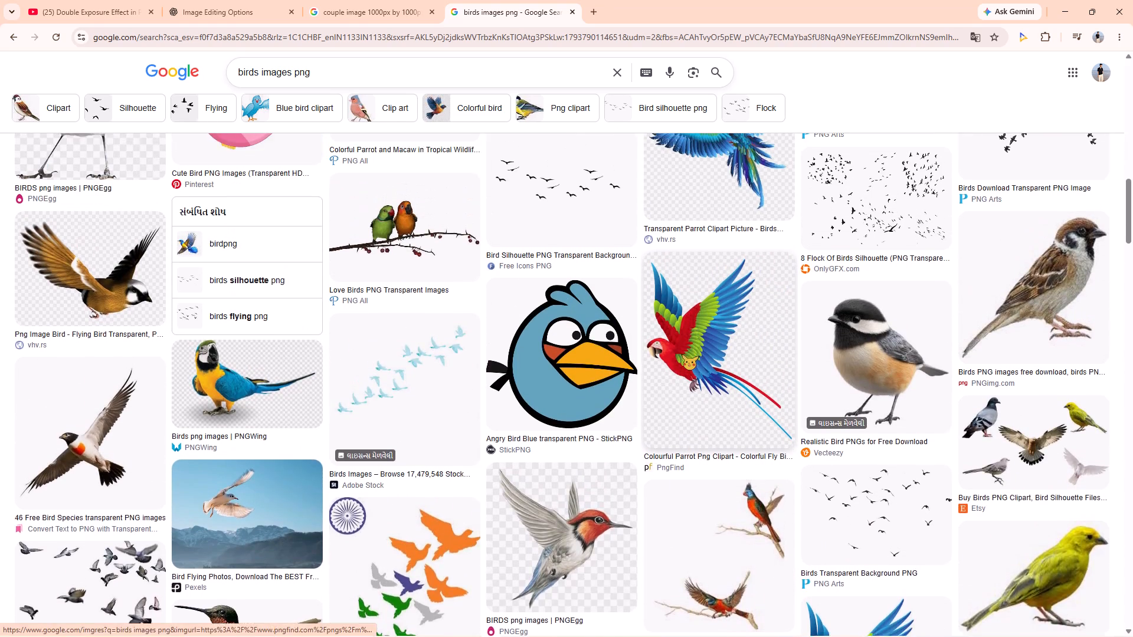
pyautogui.scroll(5, 682, 354)
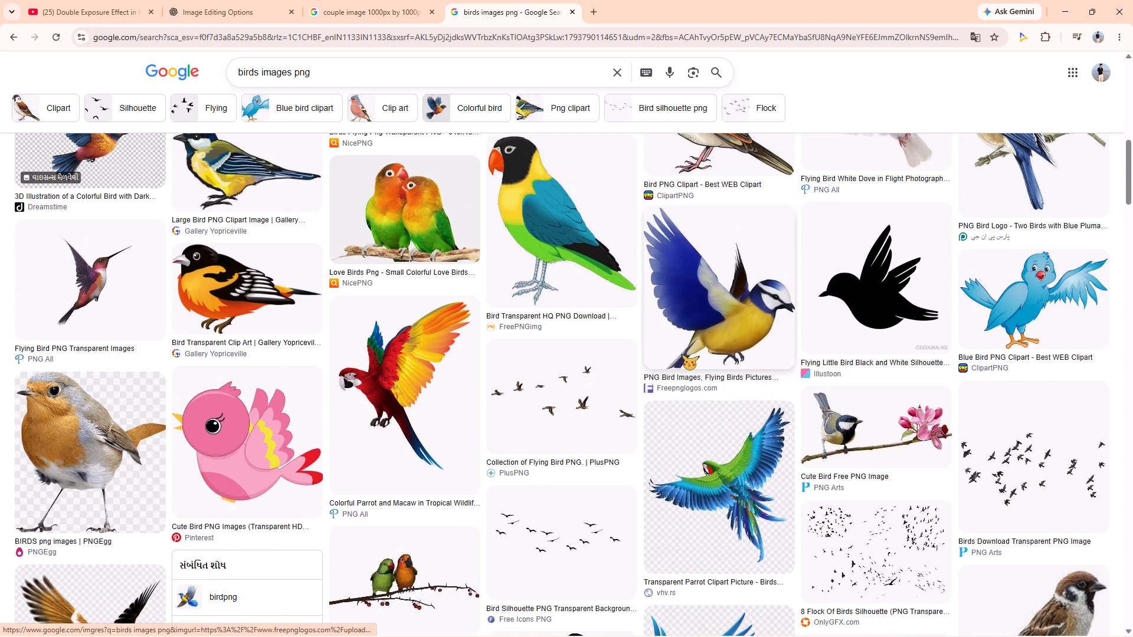
pyautogui.scroll(4, 712, 379)
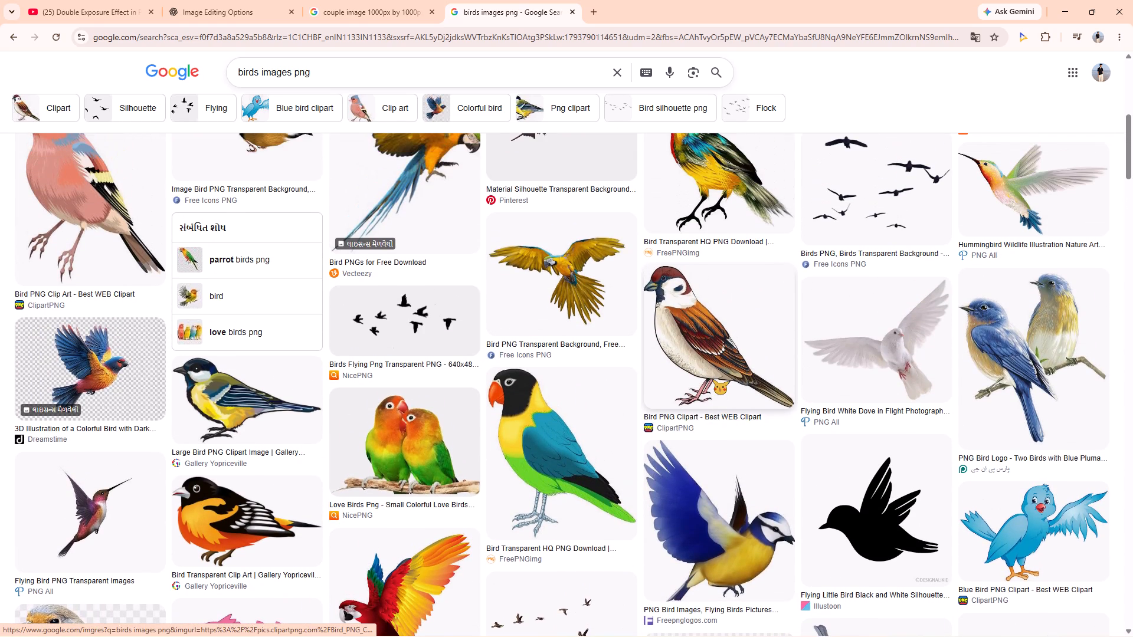
pyautogui.scroll(7, 712, 379)
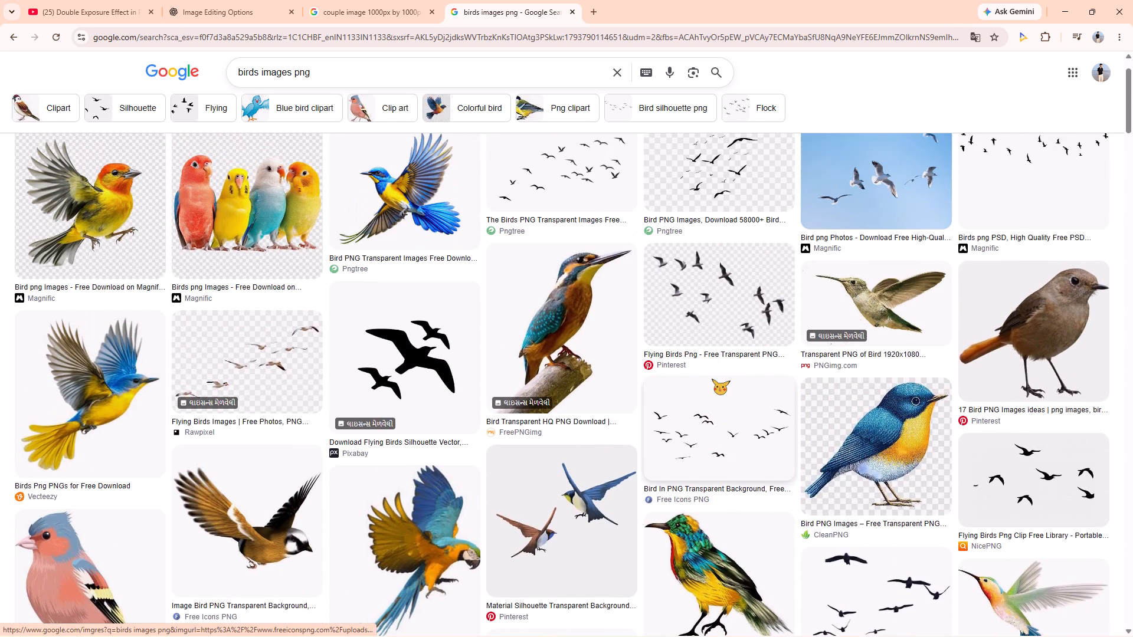
pyautogui.scroll(1, 712, 379)
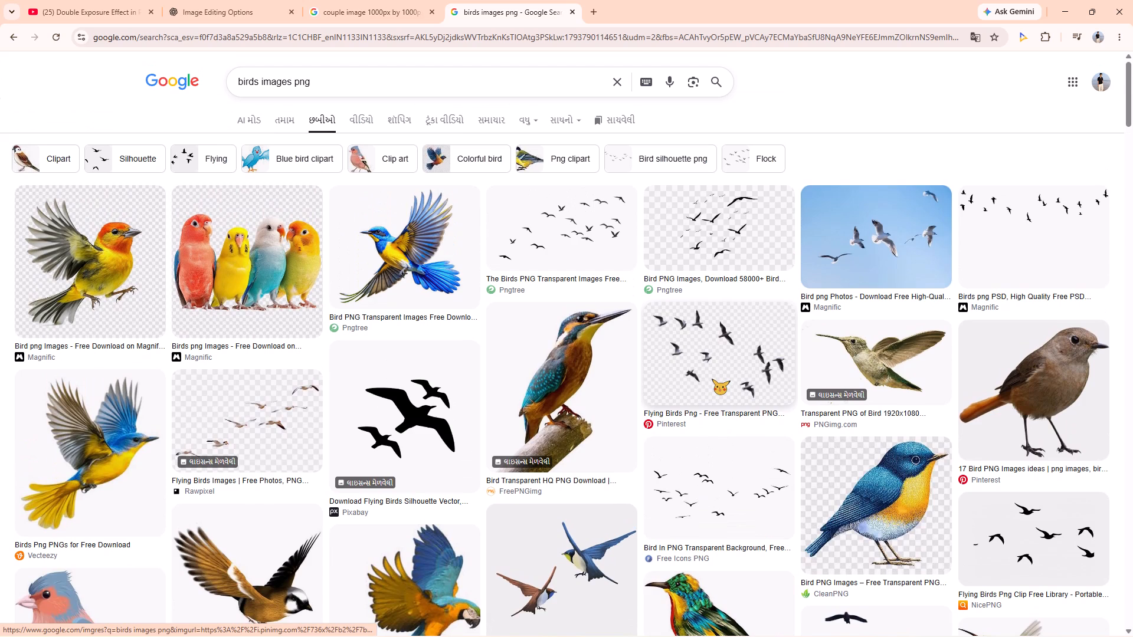
# Preview the Flying Birds Png result from Pinterest and look over its related flock images.
pyautogui.click(721, 367)
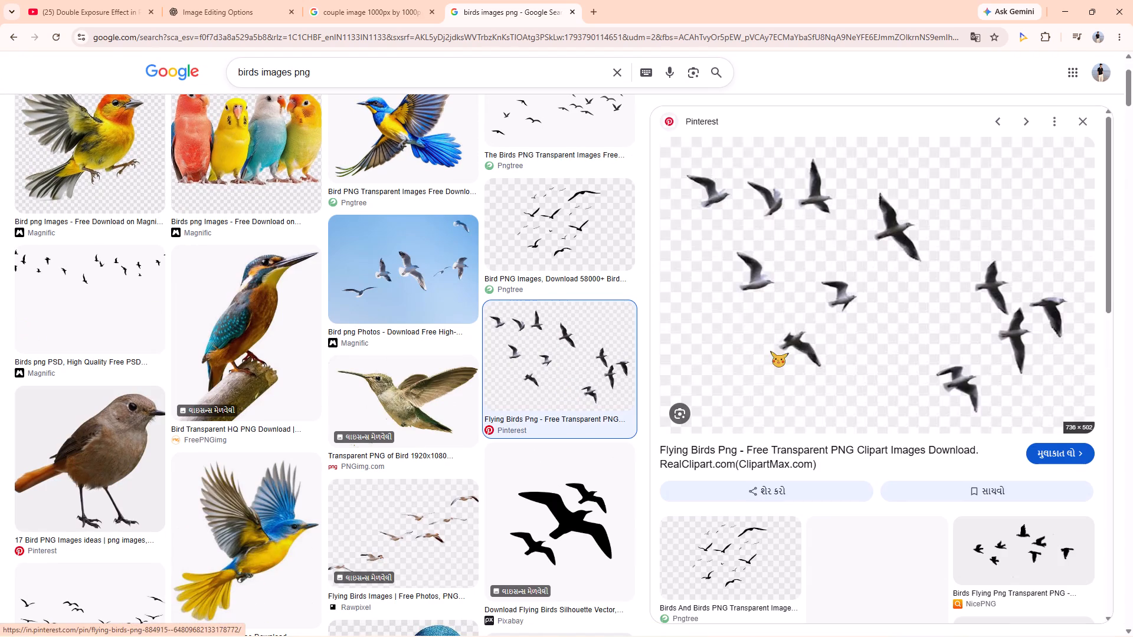
pyautogui.scroll(-2, 859, 333)
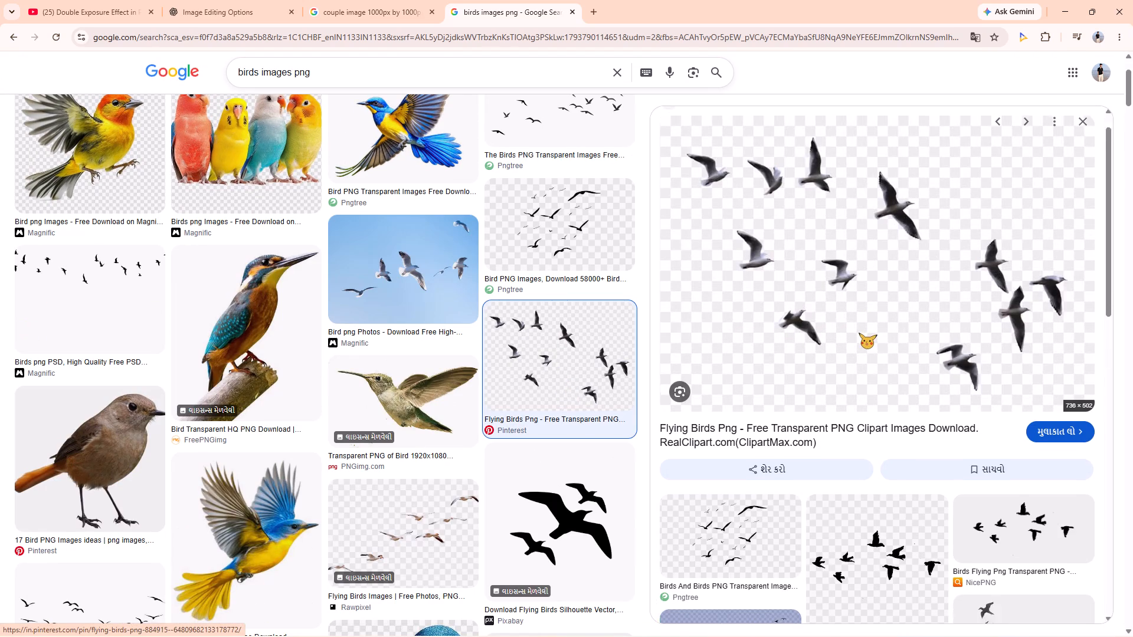
pyautogui.scroll(-2, 859, 333)
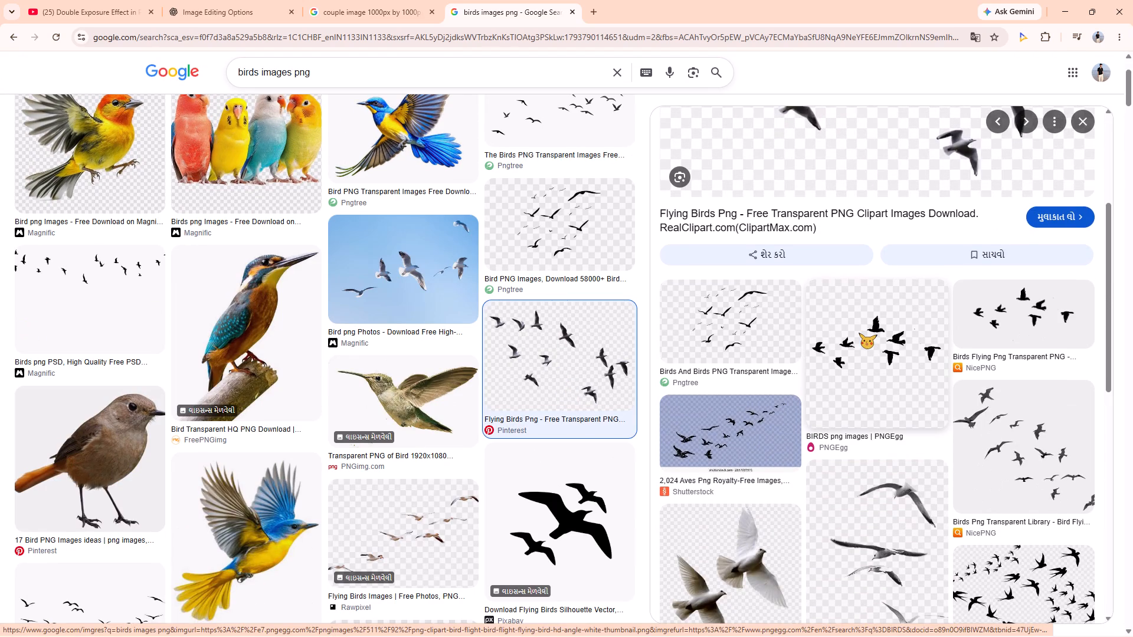
pyautogui.scroll(5, 859, 333)
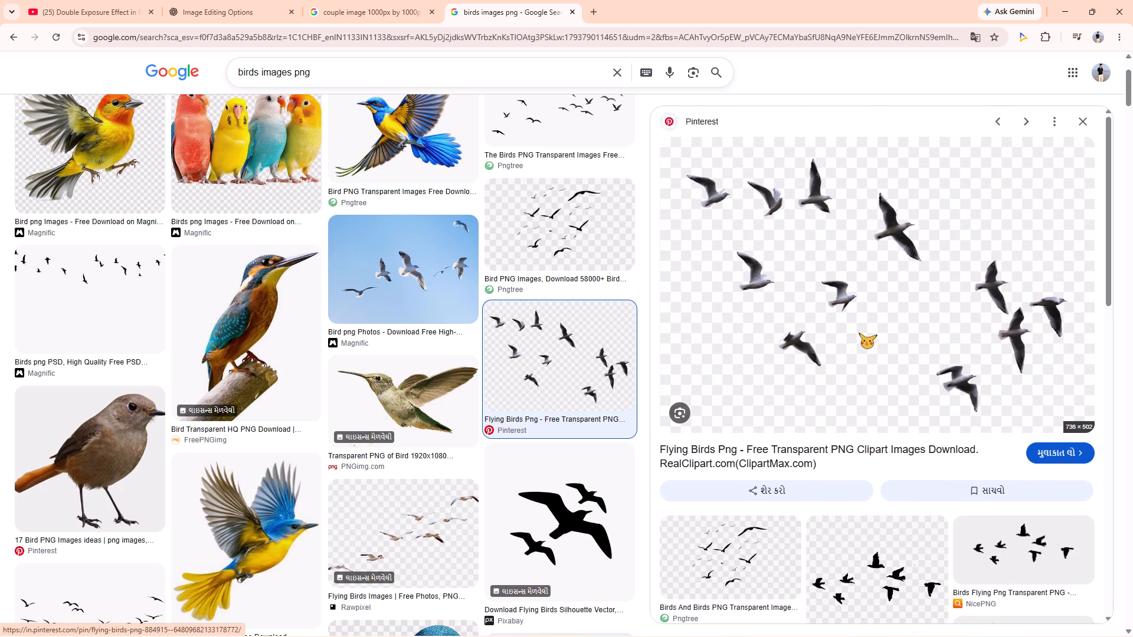
# Open the Flying Birds Png image in a separate tab to inspect it, and close that tab.
pyautogui.rightClick(859, 333)
pyautogui.click(905, 508)
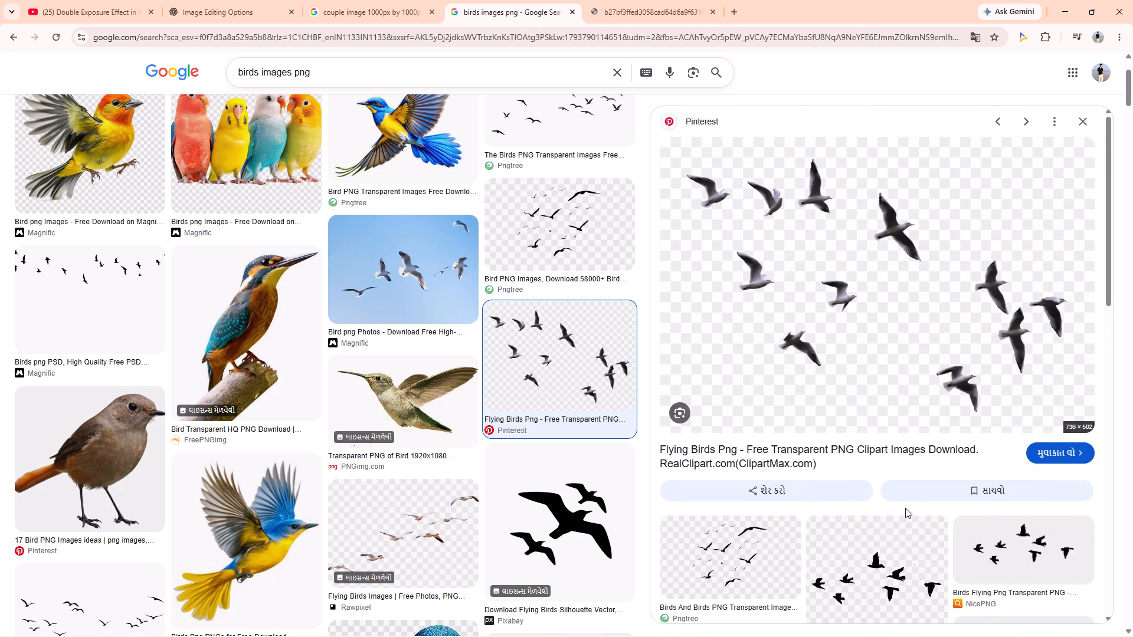
pyautogui.click(626, 9)
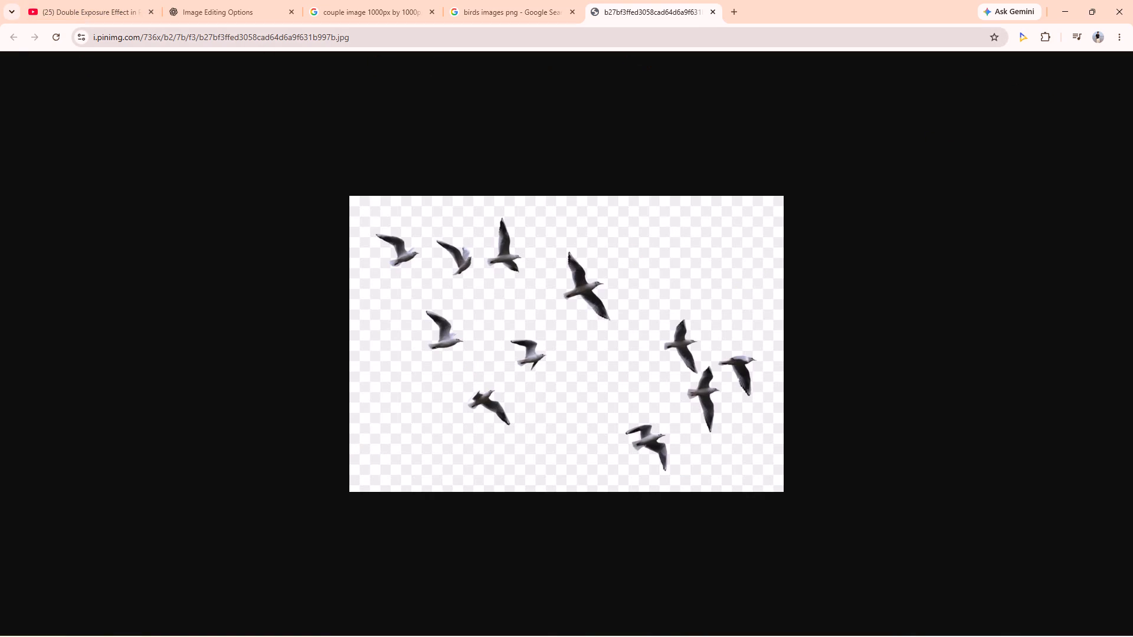
pyautogui.click(715, 11)
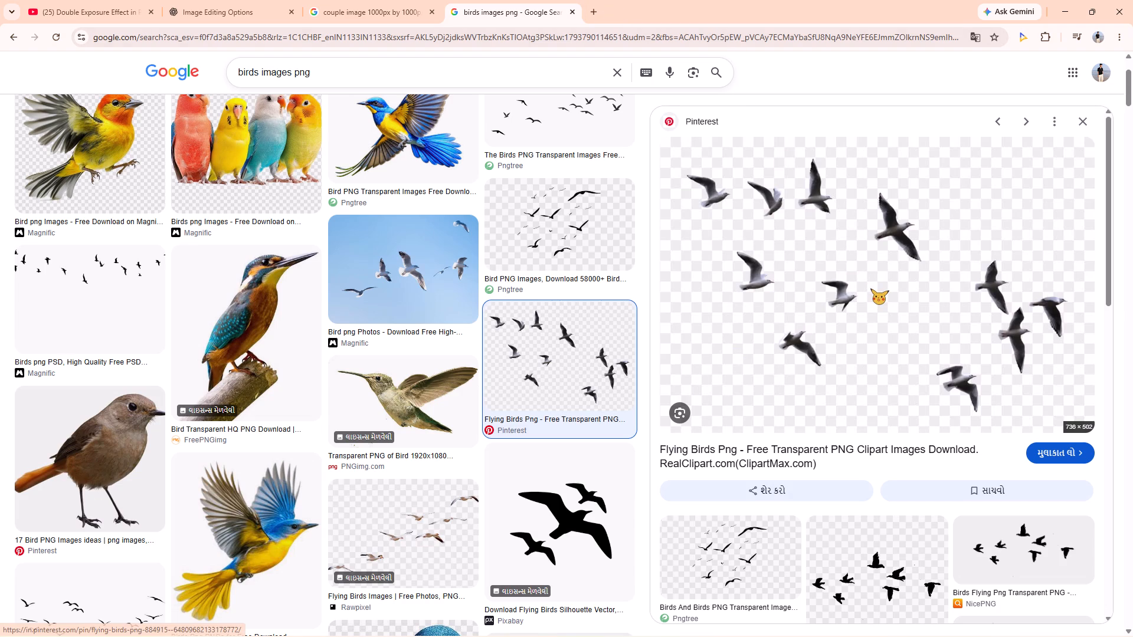
# Copy the previewed Flying Birds Png image from the search results.
pyautogui.rightClick(871, 289)
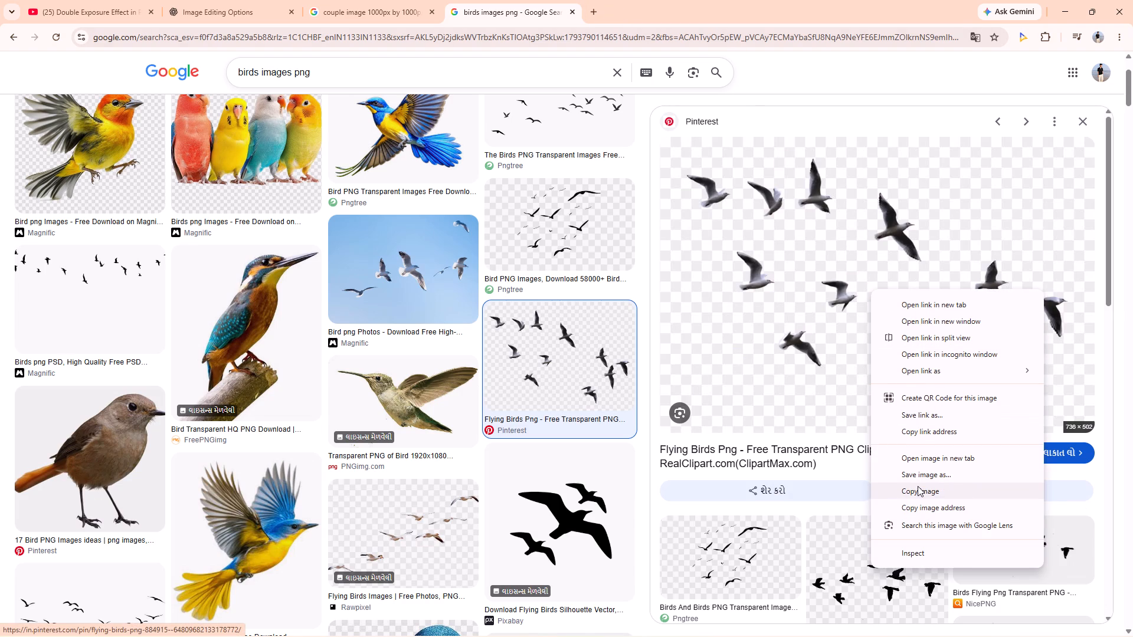
pyautogui.click(918, 486)
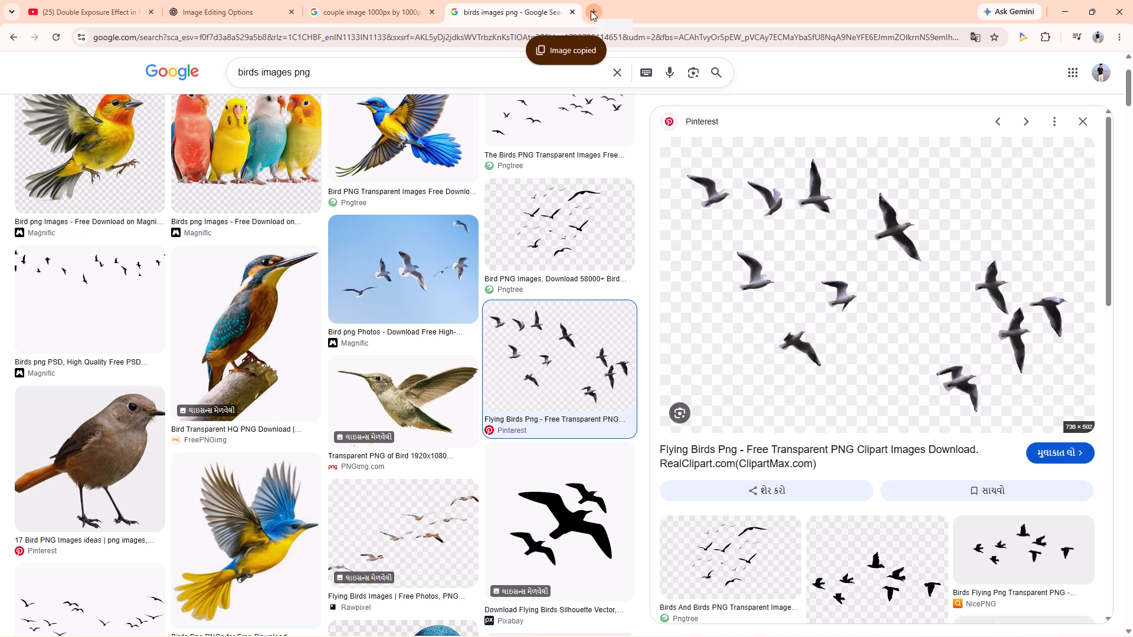
# Search for bg remove in a new tab and open the remove.bg website.
pyautogui.click(591, 11)
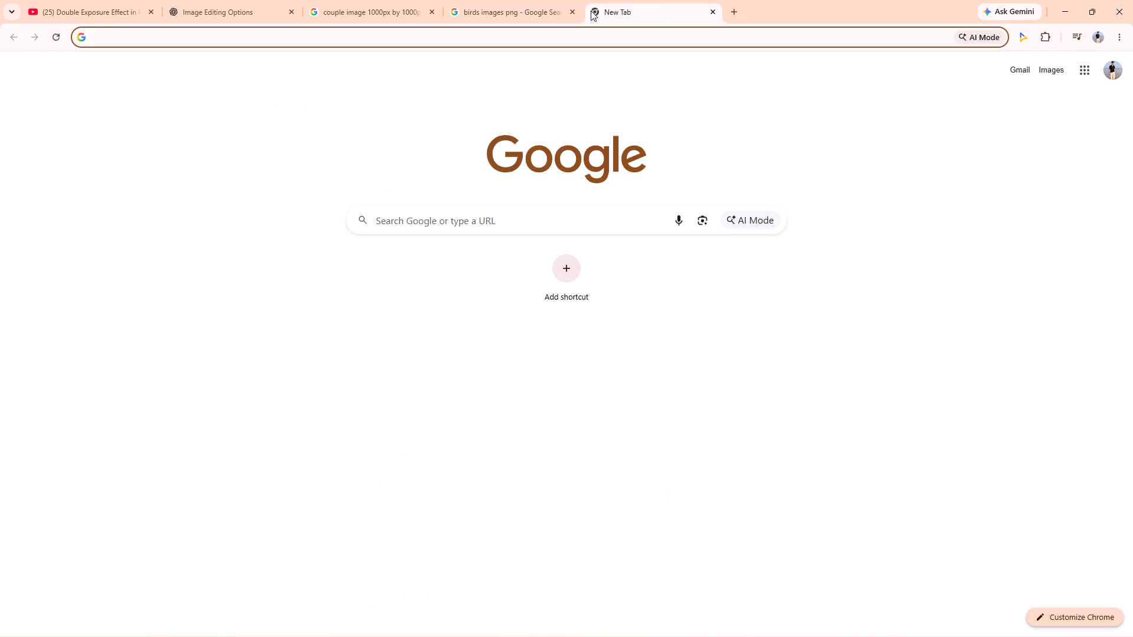
pyautogui.press('g')
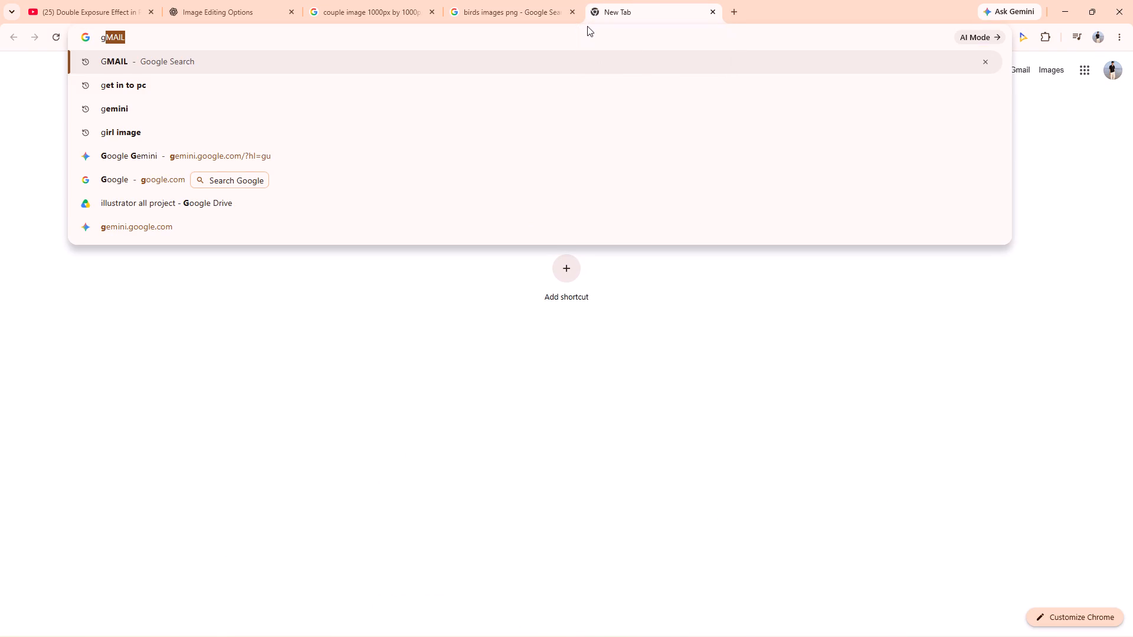
pyautogui.press('BackSpace')
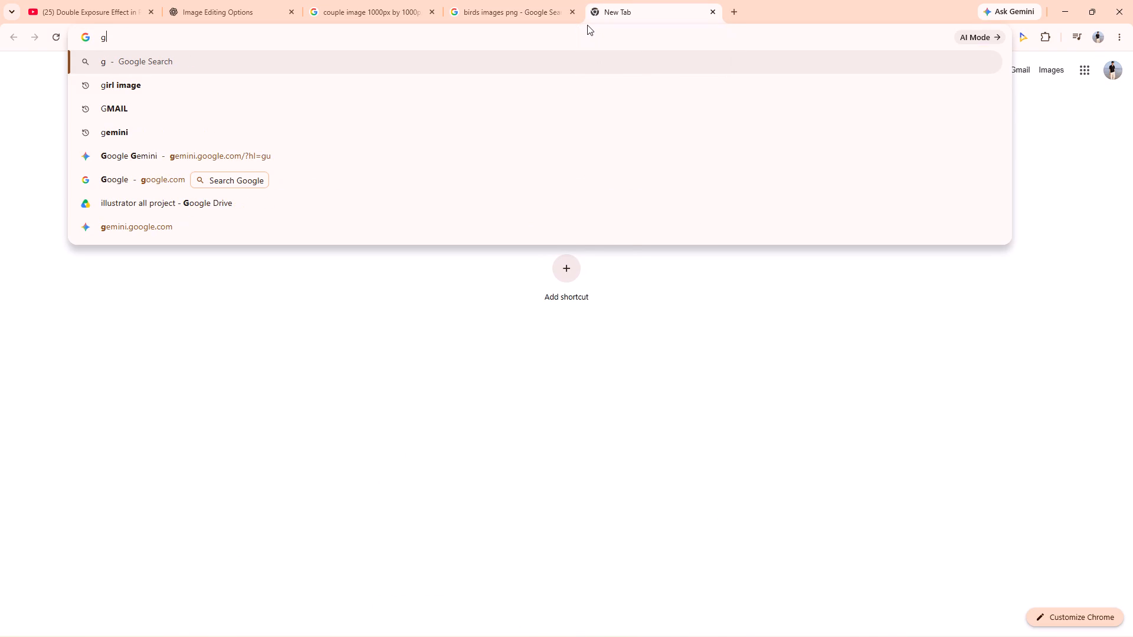
pyautogui.press('BackSpace')
pyautogui.write('bg')
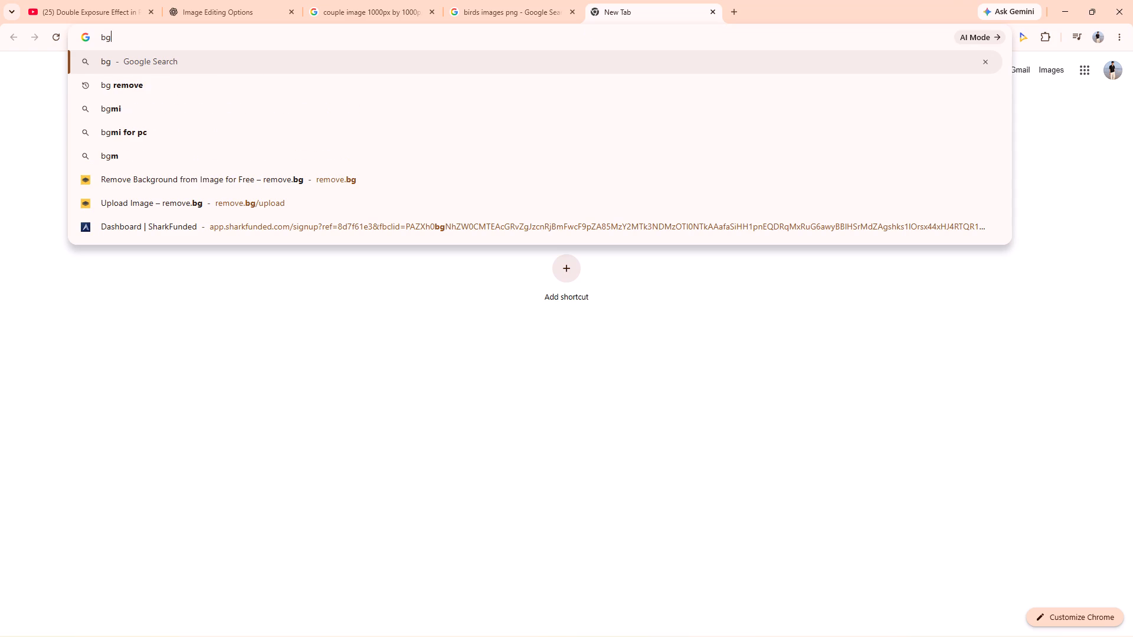
pyautogui.press('Down')
pyautogui.press('Return')
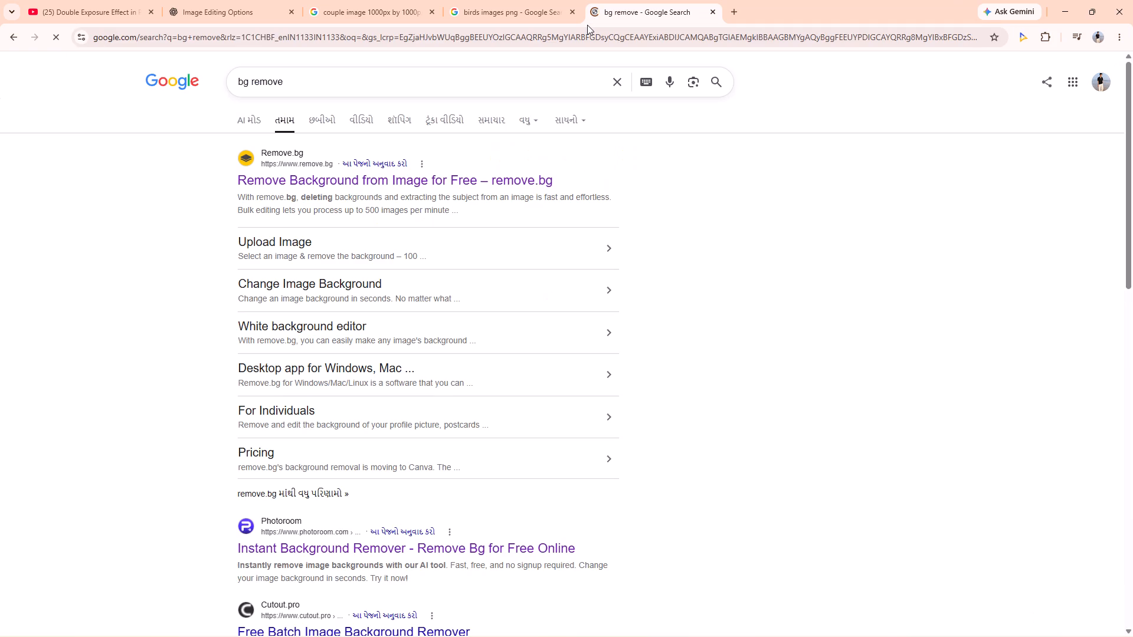
pyautogui.click(447, 181)
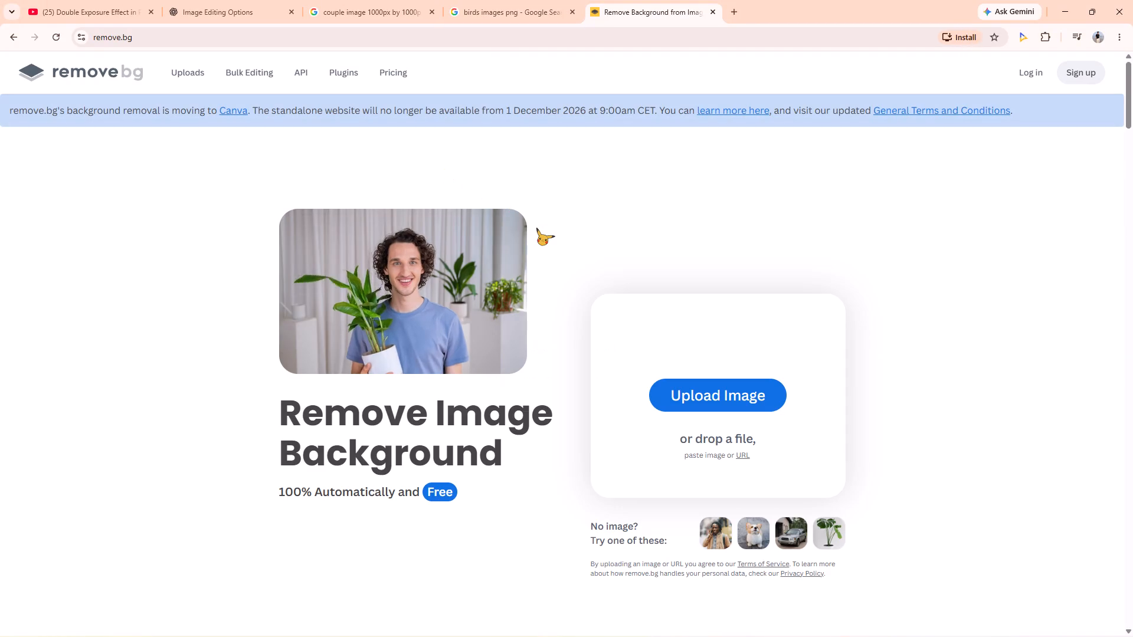
# Paste the copied birds image into remove.bg and download the free 605 x 412 preview cutout.
pyautogui.hotkey('ctrl', 'v')
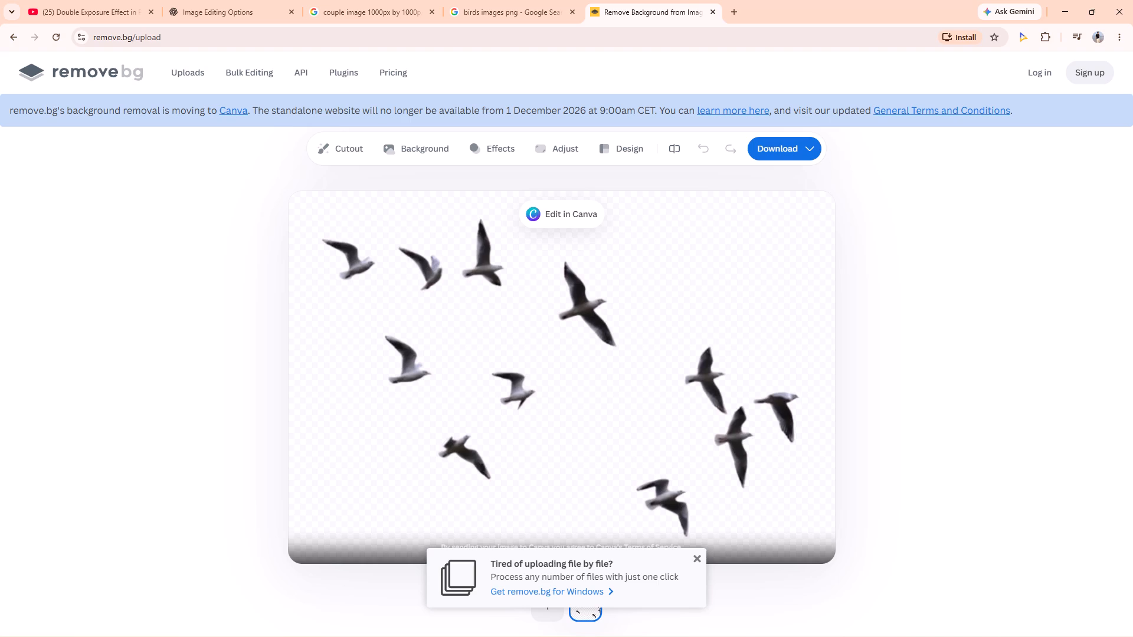
pyautogui.click(790, 139)
pyautogui.click(785, 179)
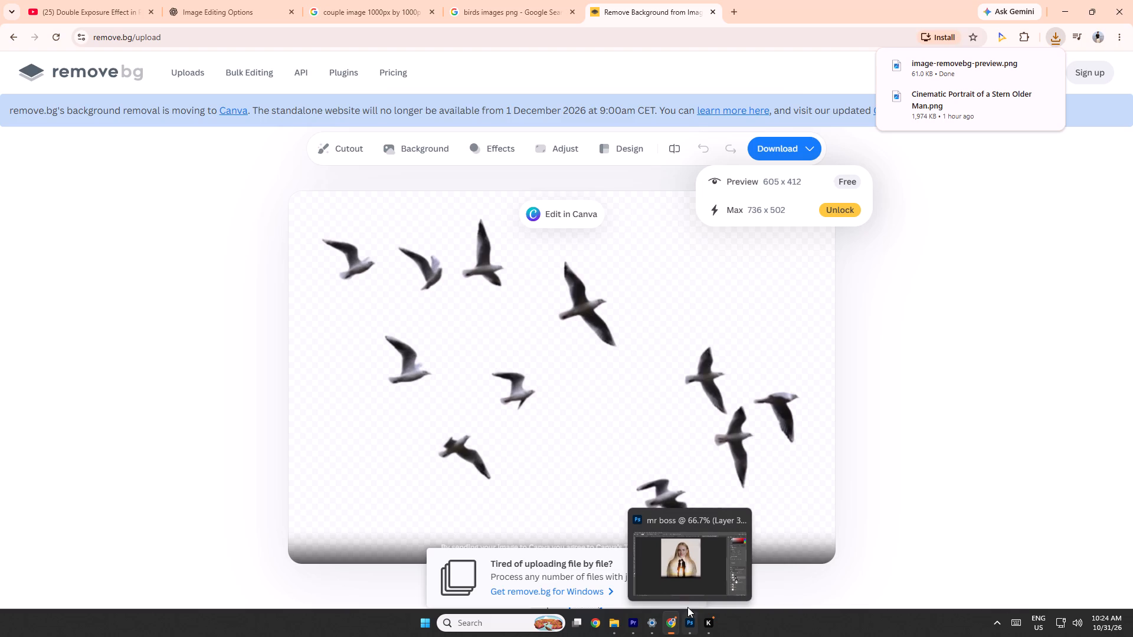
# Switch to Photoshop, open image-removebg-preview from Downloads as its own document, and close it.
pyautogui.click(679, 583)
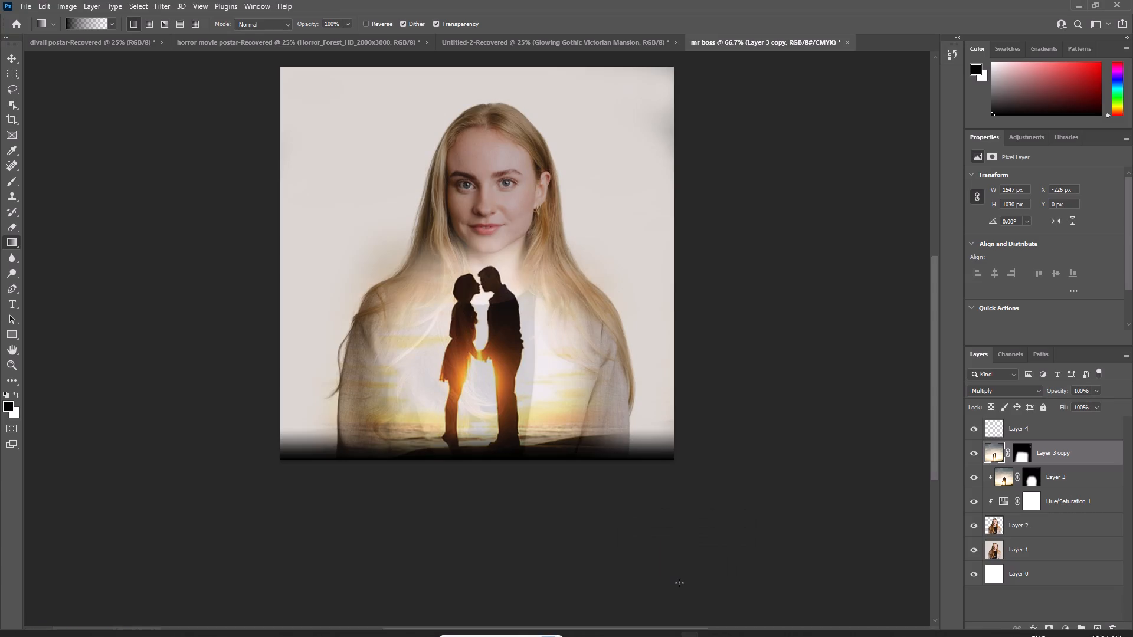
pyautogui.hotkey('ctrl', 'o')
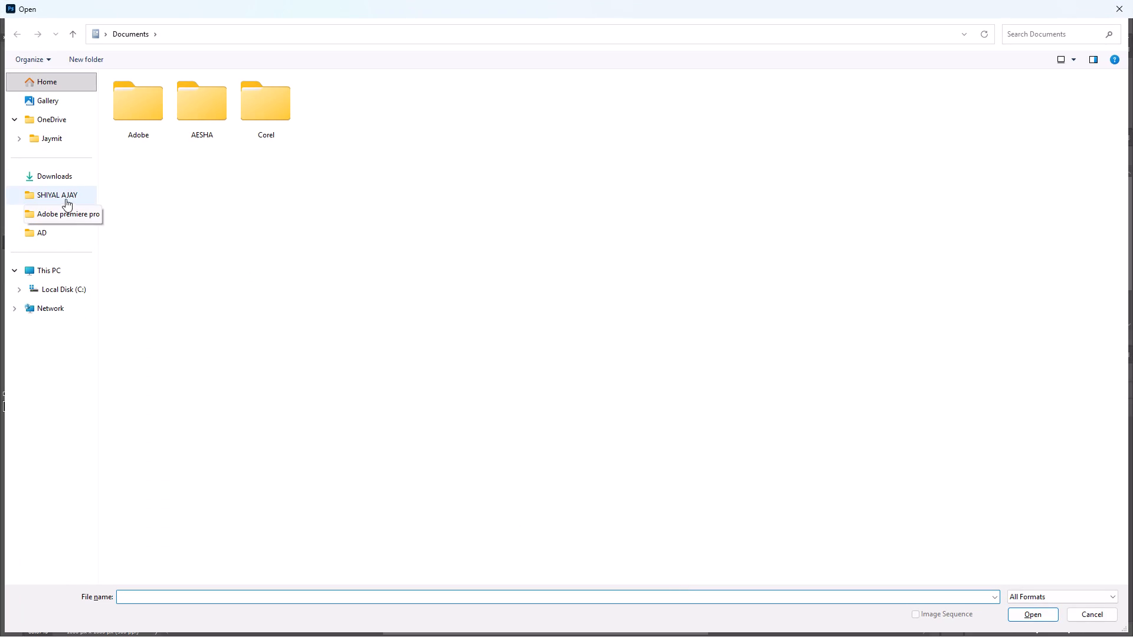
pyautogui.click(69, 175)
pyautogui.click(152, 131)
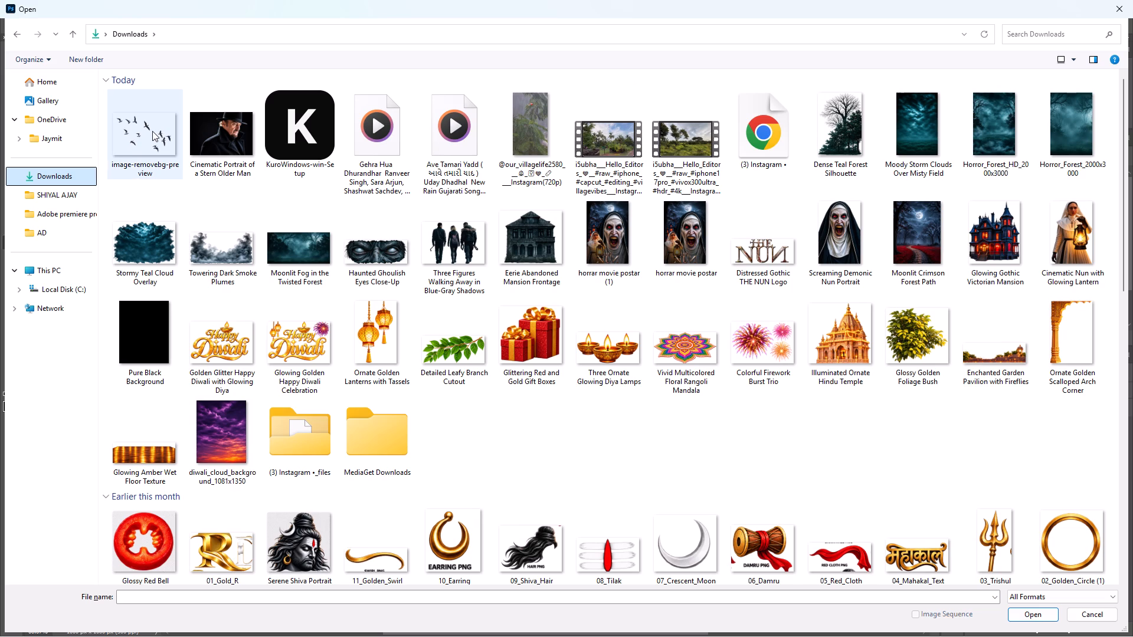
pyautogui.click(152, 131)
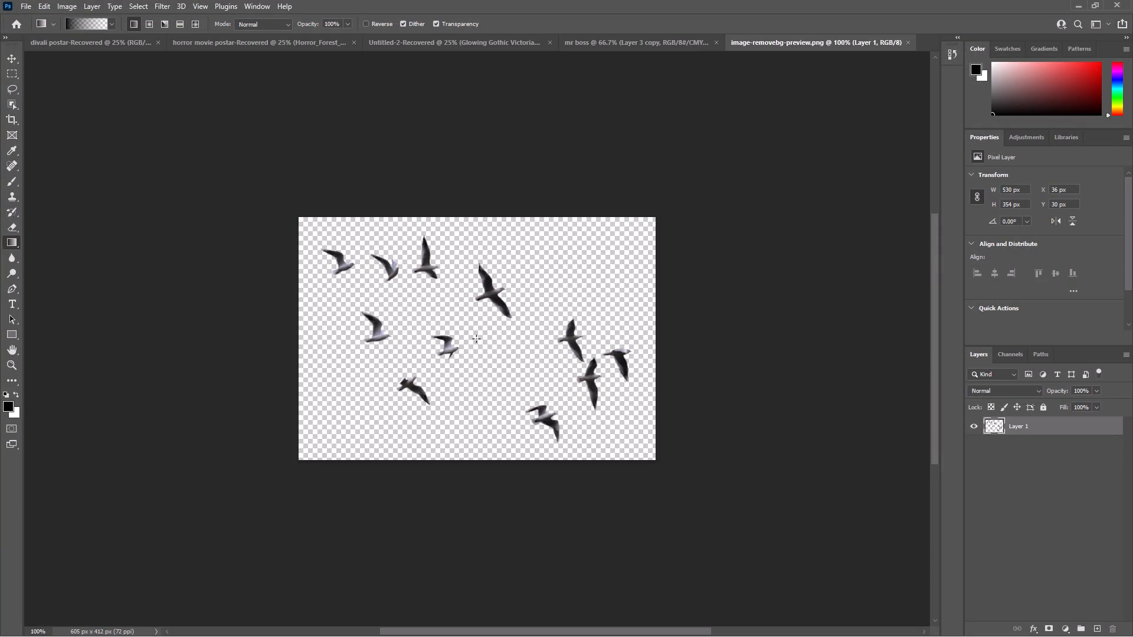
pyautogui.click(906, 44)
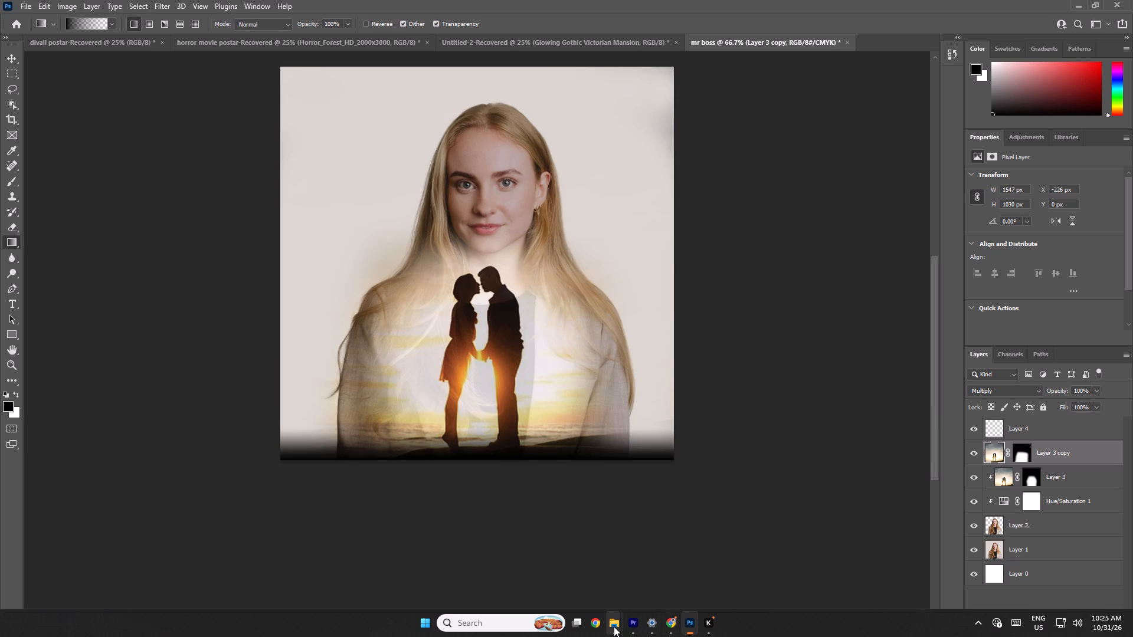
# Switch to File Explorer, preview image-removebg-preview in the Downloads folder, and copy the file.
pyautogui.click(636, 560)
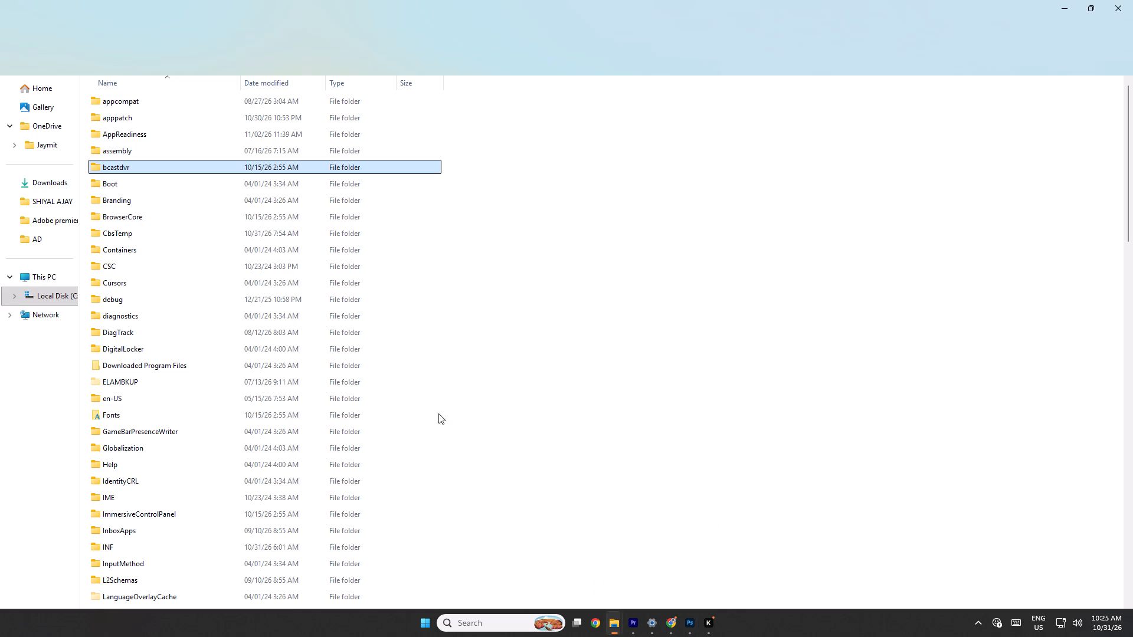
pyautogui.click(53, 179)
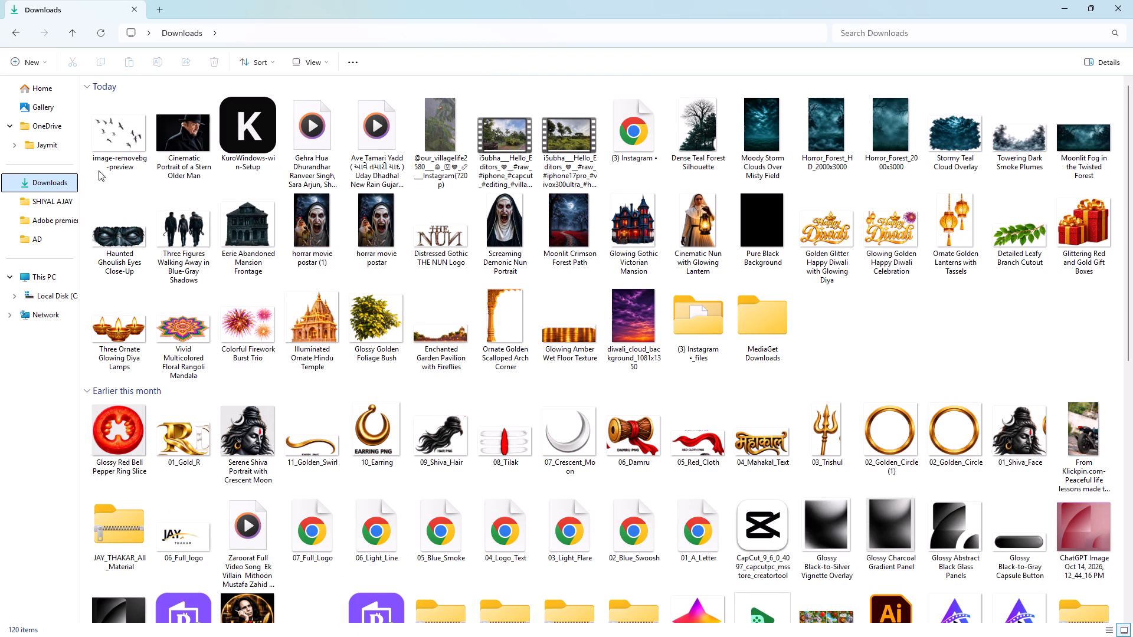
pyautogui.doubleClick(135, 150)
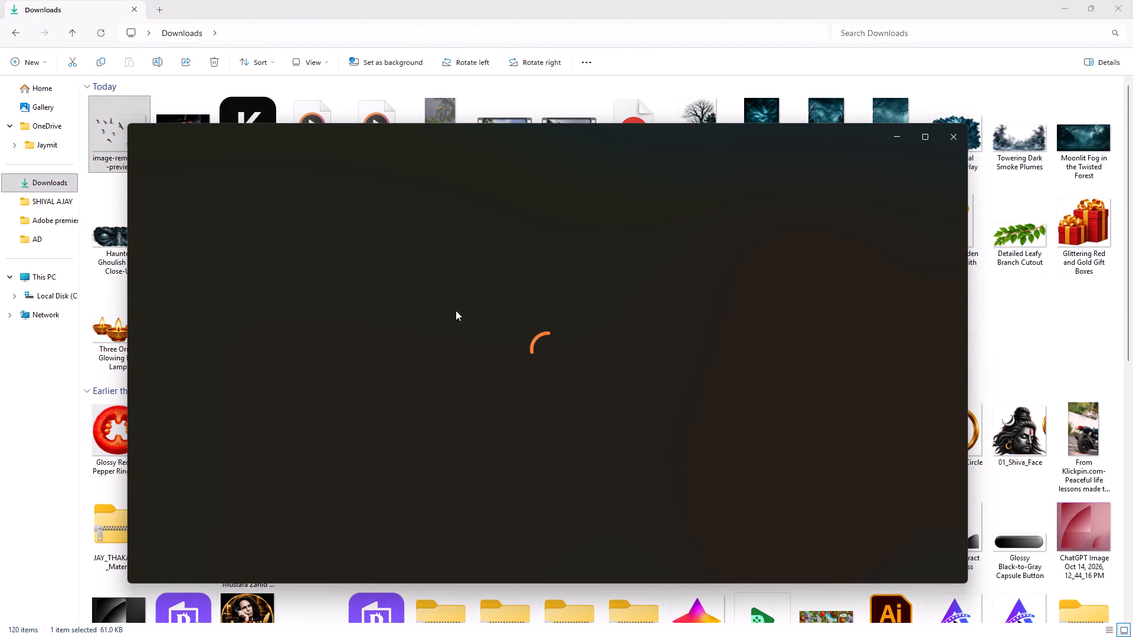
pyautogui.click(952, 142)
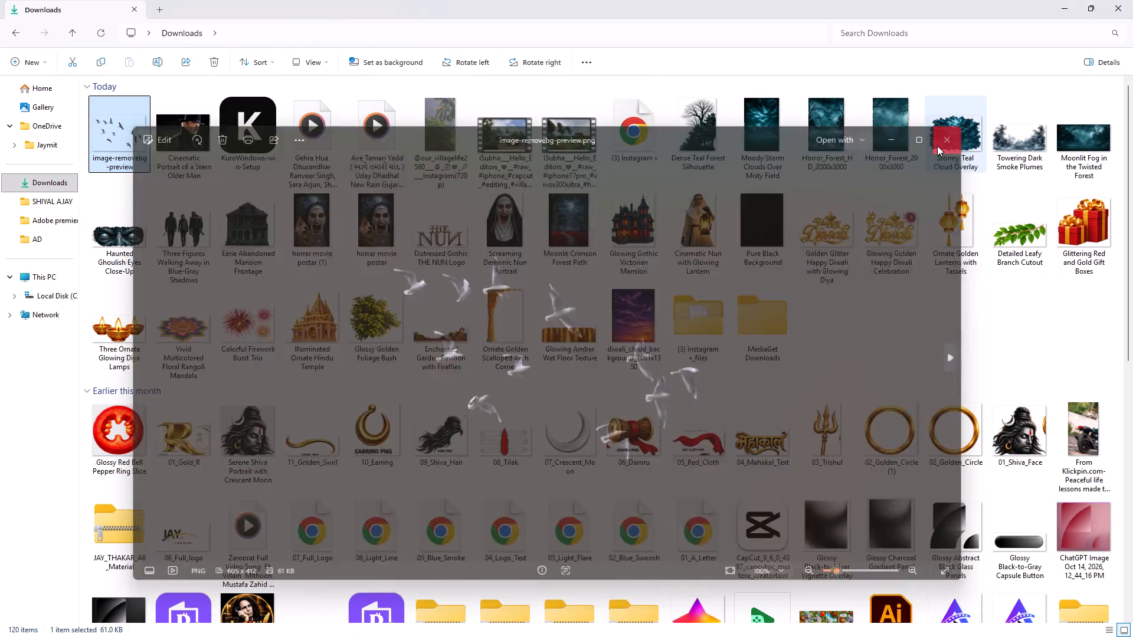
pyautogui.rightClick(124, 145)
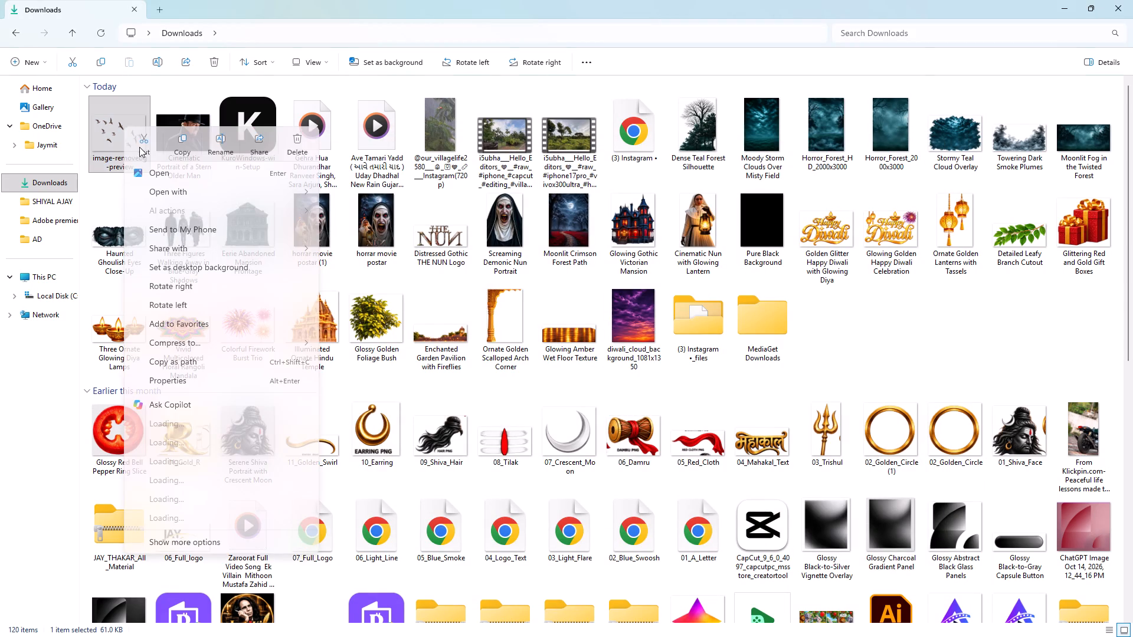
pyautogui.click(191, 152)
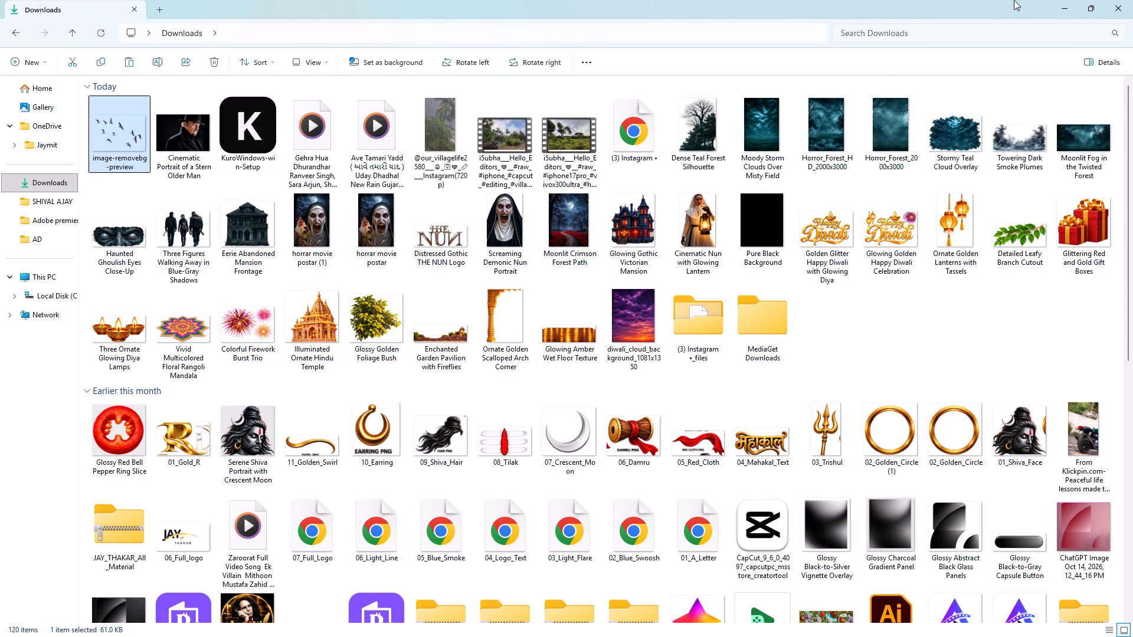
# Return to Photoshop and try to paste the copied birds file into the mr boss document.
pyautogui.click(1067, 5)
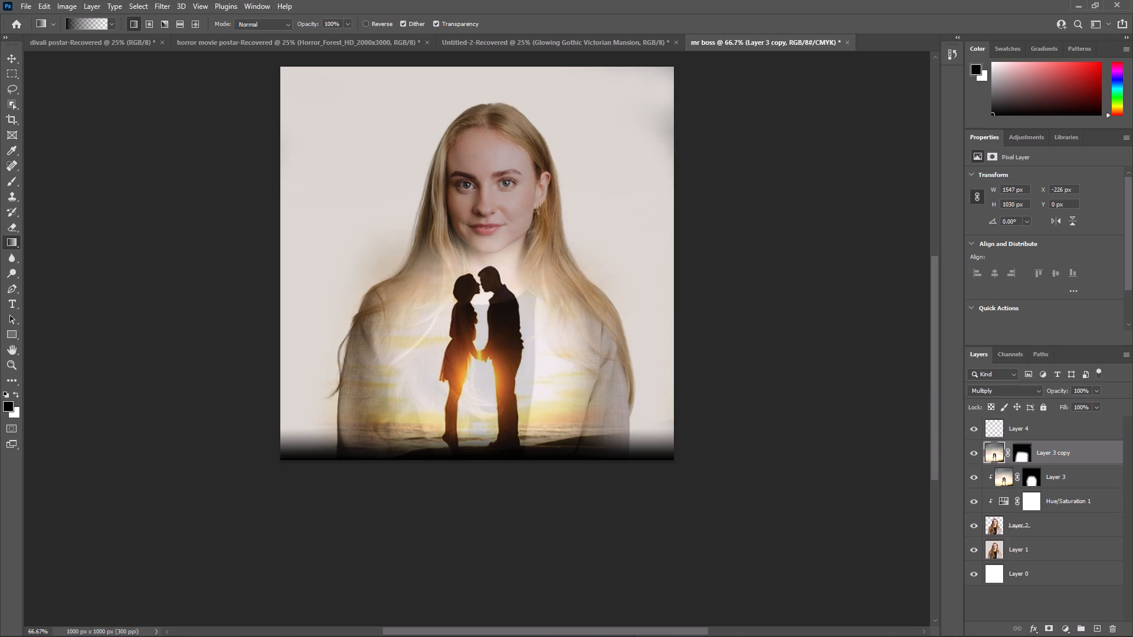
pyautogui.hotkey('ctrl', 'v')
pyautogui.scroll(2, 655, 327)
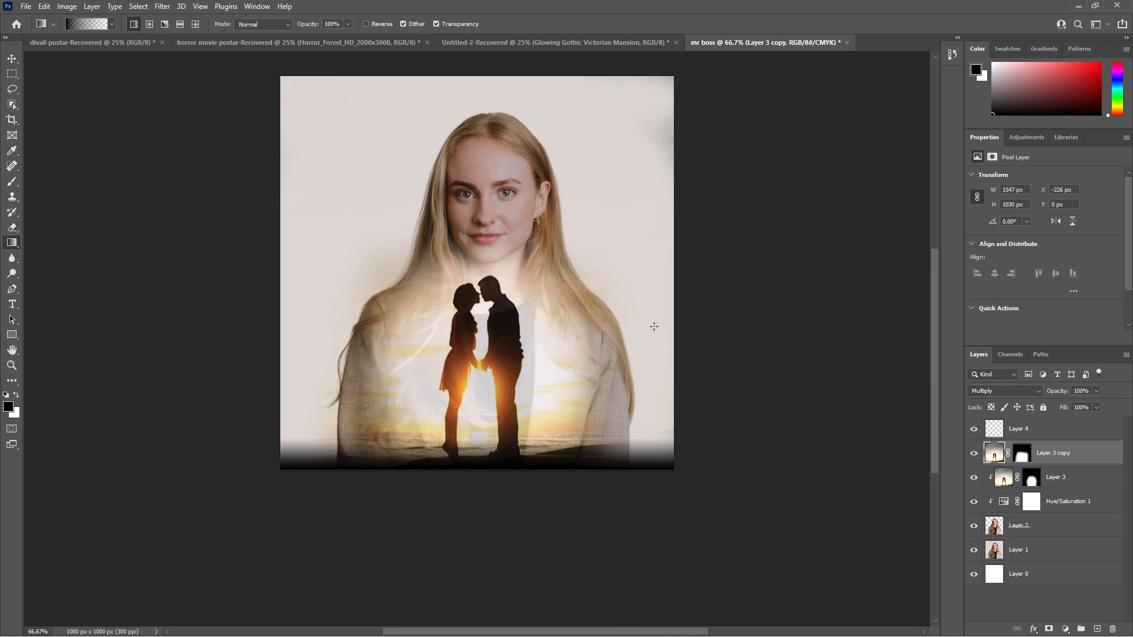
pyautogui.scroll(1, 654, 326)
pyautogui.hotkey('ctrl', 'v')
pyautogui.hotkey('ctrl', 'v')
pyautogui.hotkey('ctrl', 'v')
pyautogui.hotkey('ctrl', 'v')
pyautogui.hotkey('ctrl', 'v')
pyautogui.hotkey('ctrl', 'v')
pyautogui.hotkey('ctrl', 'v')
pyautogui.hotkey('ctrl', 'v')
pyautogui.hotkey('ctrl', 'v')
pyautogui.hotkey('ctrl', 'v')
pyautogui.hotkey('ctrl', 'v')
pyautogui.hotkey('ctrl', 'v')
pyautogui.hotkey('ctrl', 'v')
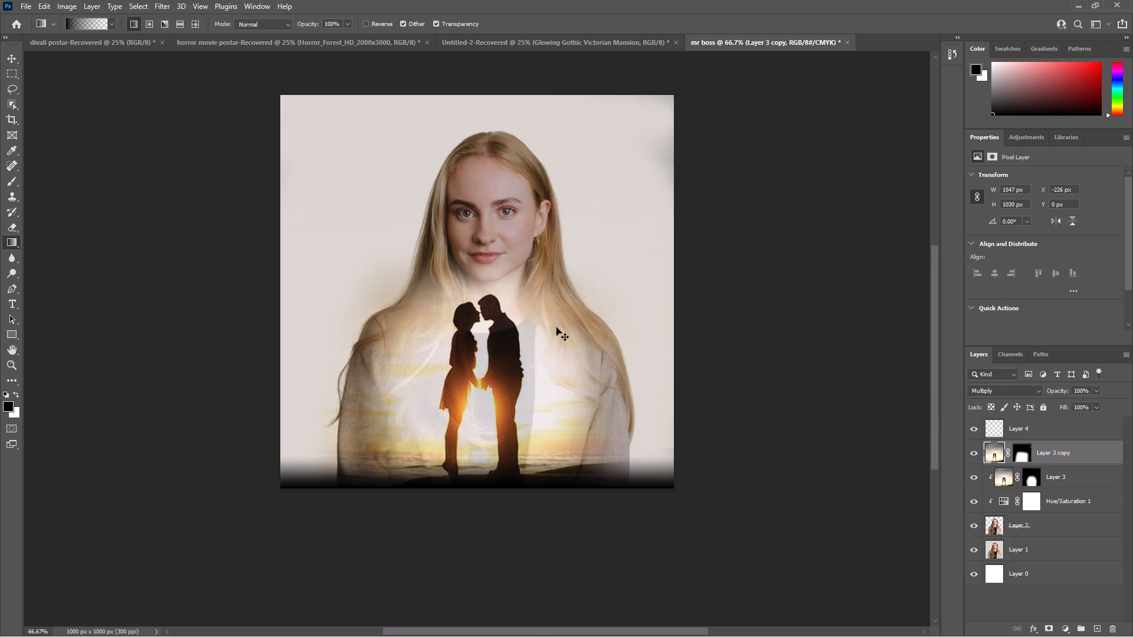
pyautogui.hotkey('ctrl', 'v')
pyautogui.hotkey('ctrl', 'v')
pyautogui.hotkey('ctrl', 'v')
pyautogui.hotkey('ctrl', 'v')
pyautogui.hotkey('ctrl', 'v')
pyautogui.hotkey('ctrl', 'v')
# Place image-removebg-preview from Downloads as an embedded layer, scaled to about 11.7% and positioned over the couple.
pyautogui.click(23, 6)
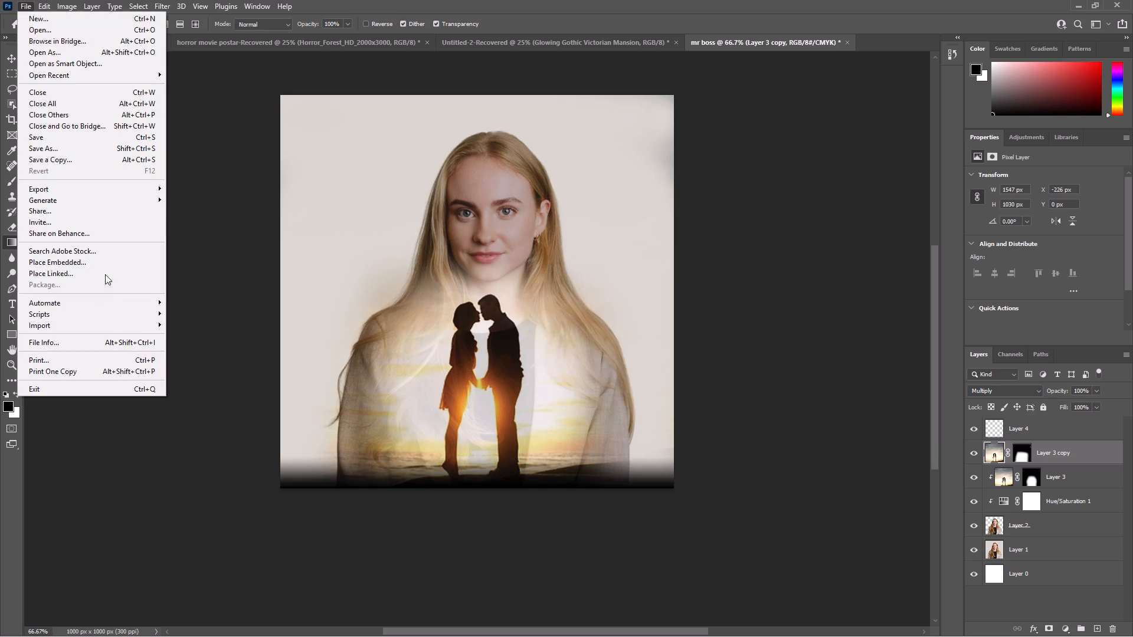
pyautogui.click(84, 261)
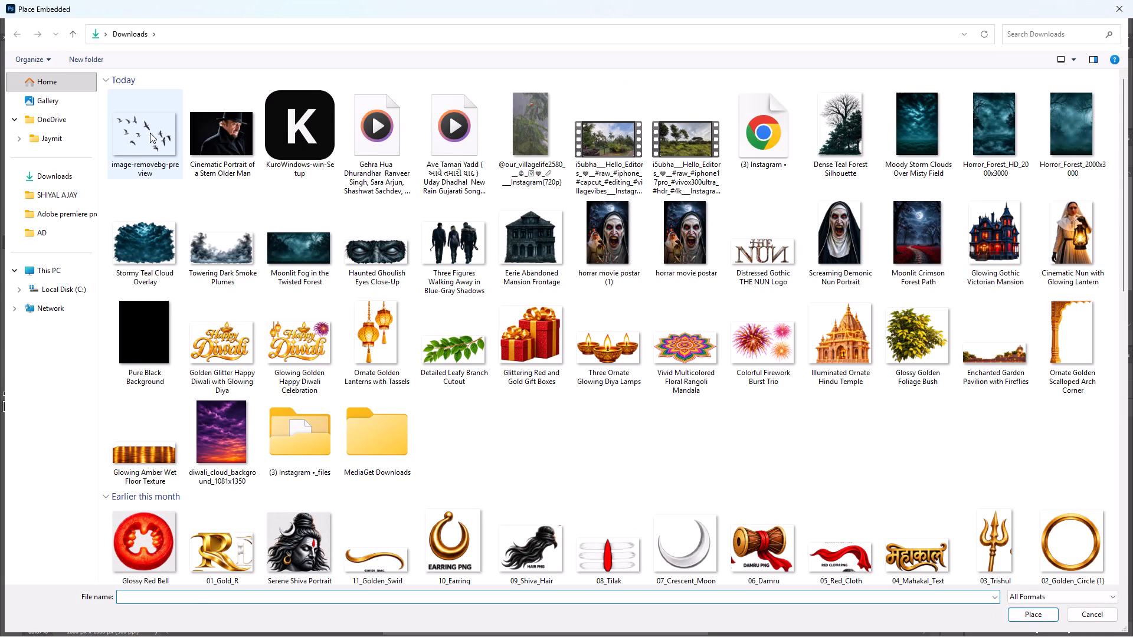
pyautogui.doubleClick(150, 134)
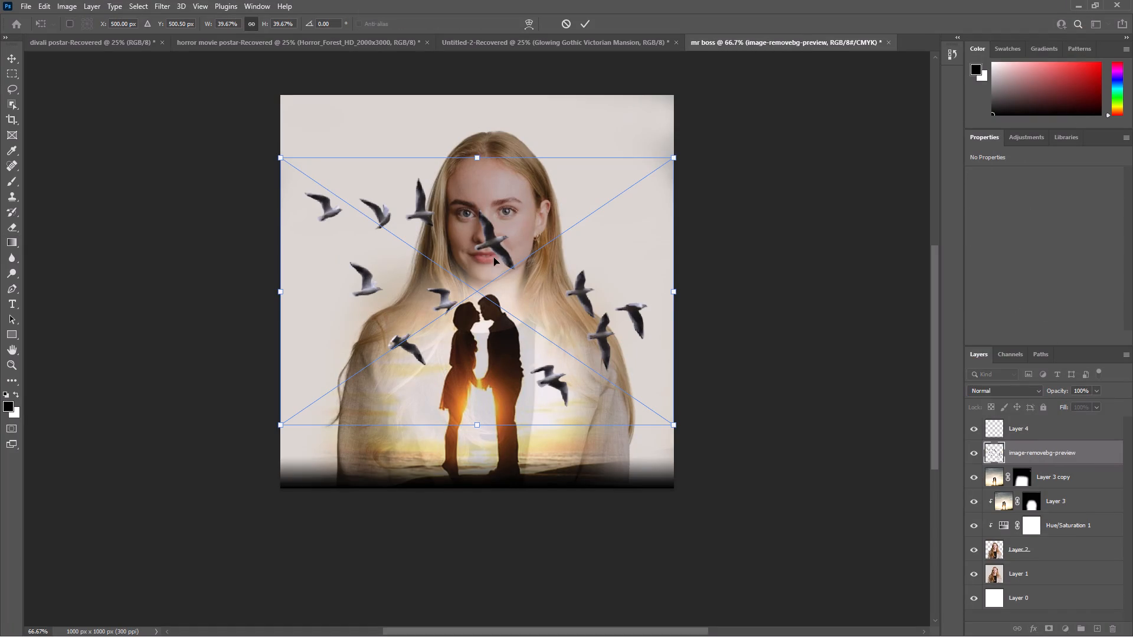
pyautogui.moveTo(676, 425); pyautogui.dragTo(546, 349)
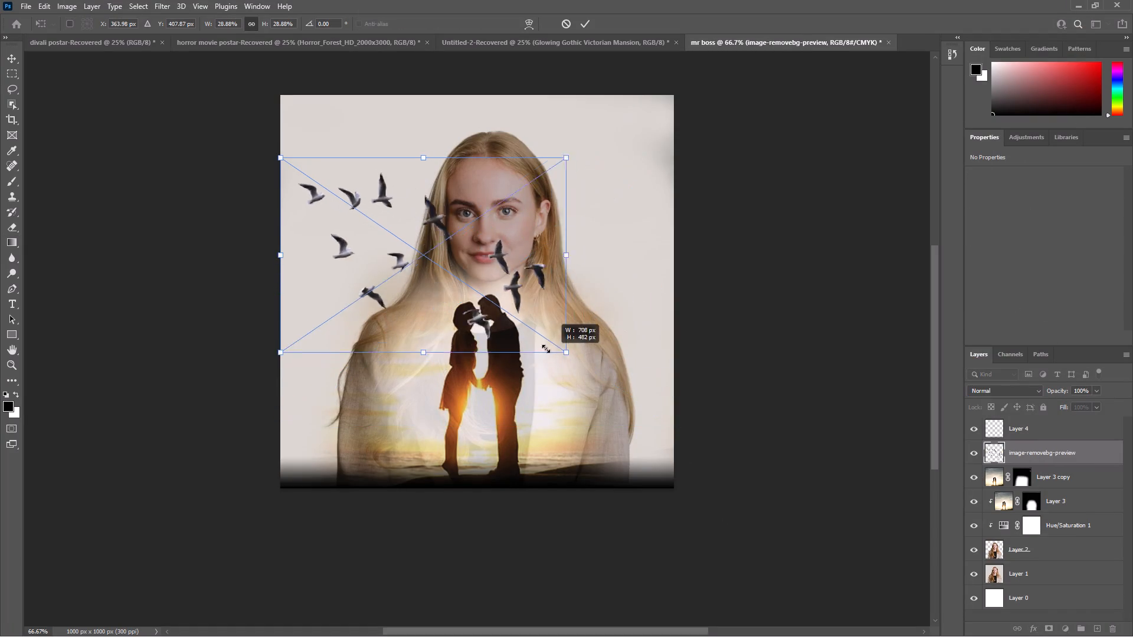
pyautogui.moveTo(546, 349); pyautogui.dragTo(413, 258)
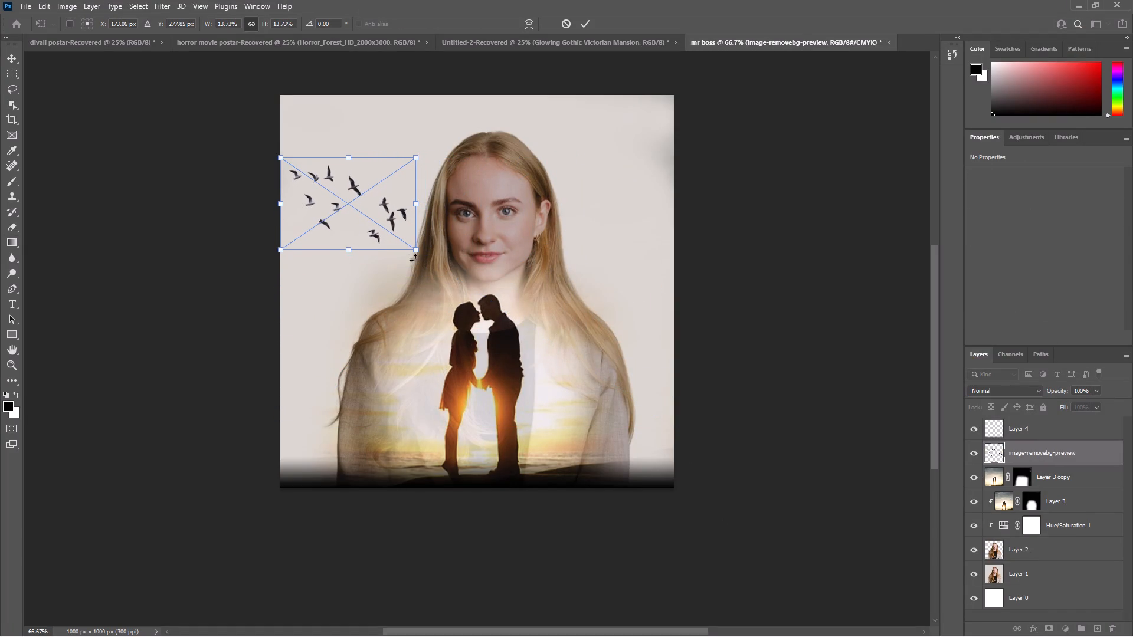
pyautogui.moveTo(385, 228); pyautogui.dragTo(507, 411)
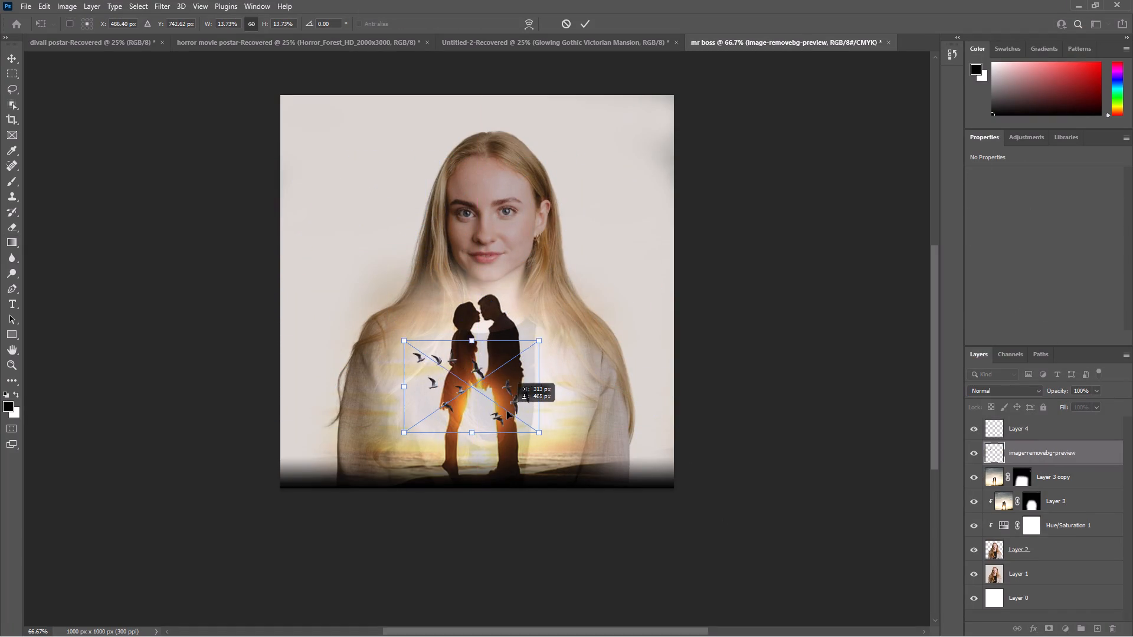
pyautogui.moveTo(507, 411); pyautogui.dragTo(489, 432)
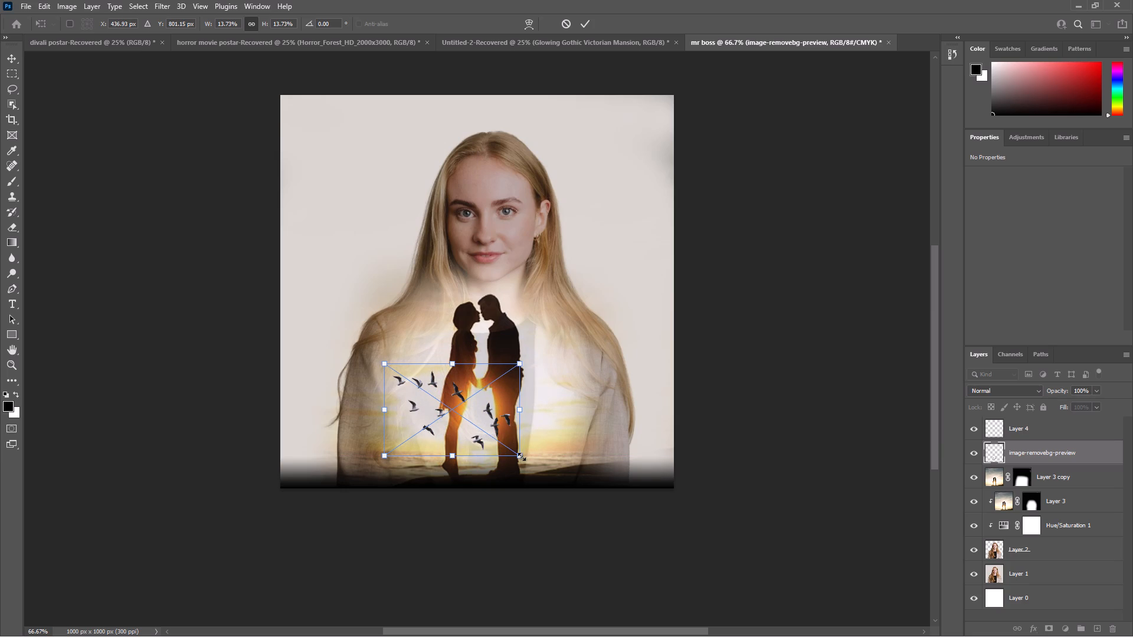
pyautogui.moveTo(521, 457); pyautogui.dragTo(500, 445)
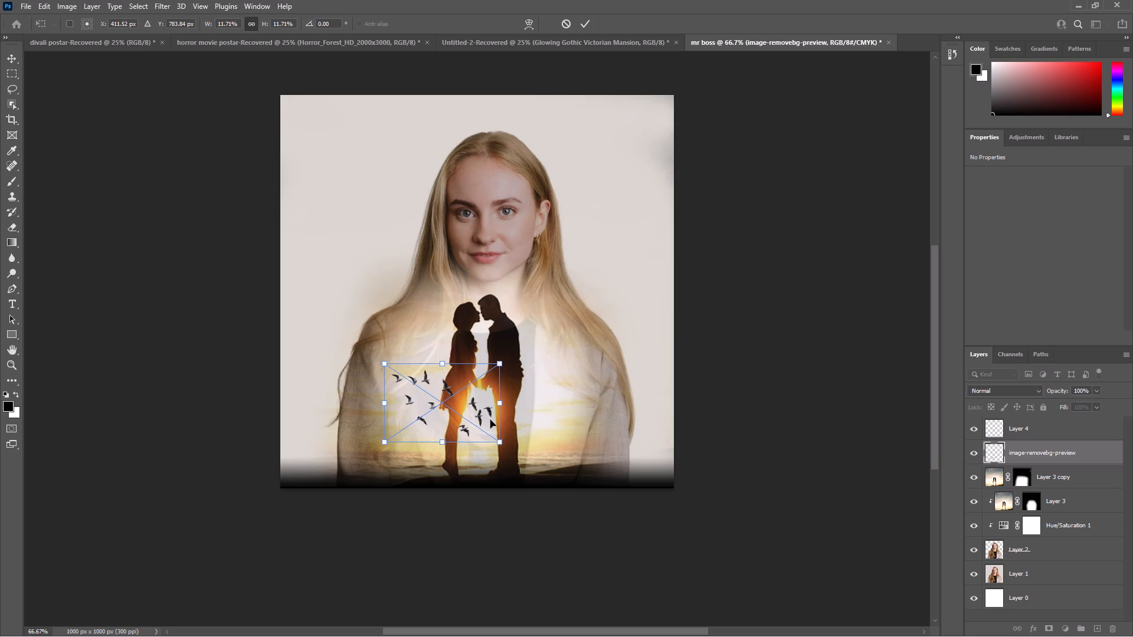
pyautogui.moveTo(490, 405); pyautogui.dragTo(571, 398)
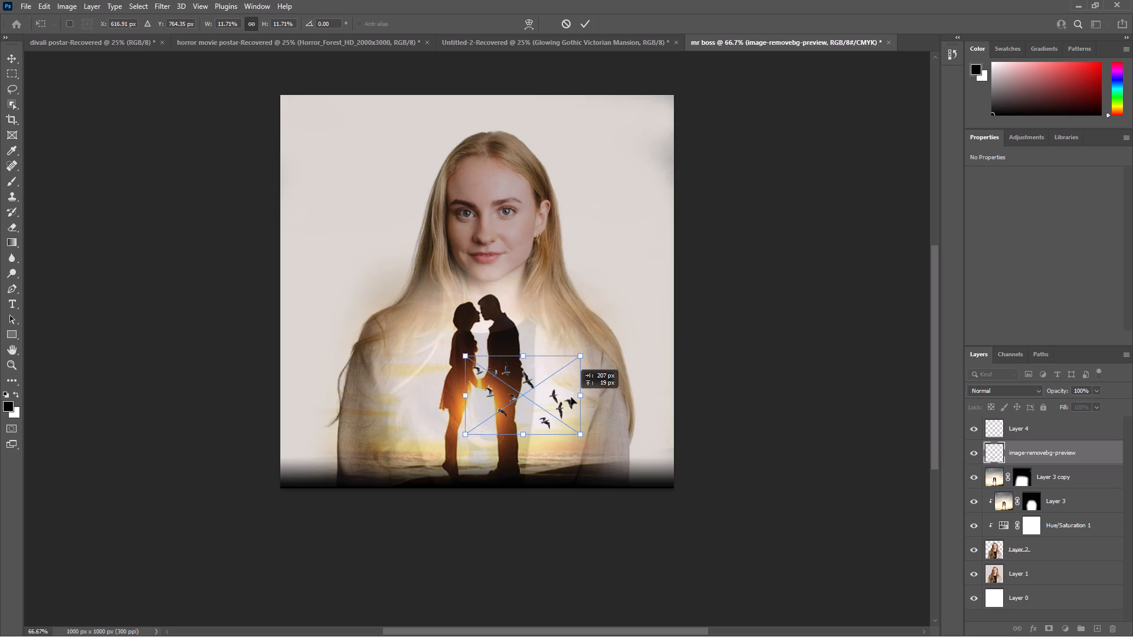
pyautogui.moveTo(571, 398); pyautogui.dragTo(581, 399)
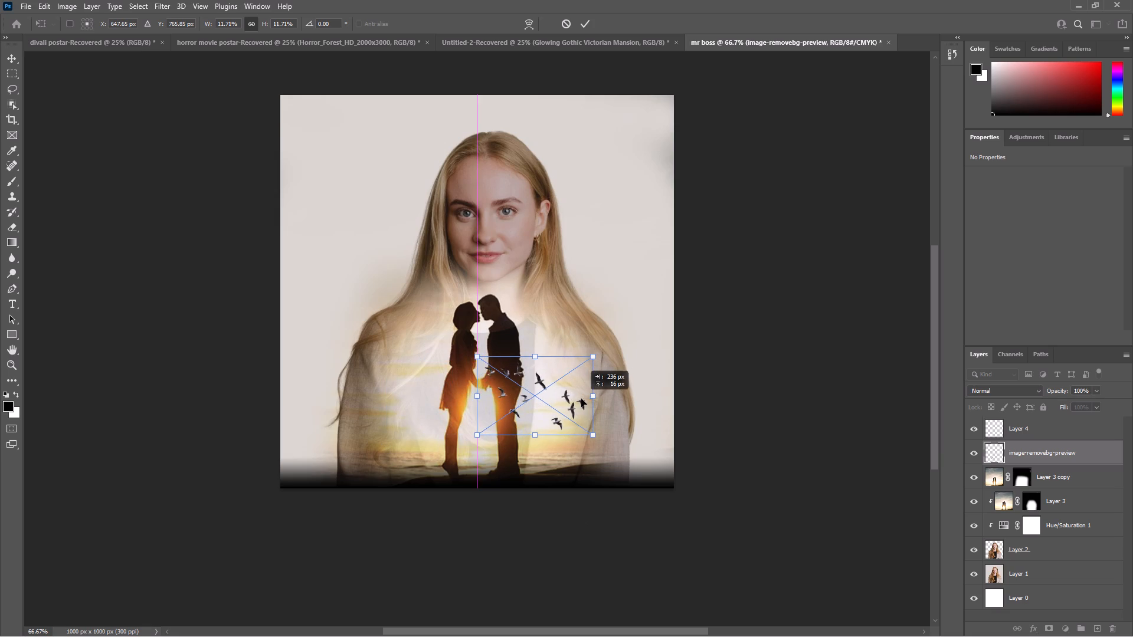
pyautogui.moveTo(581, 399); pyautogui.dragTo(587, 400)
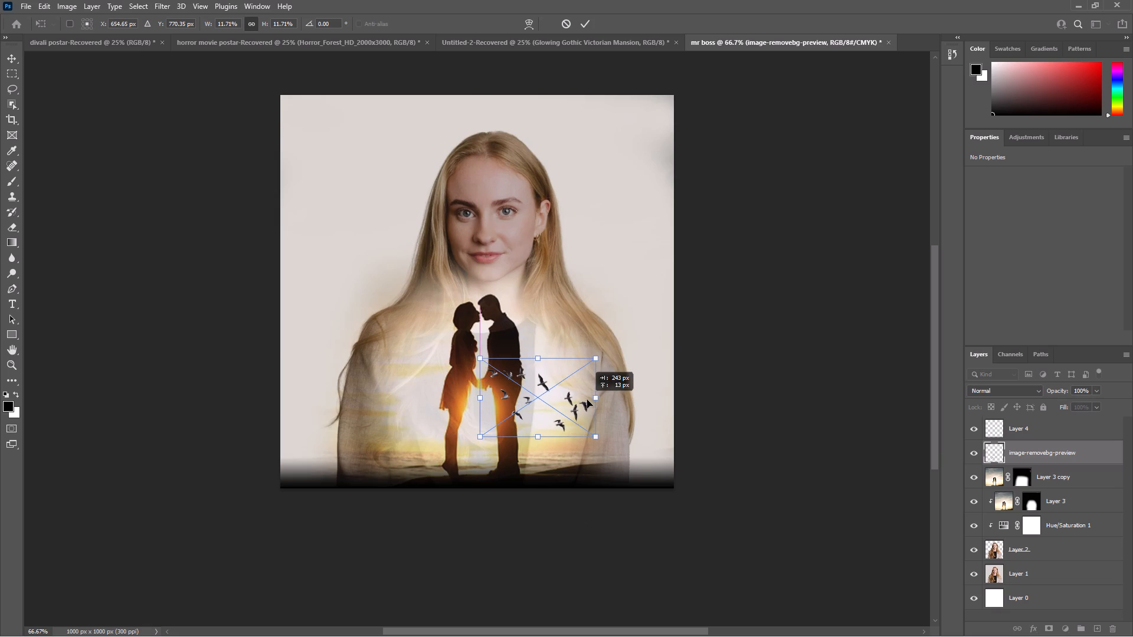
pyautogui.moveTo(587, 400); pyautogui.dragTo(552, 386)
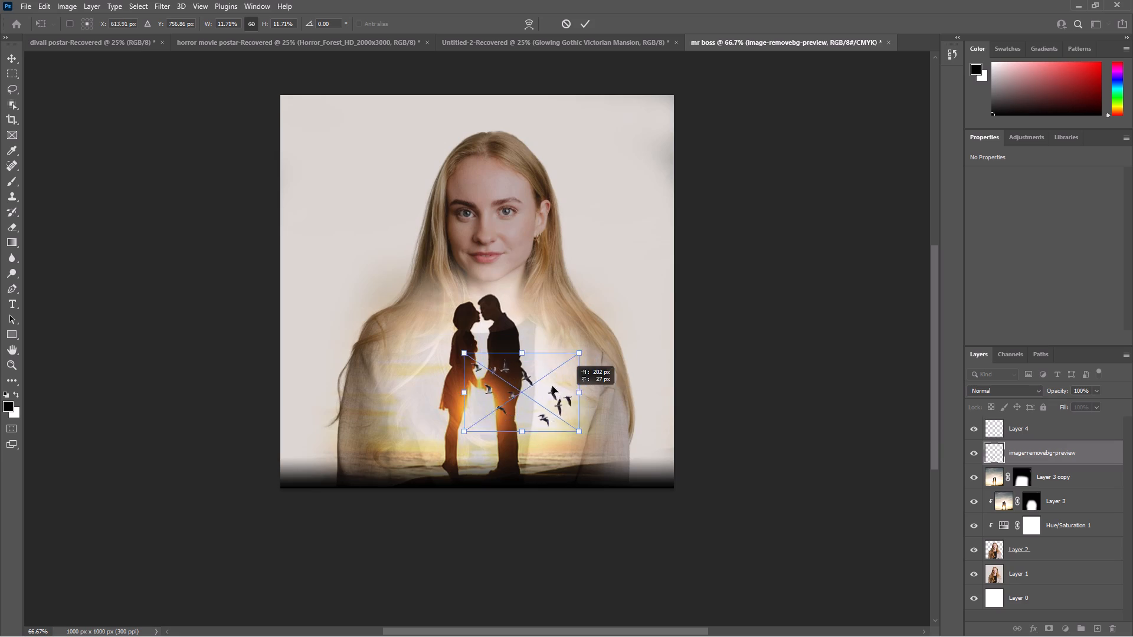
pyautogui.moveTo(552, 386); pyautogui.dragTo(522, 367)
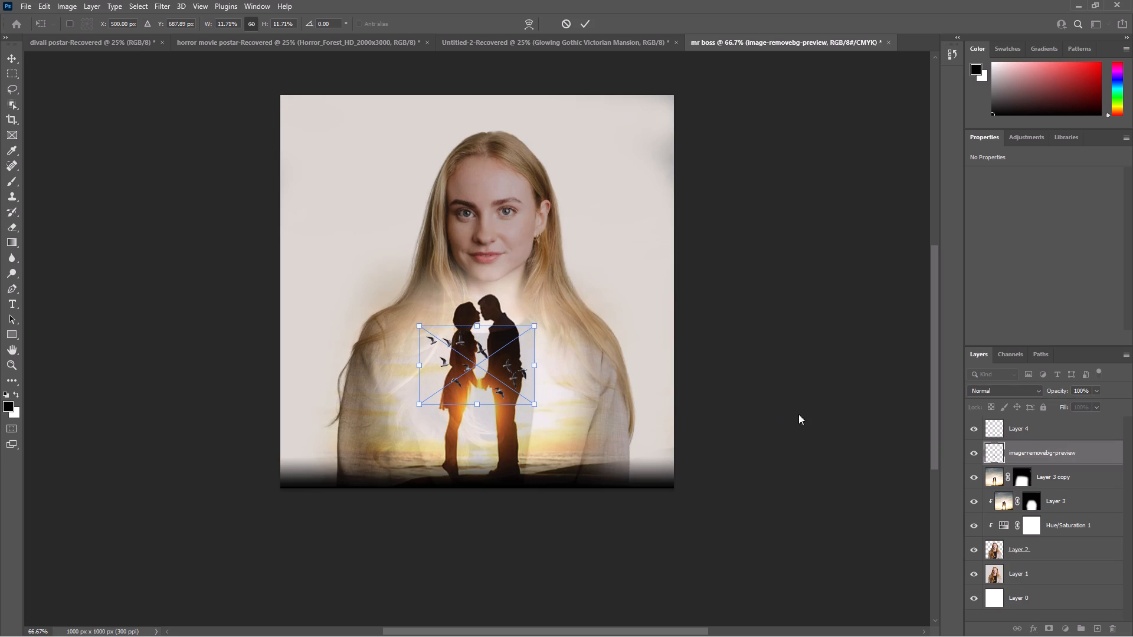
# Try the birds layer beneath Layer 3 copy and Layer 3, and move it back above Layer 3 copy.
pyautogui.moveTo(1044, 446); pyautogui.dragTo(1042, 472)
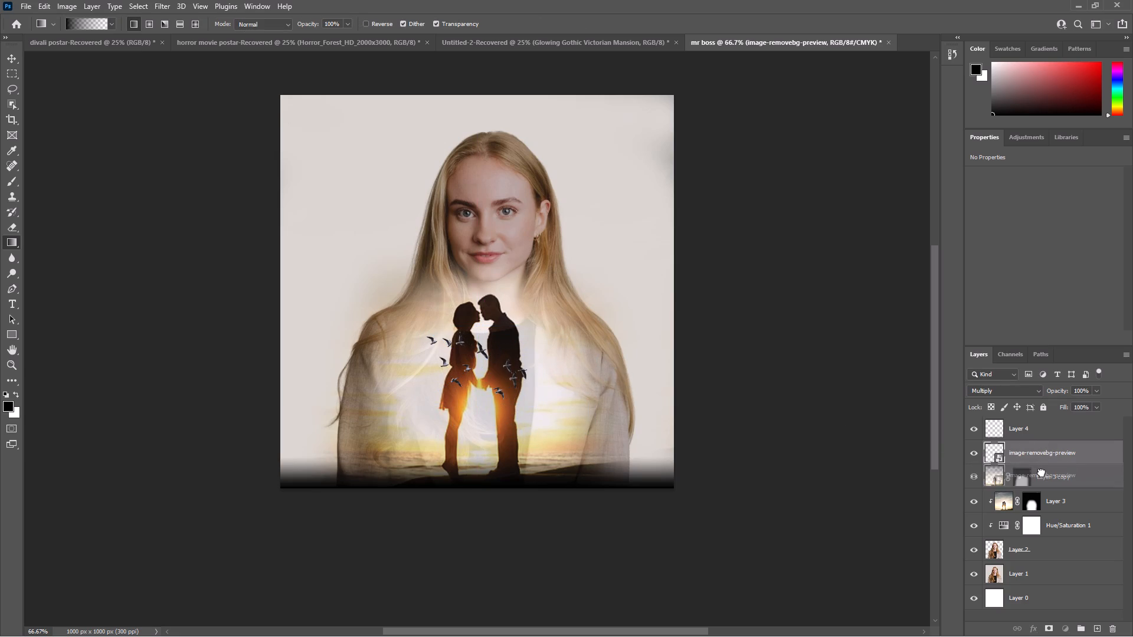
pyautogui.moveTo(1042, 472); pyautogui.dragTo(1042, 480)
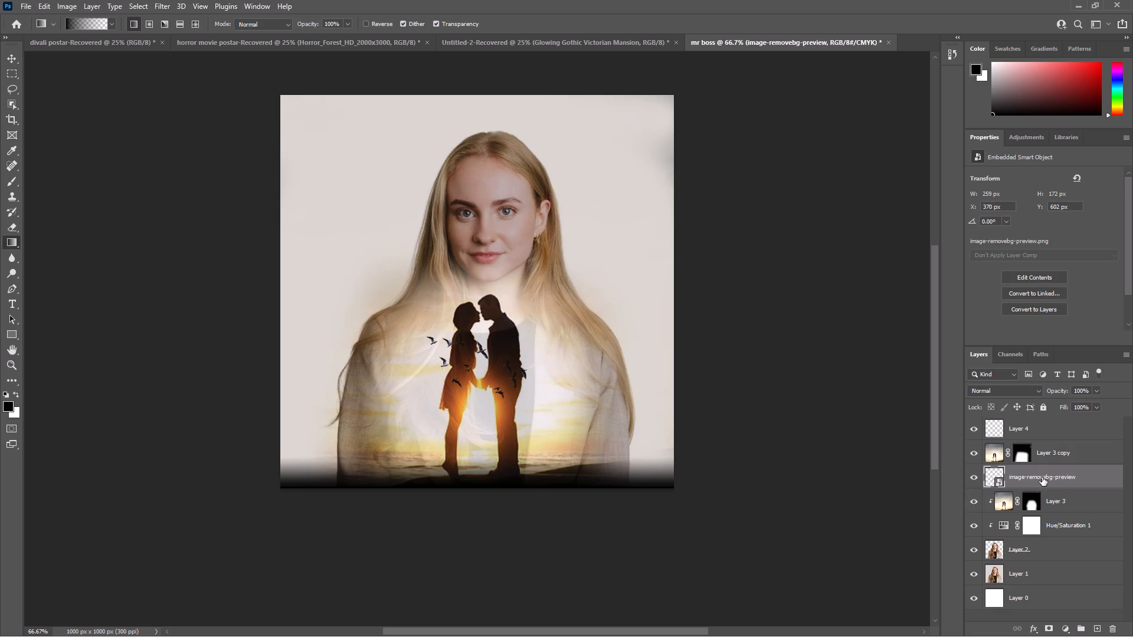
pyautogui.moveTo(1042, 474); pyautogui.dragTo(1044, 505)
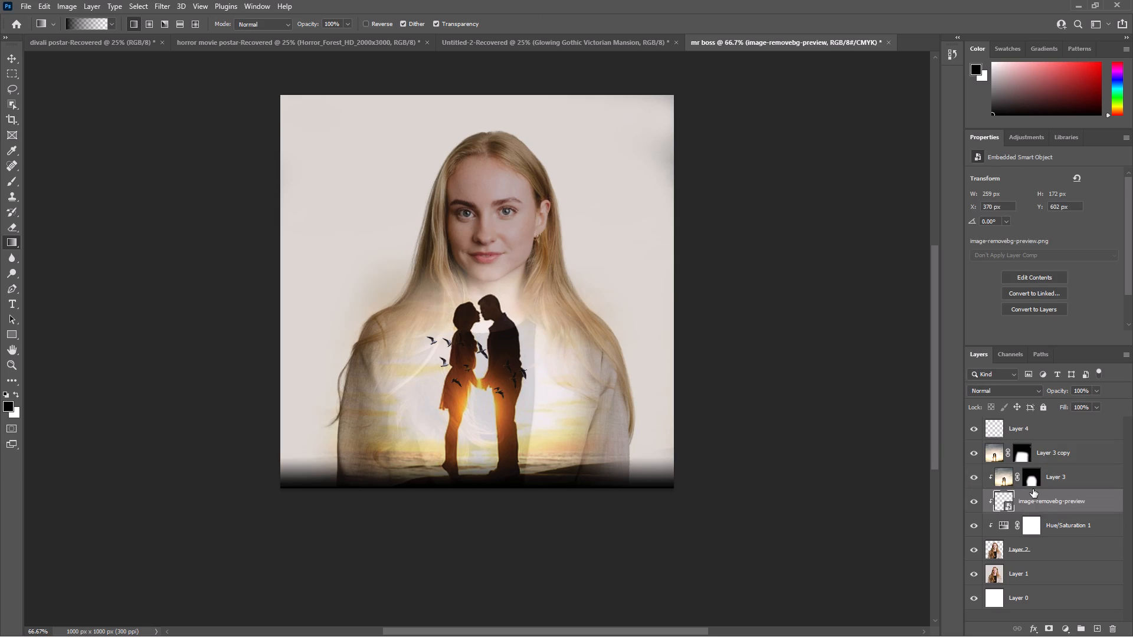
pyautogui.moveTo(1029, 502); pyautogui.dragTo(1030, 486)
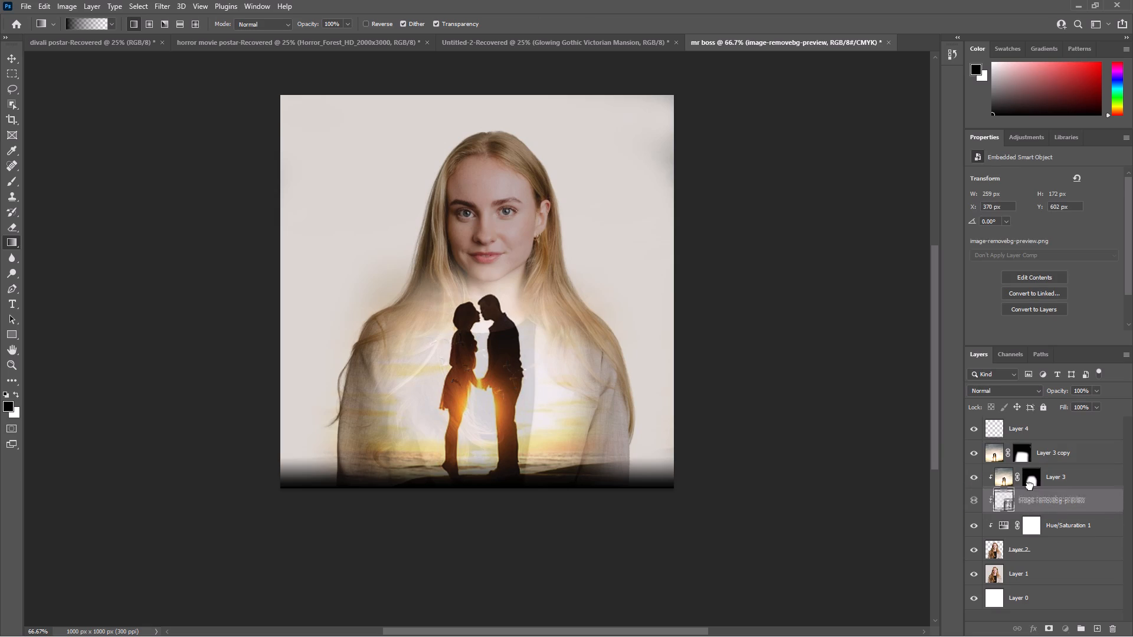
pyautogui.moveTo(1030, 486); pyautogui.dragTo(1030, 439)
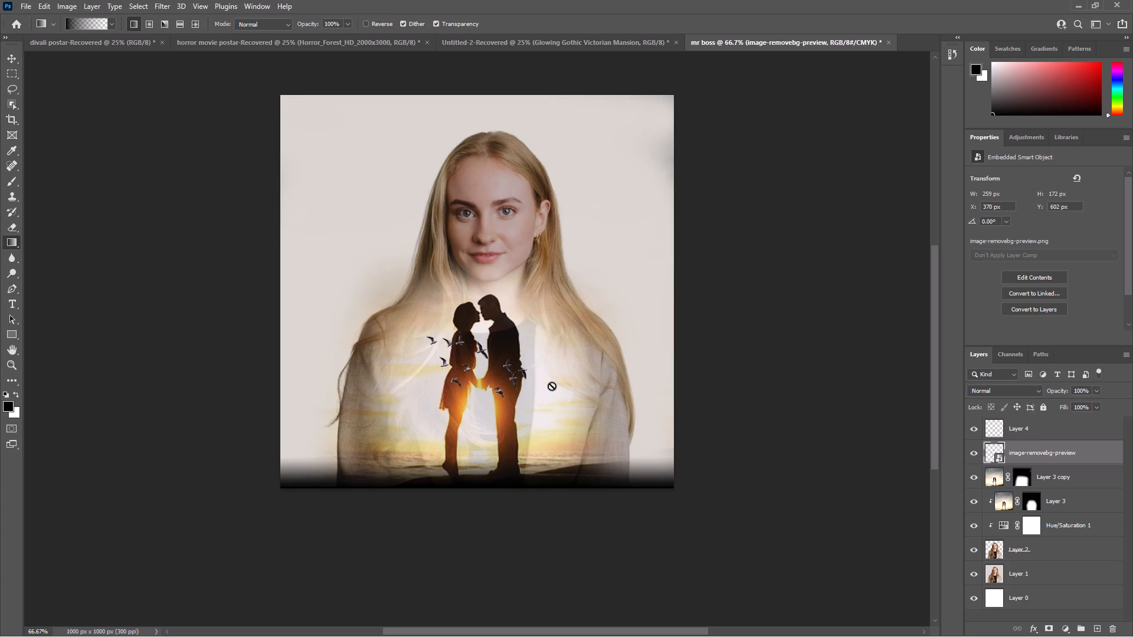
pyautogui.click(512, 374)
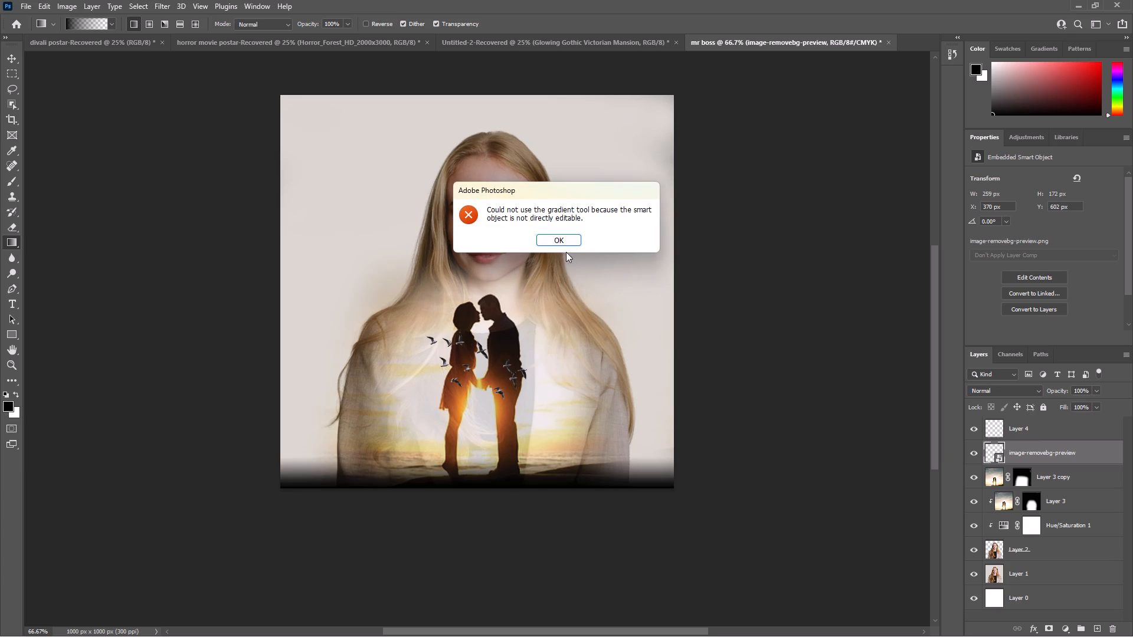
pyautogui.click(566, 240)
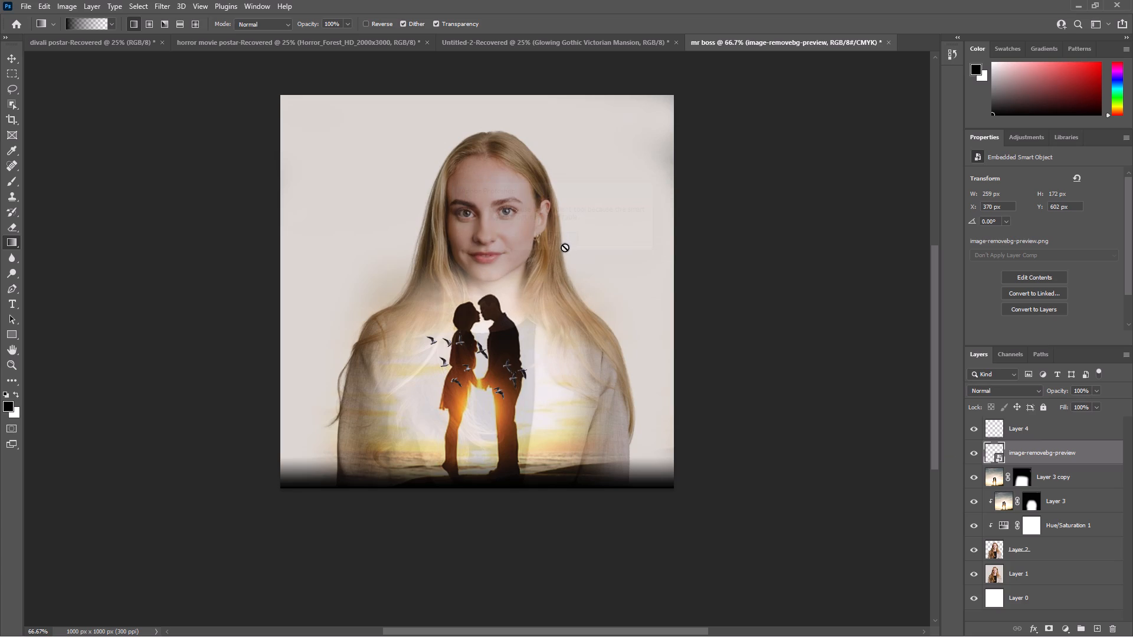
# Scale the birds layer down to about 8.6% and move it beside the man, over the woman's jacket.
pyautogui.hotkey('ctrl', 't')
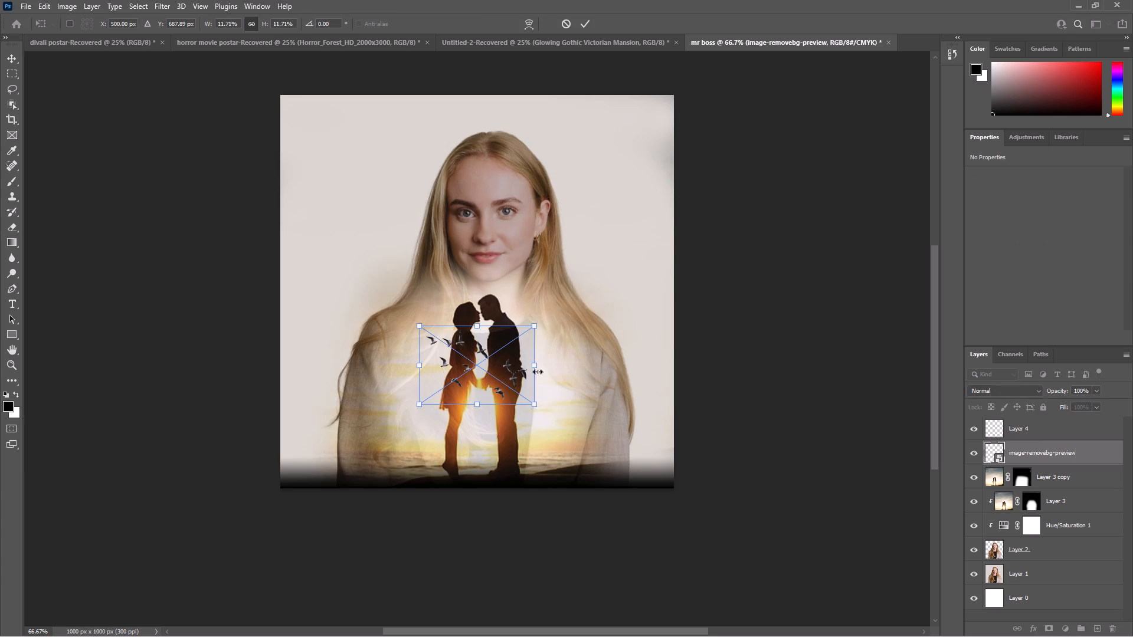
pyautogui.moveTo(509, 373); pyautogui.dragTo(478, 413)
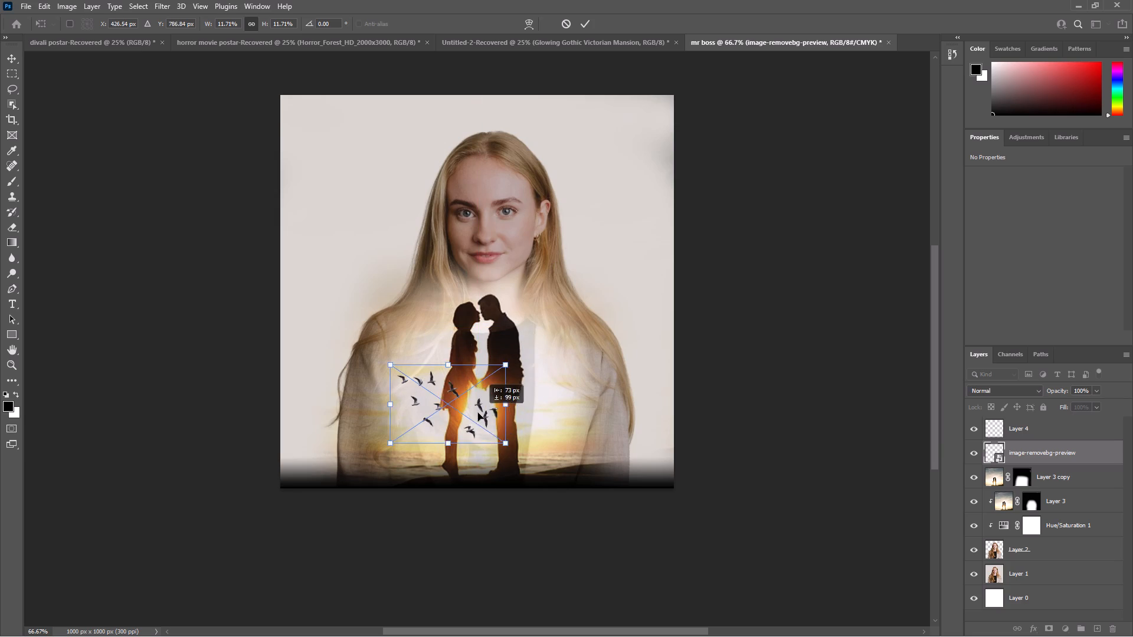
pyautogui.moveTo(478, 413); pyautogui.dragTo(461, 370)
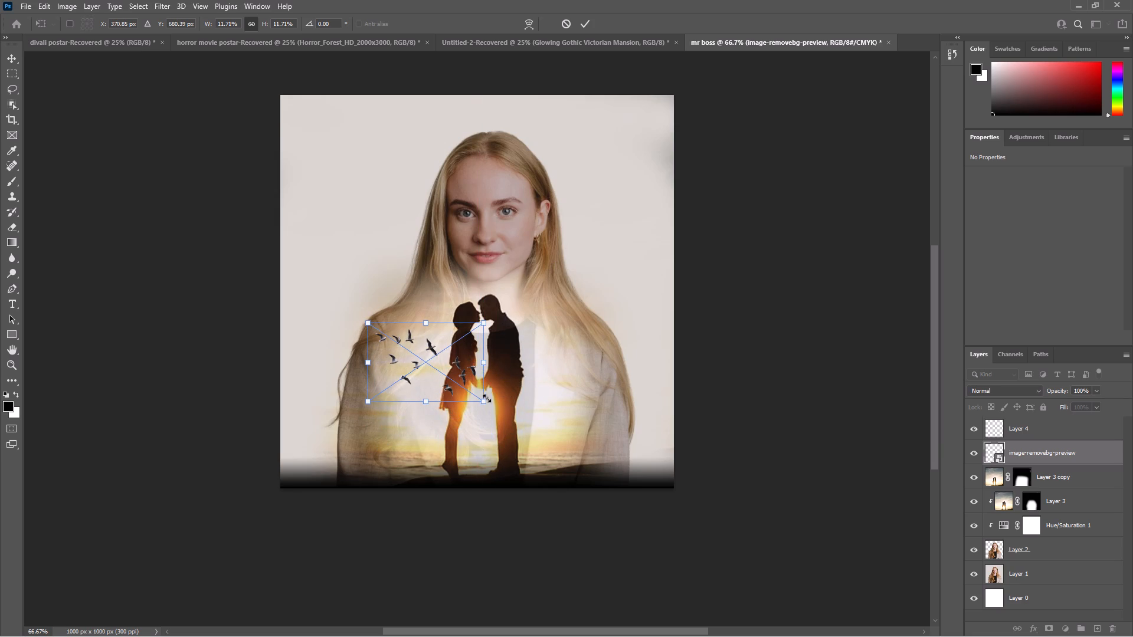
pyautogui.moveTo(483, 404); pyautogui.dragTo(450, 386)
pyautogui.moveTo(415, 344); pyautogui.dragTo(422, 332)
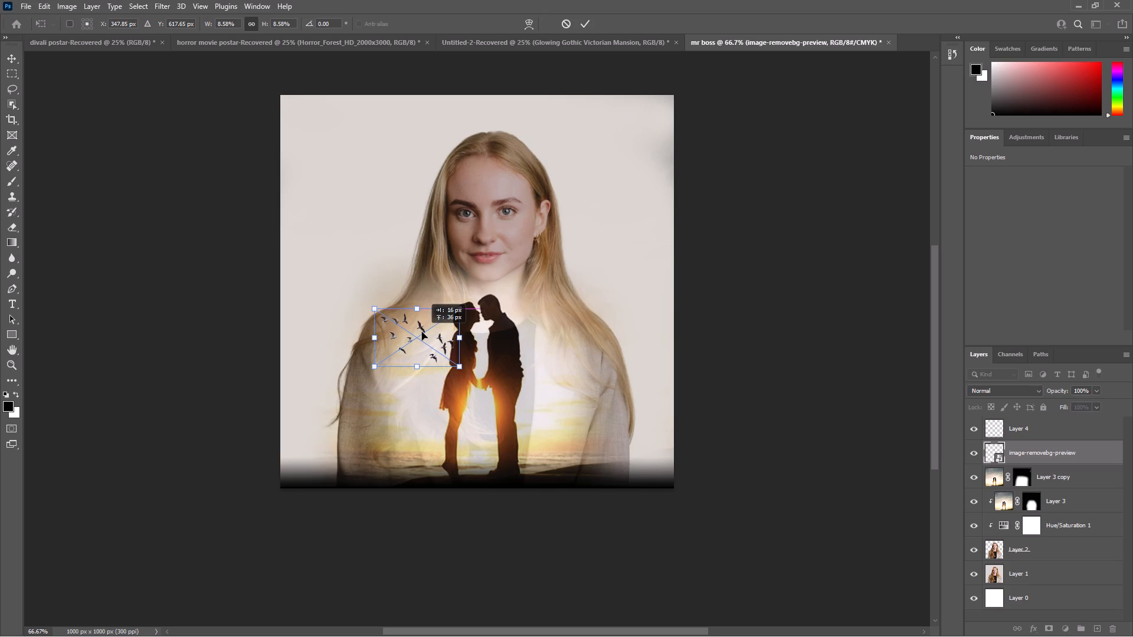
pyautogui.moveTo(422, 332); pyautogui.dragTo(457, 341)
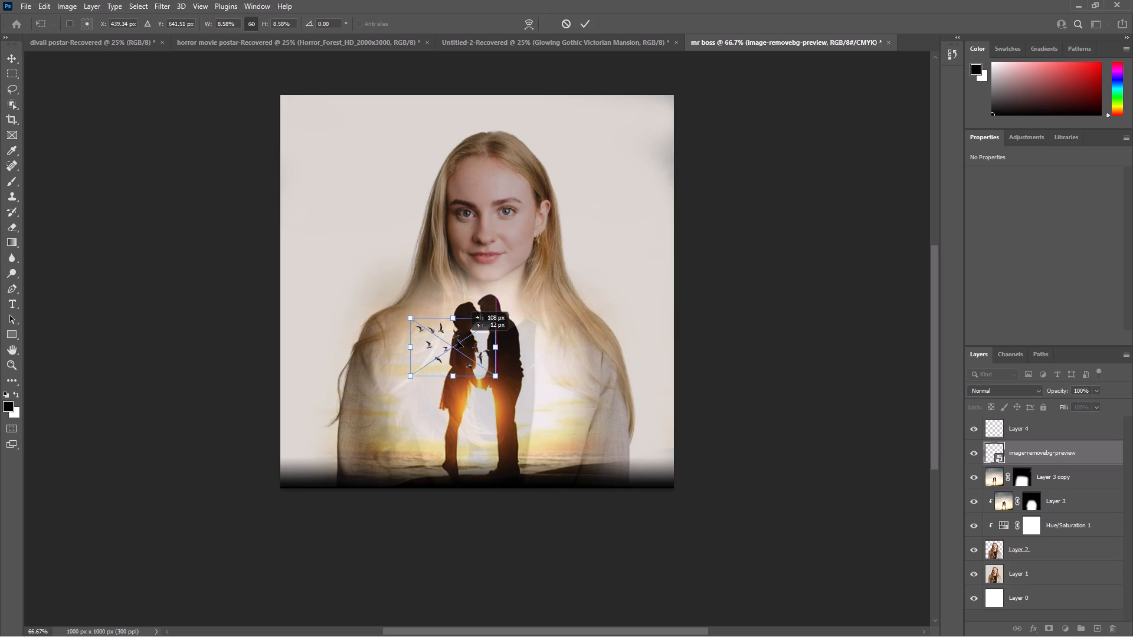
pyautogui.moveTo(457, 341); pyautogui.dragTo(438, 346)
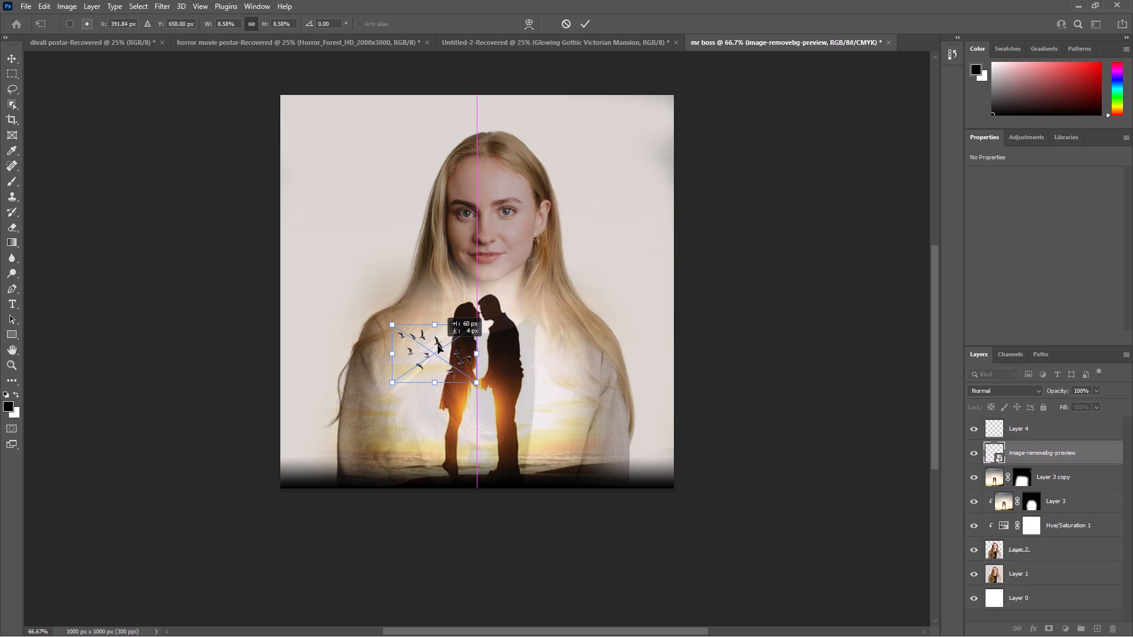
pyautogui.moveTo(438, 346); pyautogui.dragTo(561, 369)
pyautogui.click(879, 328)
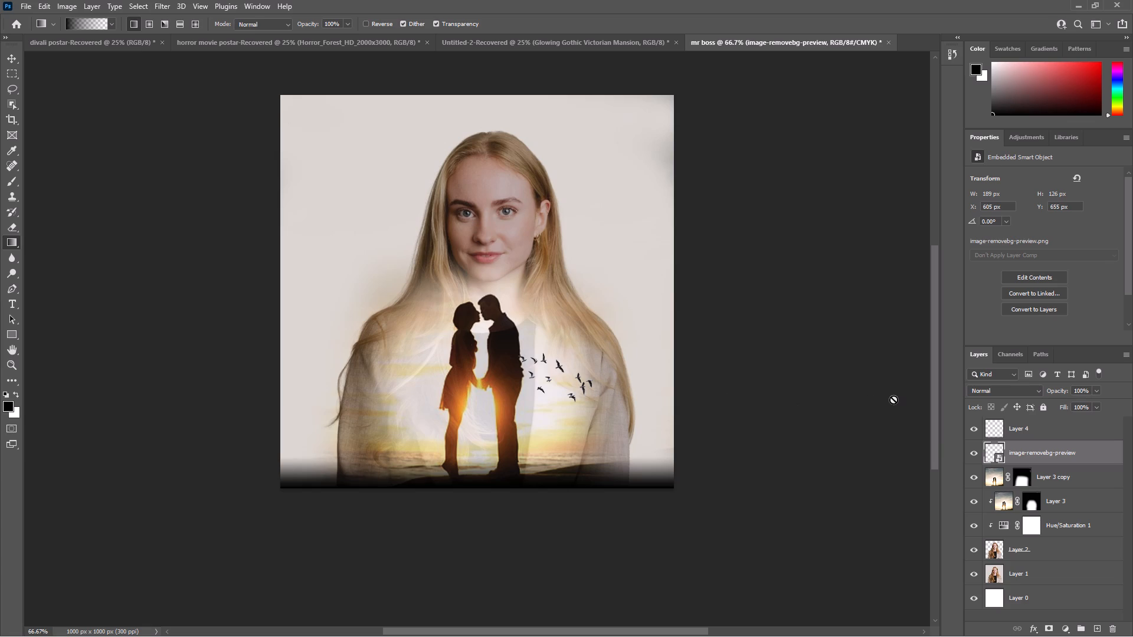
# Shrink the birds to about 155 x 104 px and lower them beside the man's legs at about X 609, Y 770 px.
pyautogui.hotkey('ctrl', 't')
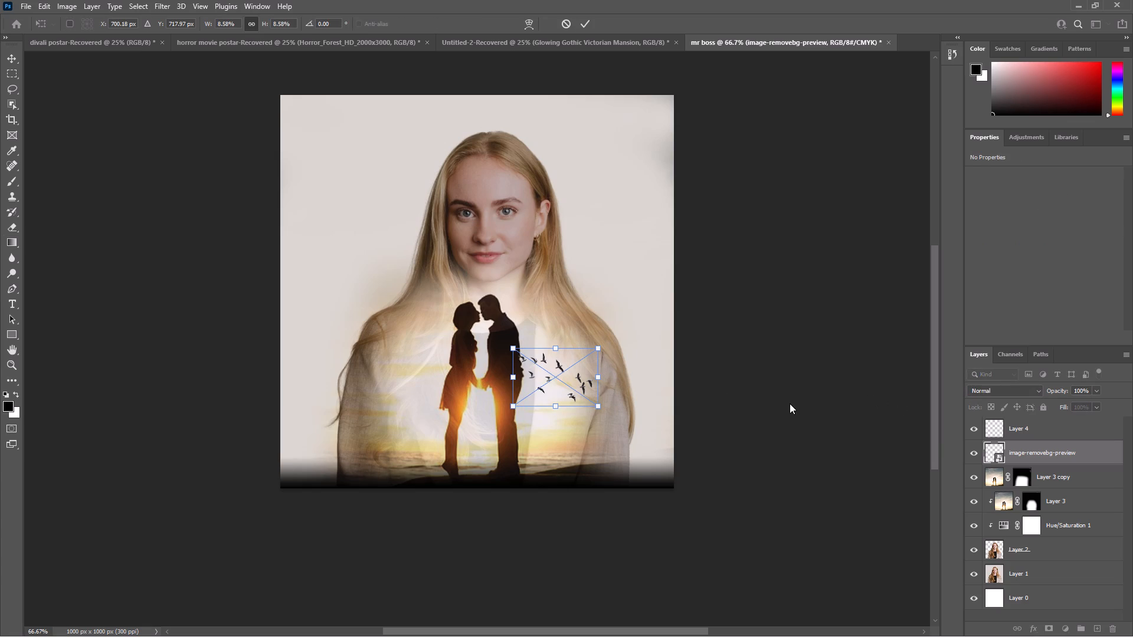
pyautogui.moveTo(587, 383); pyautogui.dragTo(586, 428)
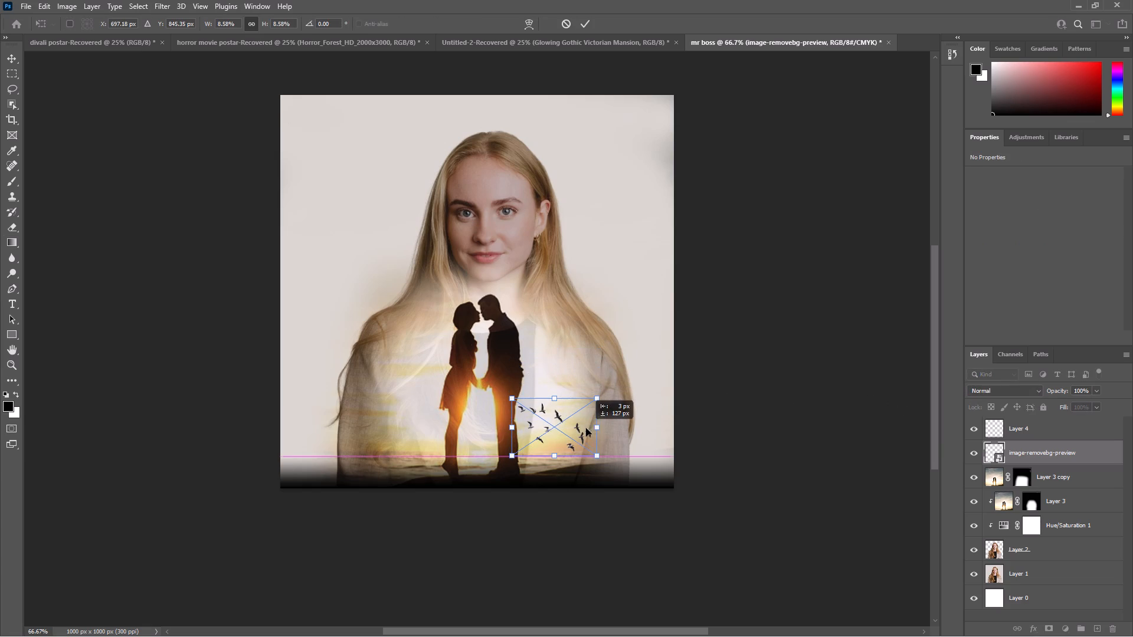
pyautogui.moveTo(586, 428); pyautogui.dragTo(585, 429)
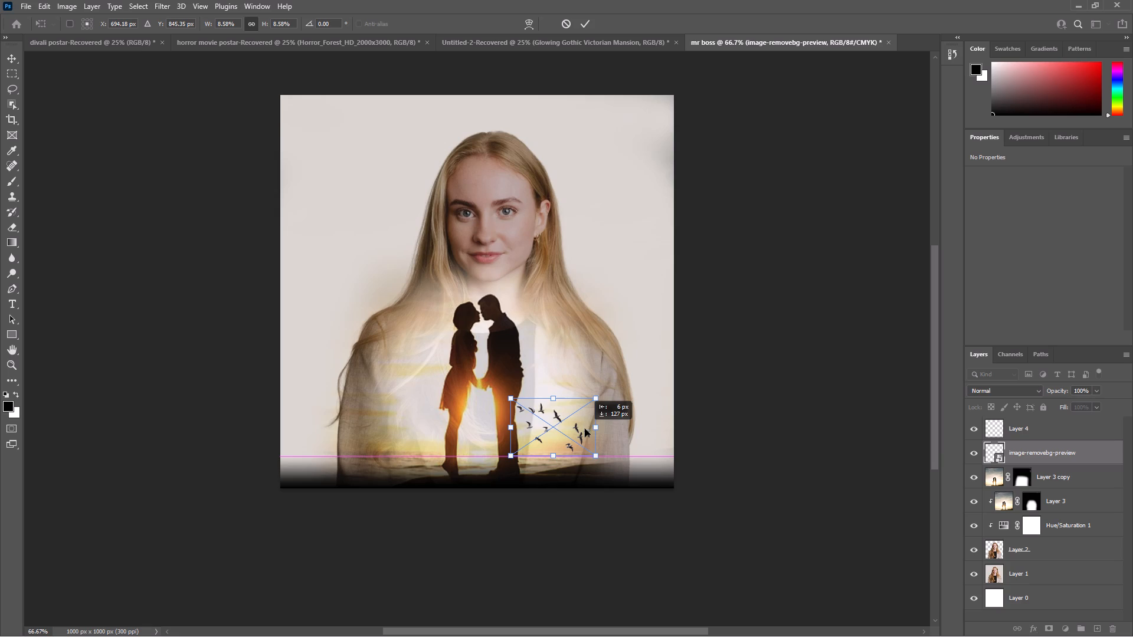
pyautogui.moveTo(585, 429); pyautogui.dragTo(582, 430)
pyautogui.moveTo(594, 457); pyautogui.dragTo(579, 446)
pyautogui.moveTo(564, 426); pyautogui.dragTo(571, 422)
pyautogui.click(906, 346)
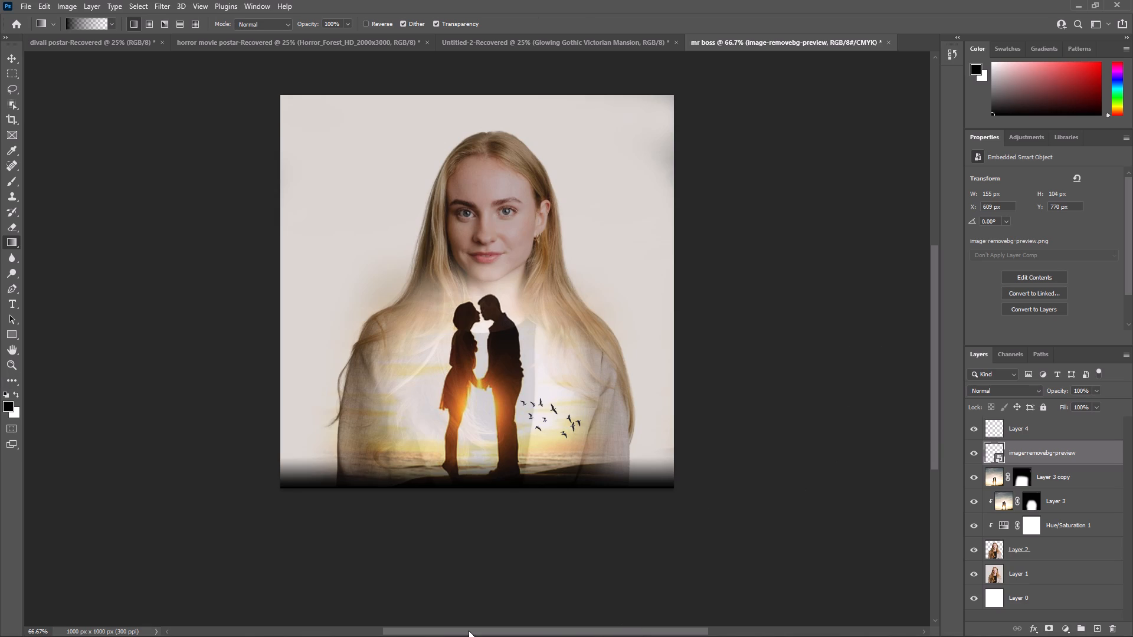
# Switch to Chrome, check the finished poster in the double exposure tutorial video, and return to Photoshop.
pyautogui.moveTo(504, 636); pyautogui.dragTo(605, 636, button='right')
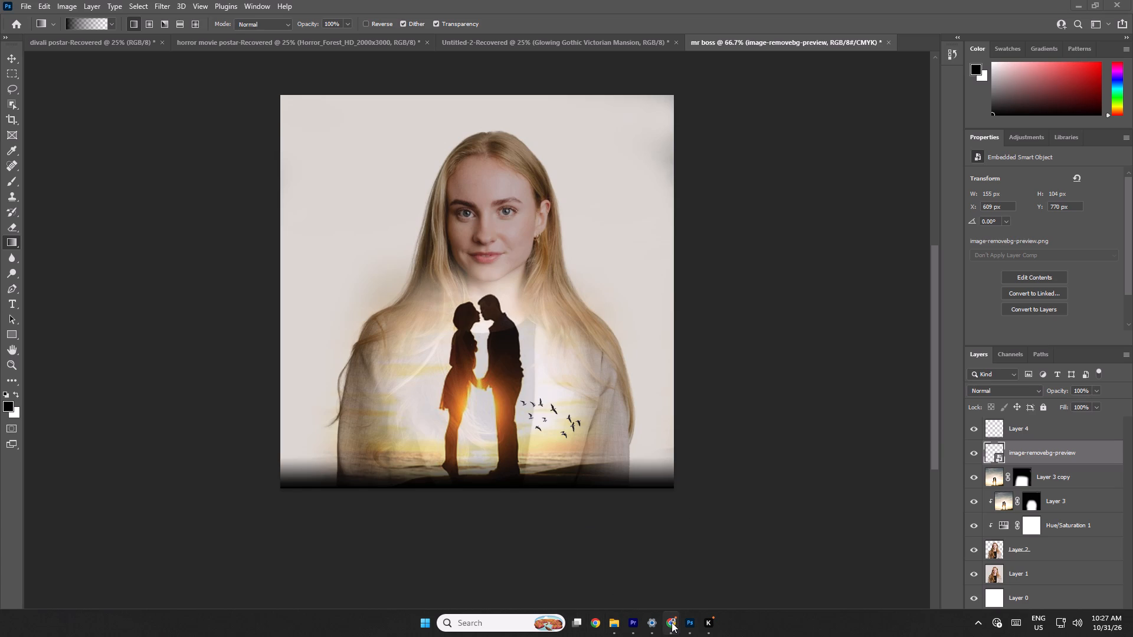
pyautogui.click(674, 579)
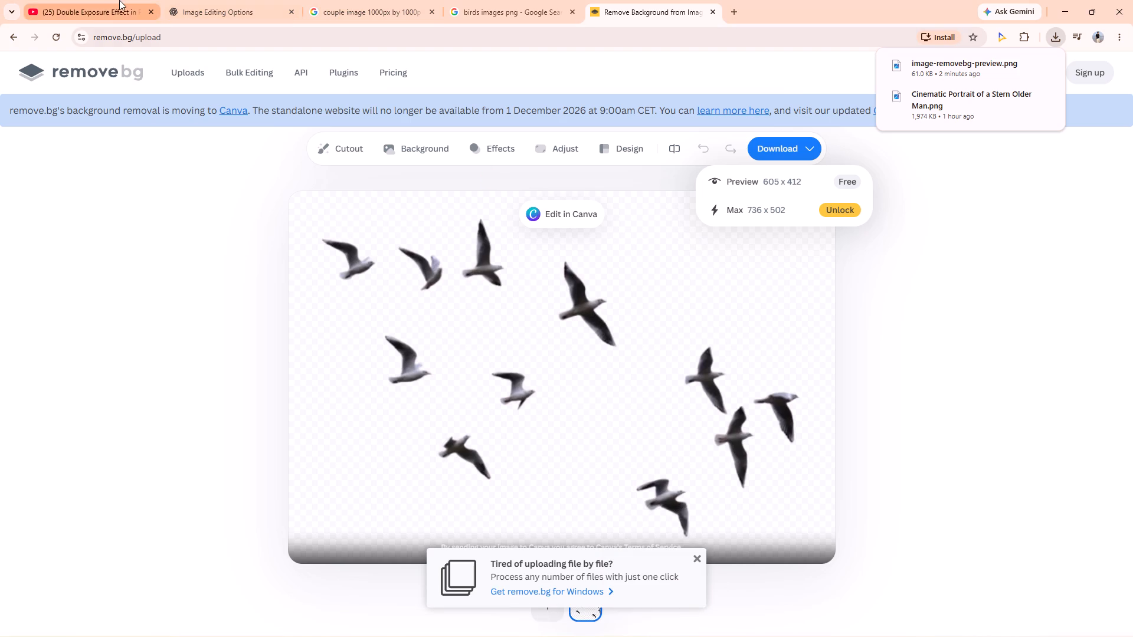
pyautogui.click(112, 0)
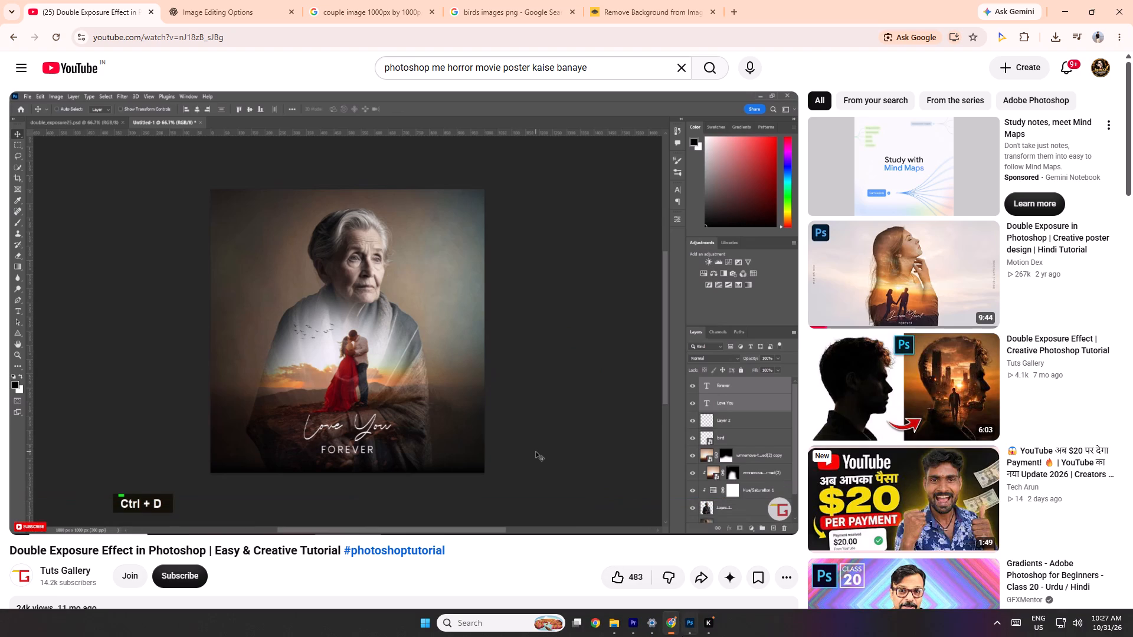
pyautogui.click(679, 554)
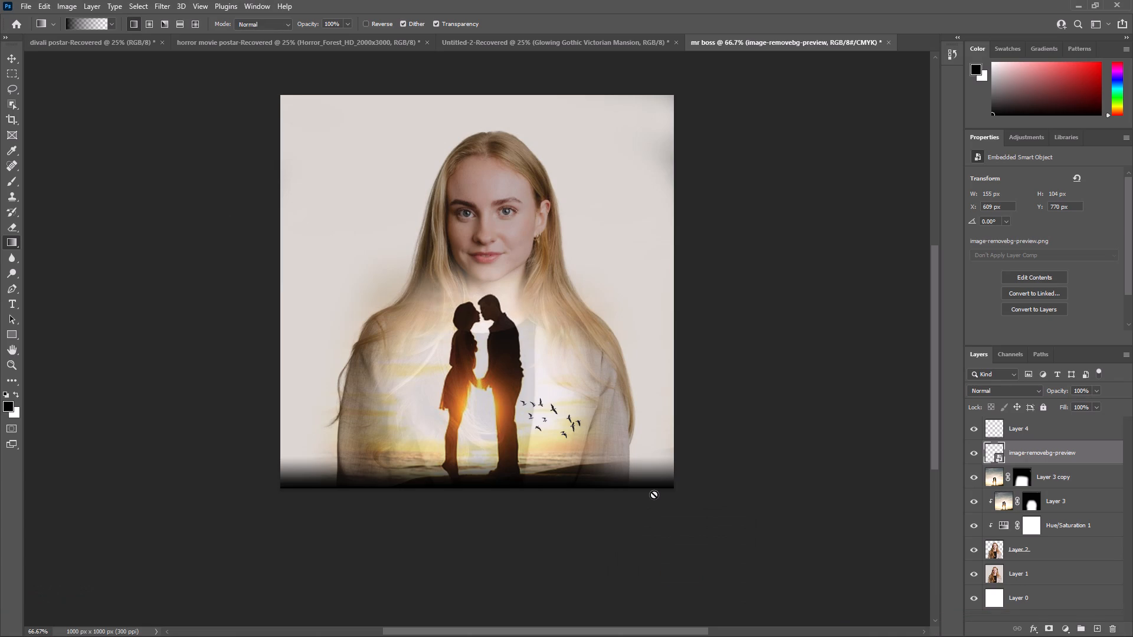
# Save the document as the Photoshop file mr boss in the AD folder, with Maximize Compatibility on.
pyautogui.hotkey('ctrl', 's')
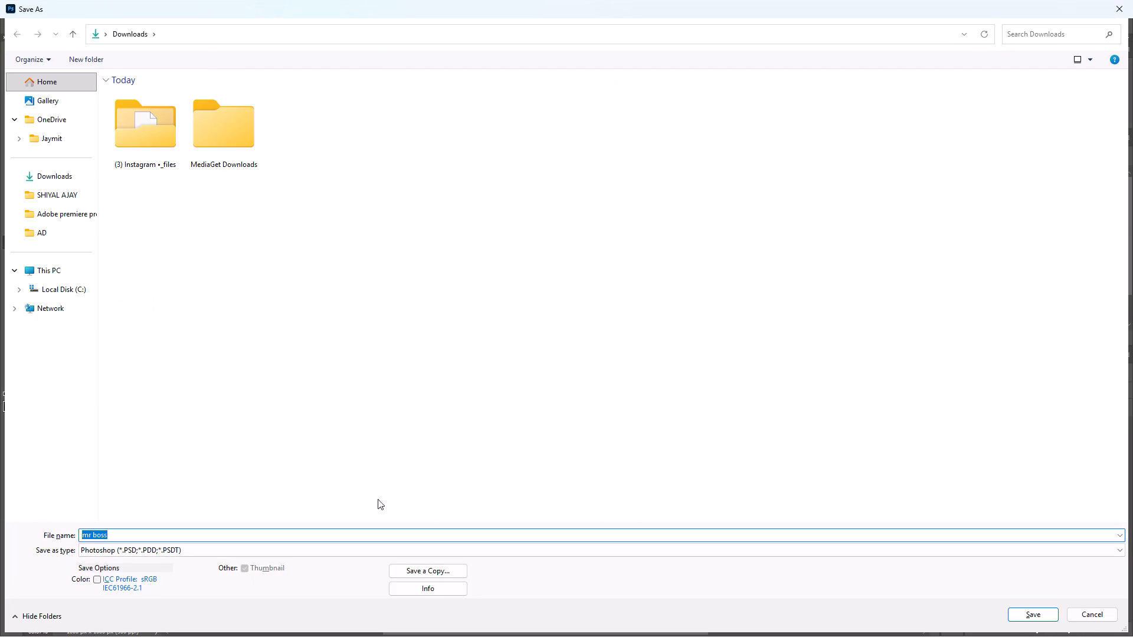
pyautogui.click(62, 200)
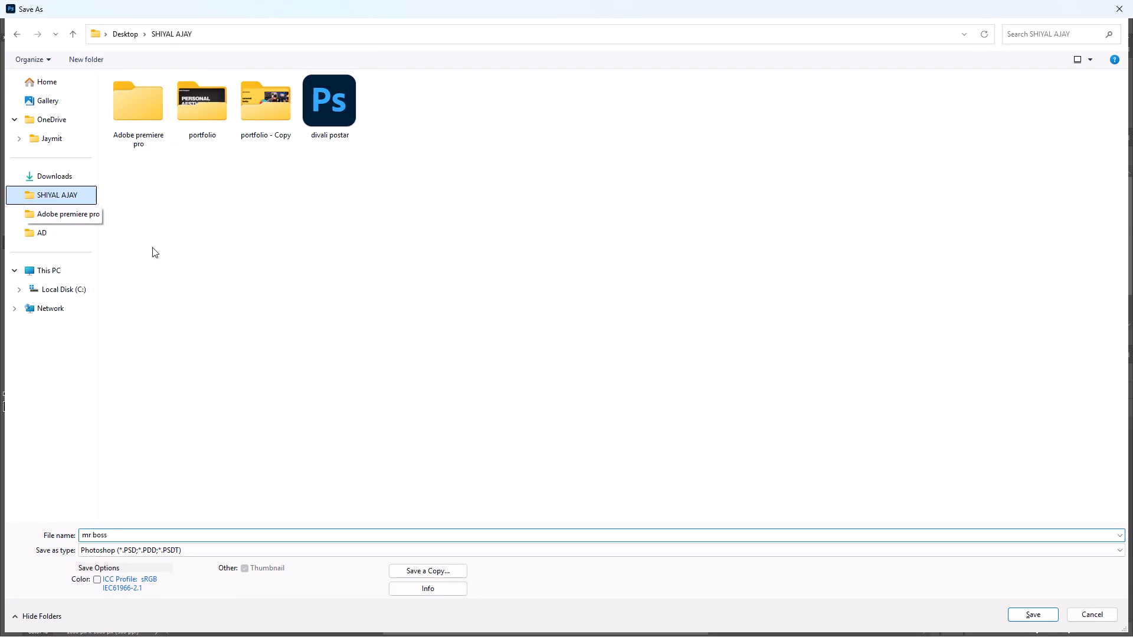
pyautogui.click(55, 238)
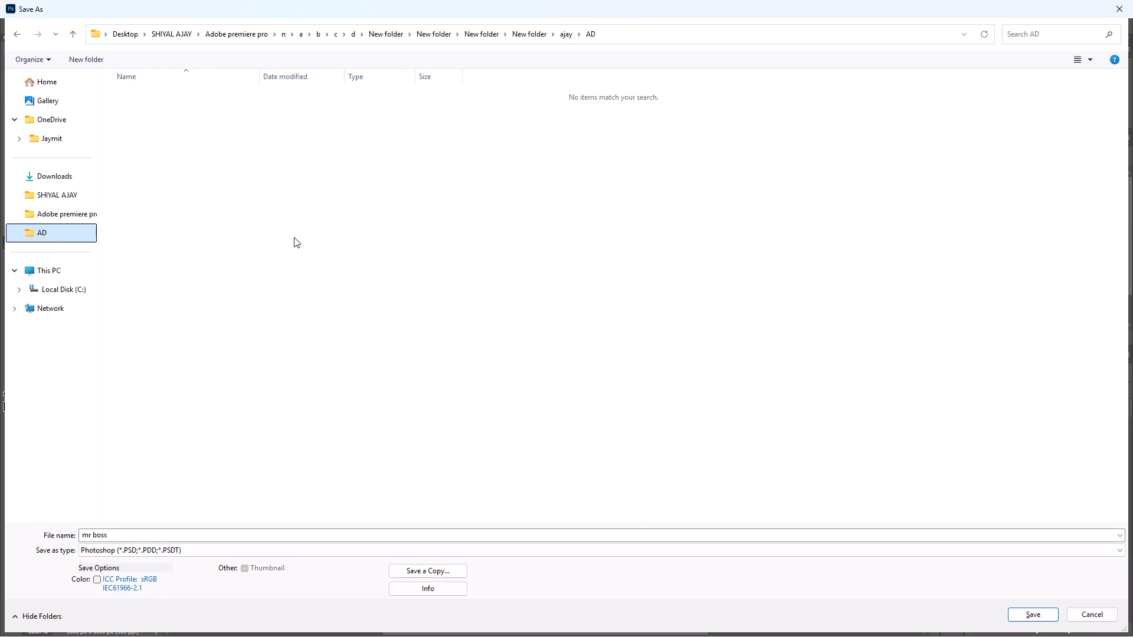
pyautogui.press('Return')
pyautogui.press('Return')
pyautogui.press('Return')
pyautogui.press('Return')
pyautogui.press('Return')
pyautogui.press('Return')
pyautogui.press('Return')
pyautogui.press('Return')
pyautogui.press('Return')
pyautogui.press('Return')
pyautogui.press('Return')
pyautogui.press('Return')
pyautogui.press('Return')
pyautogui.press('Return')
pyautogui.press('Return')
pyautogui.press('Return')
pyautogui.press('Return')
pyautogui.press('Return')
pyautogui.press('Return')
pyautogui.press('Return')
pyautogui.click(1031, 609)
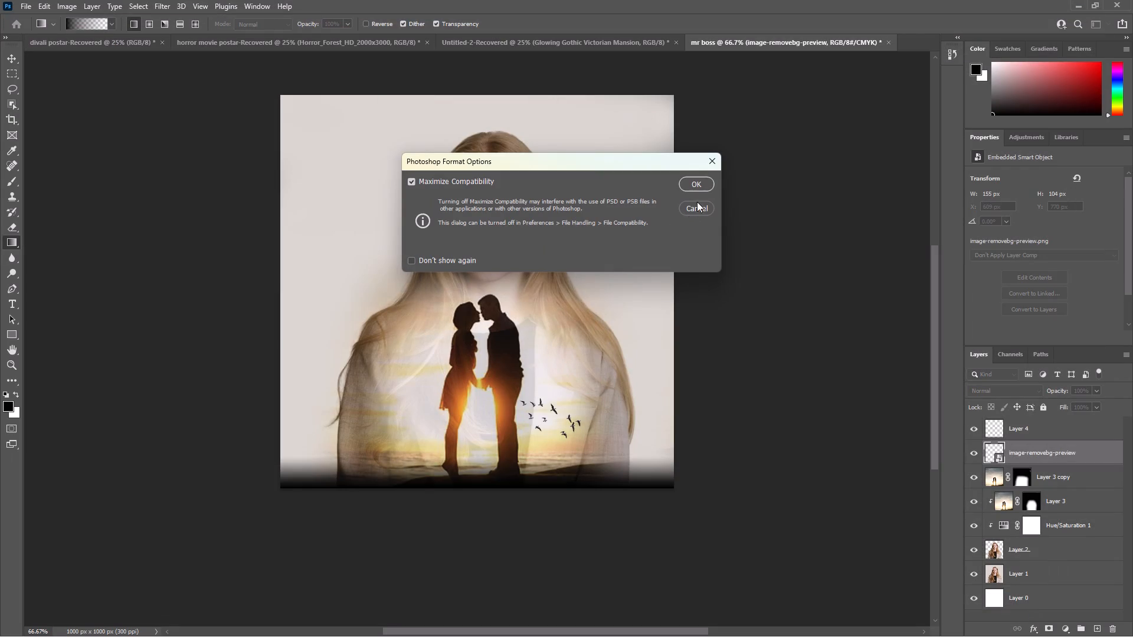
pyautogui.click(703, 181)
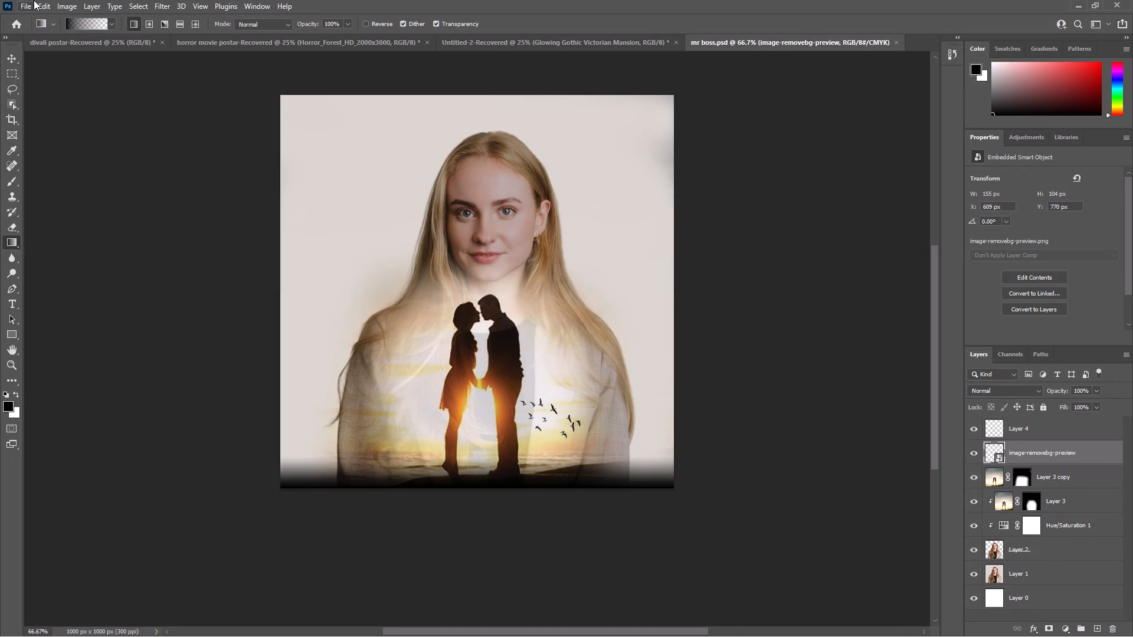
# Quick-export the poster as a PNG named mr boss into the personal project folder on the Desktop.
pyautogui.click(34, 0)
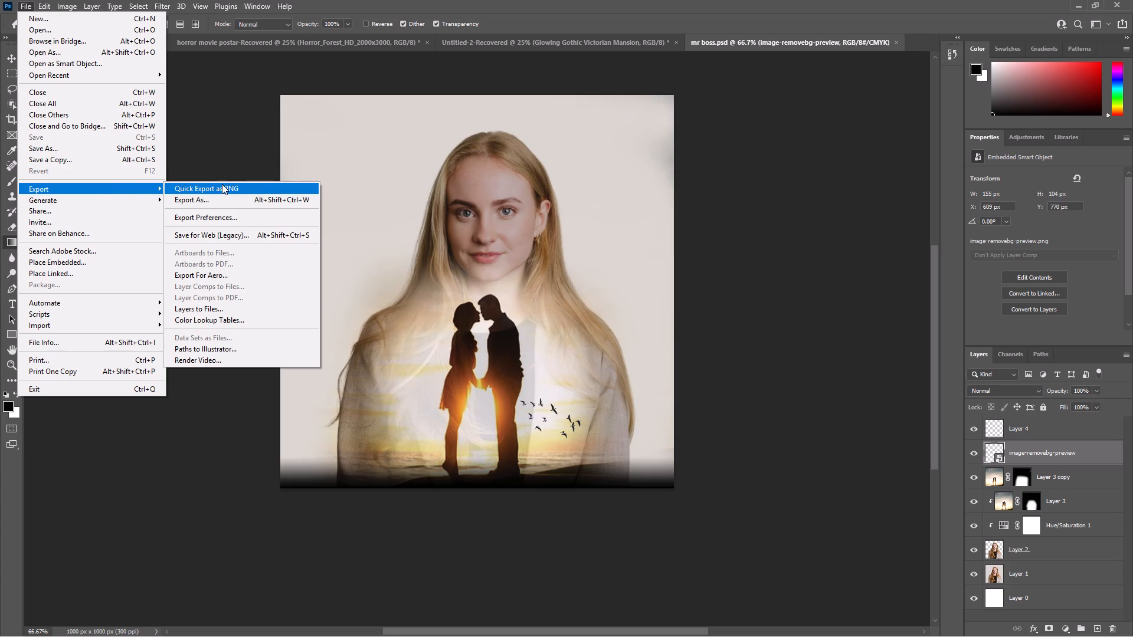
pyautogui.click(222, 184)
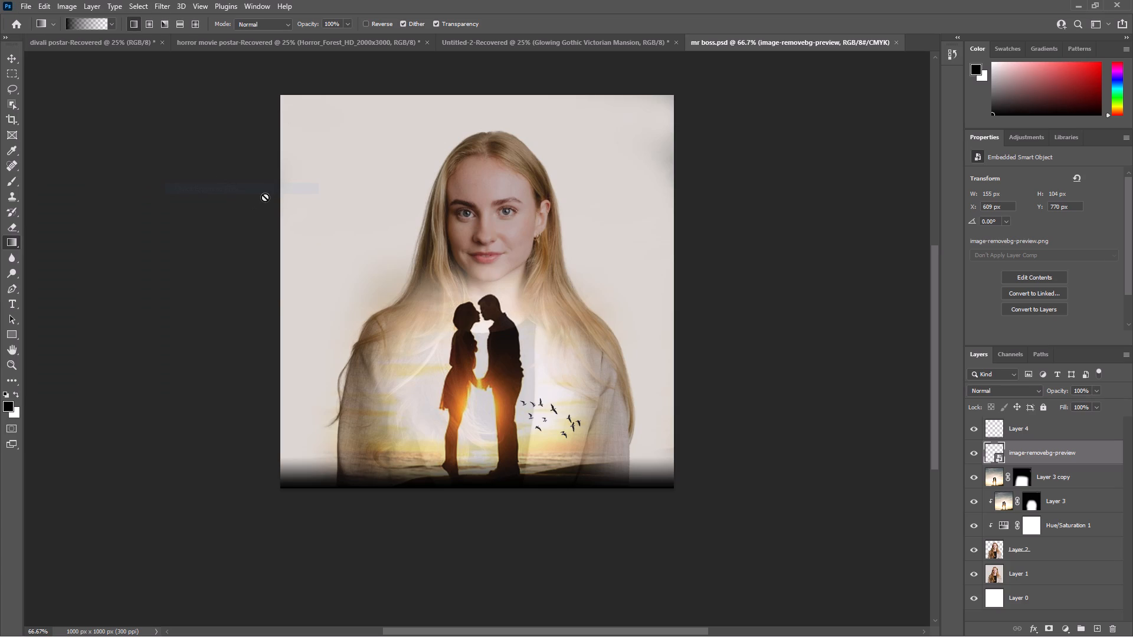
pyautogui.press('v')
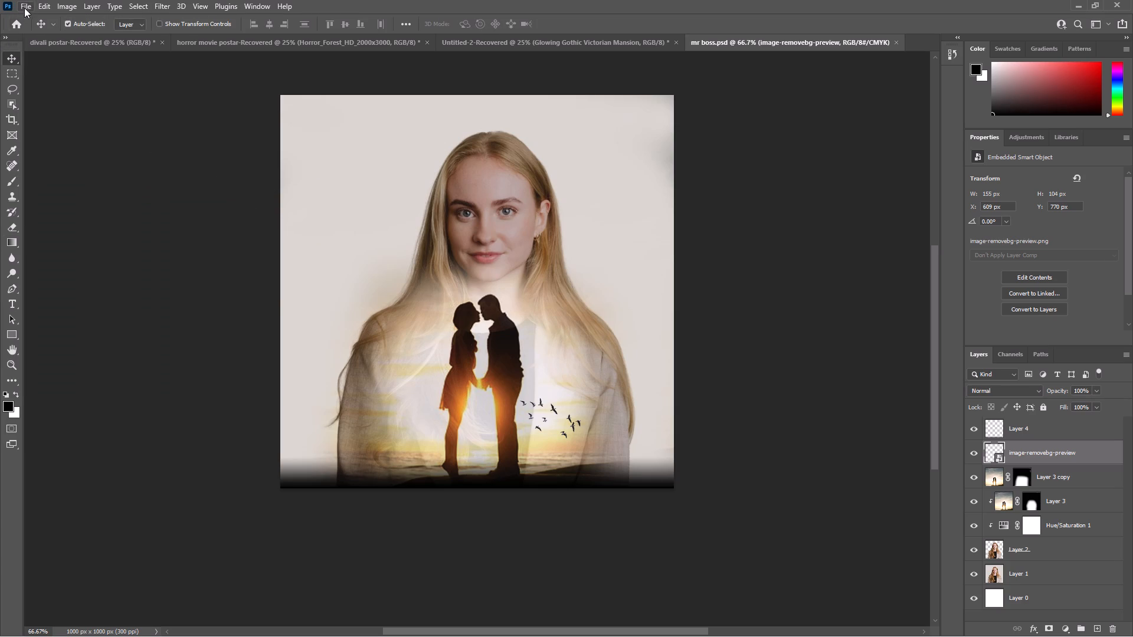
pyautogui.click(27, 3)
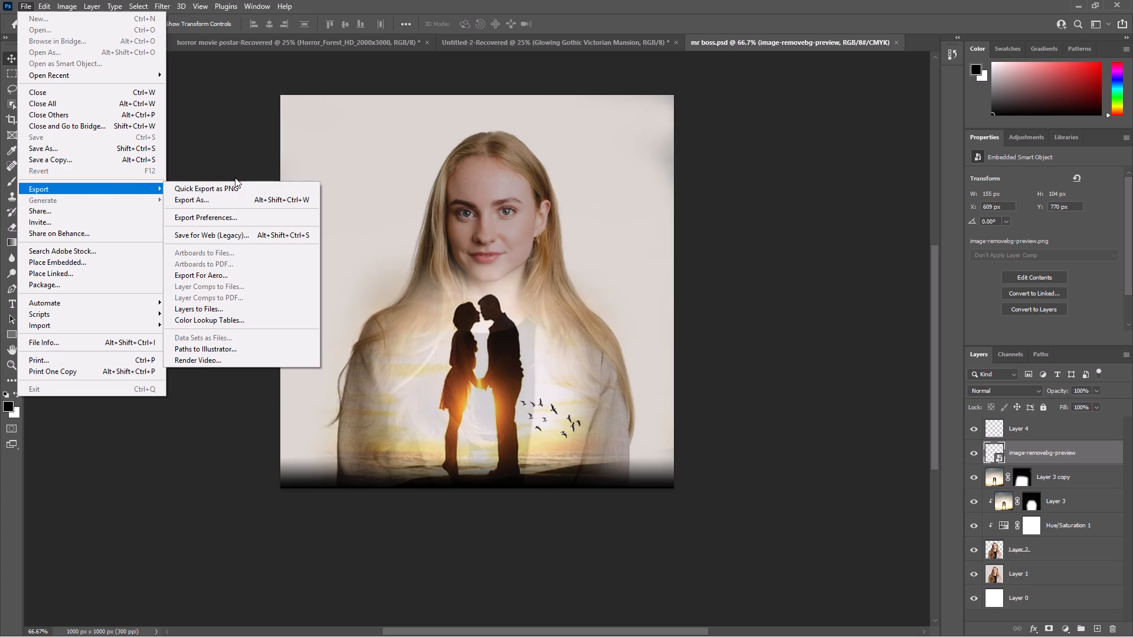
pyautogui.click(235, 182)
pyautogui.click(235, 188)
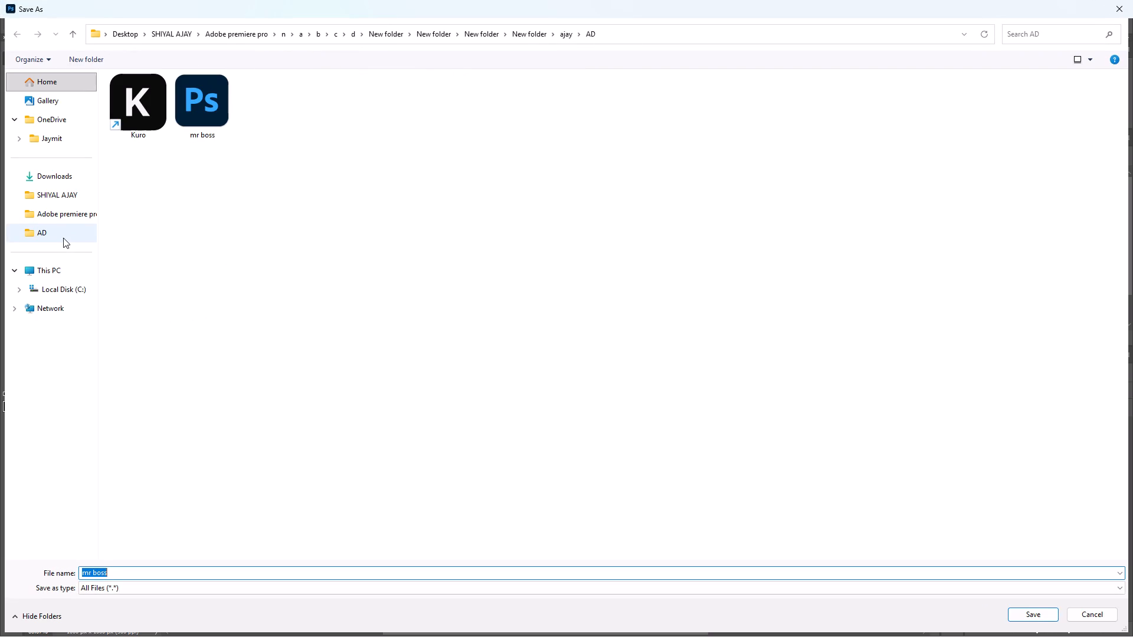
pyautogui.click(66, 199)
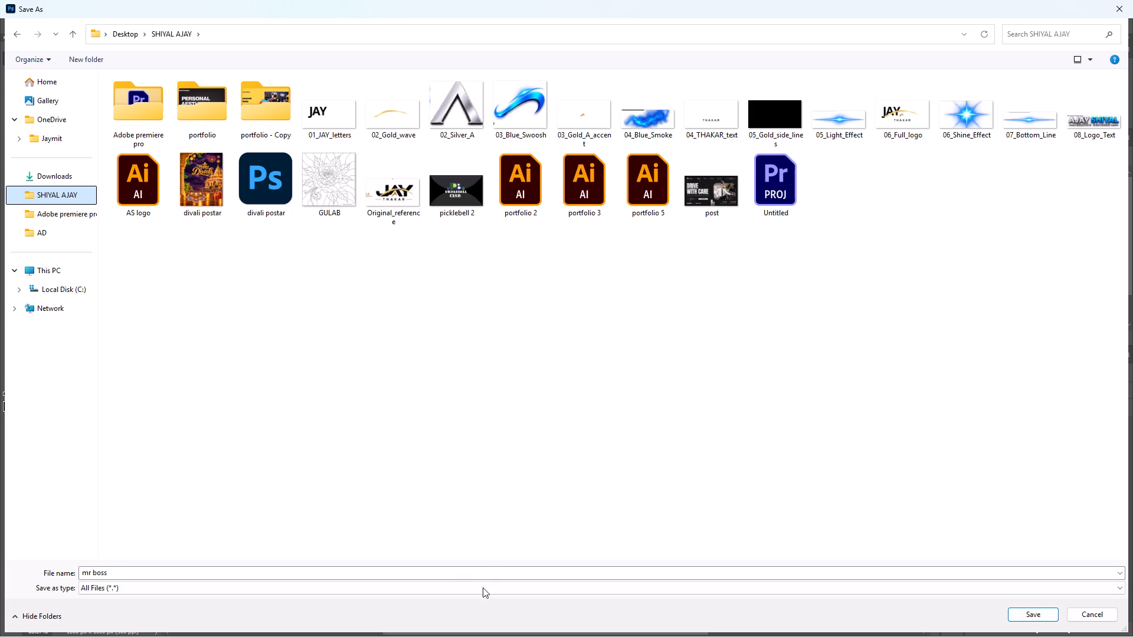
pyautogui.click(1044, 611)
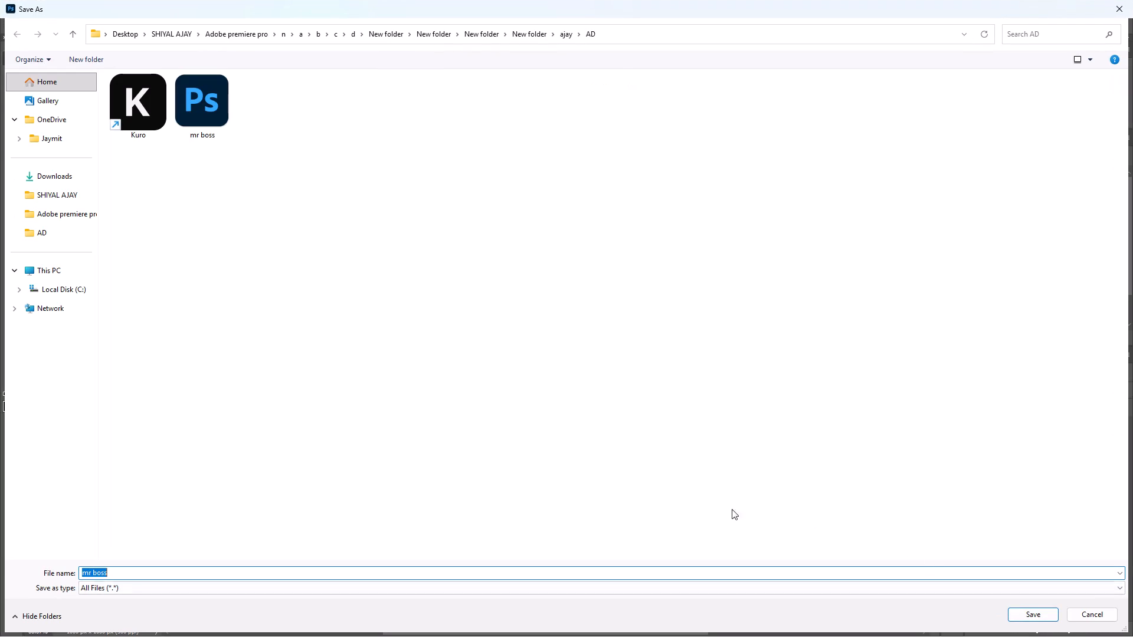
pyautogui.click(67, 193)
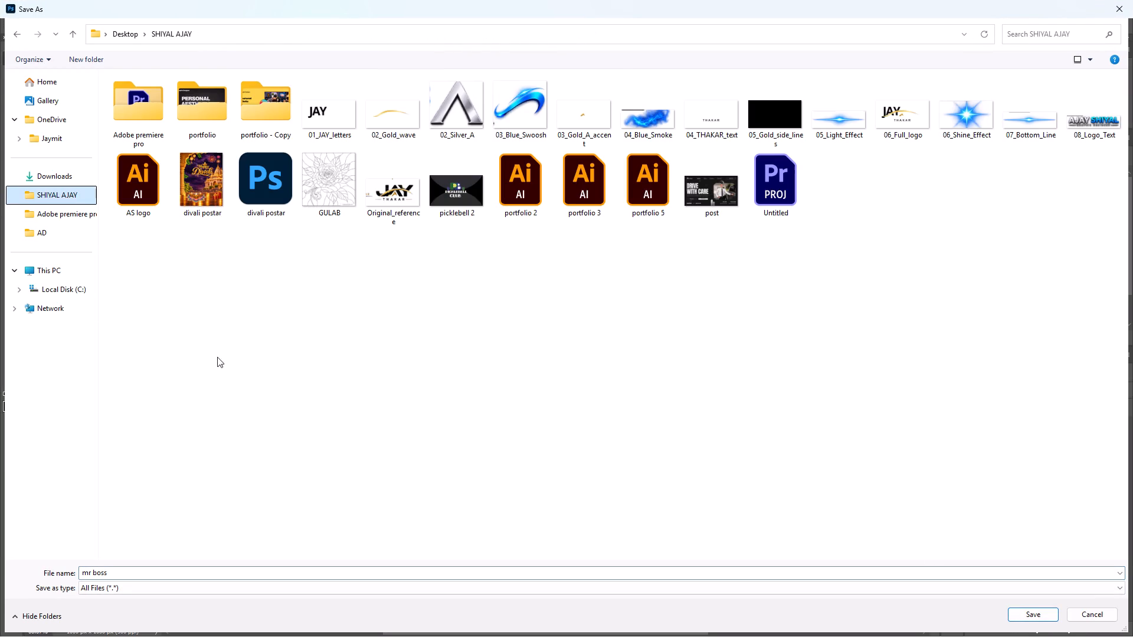
pyautogui.click(1032, 620)
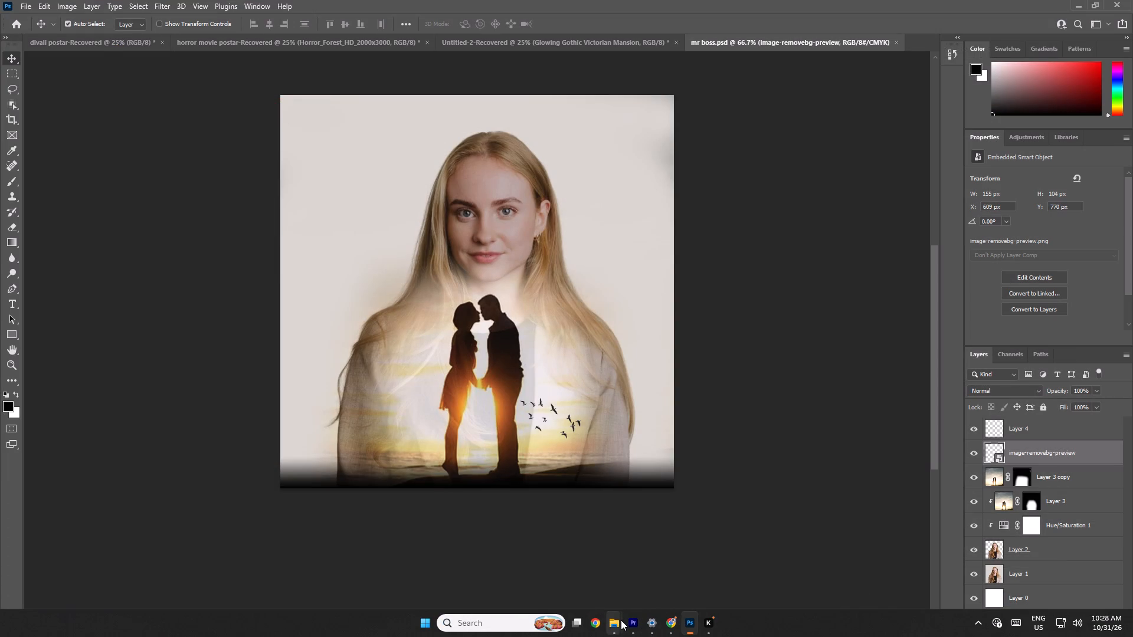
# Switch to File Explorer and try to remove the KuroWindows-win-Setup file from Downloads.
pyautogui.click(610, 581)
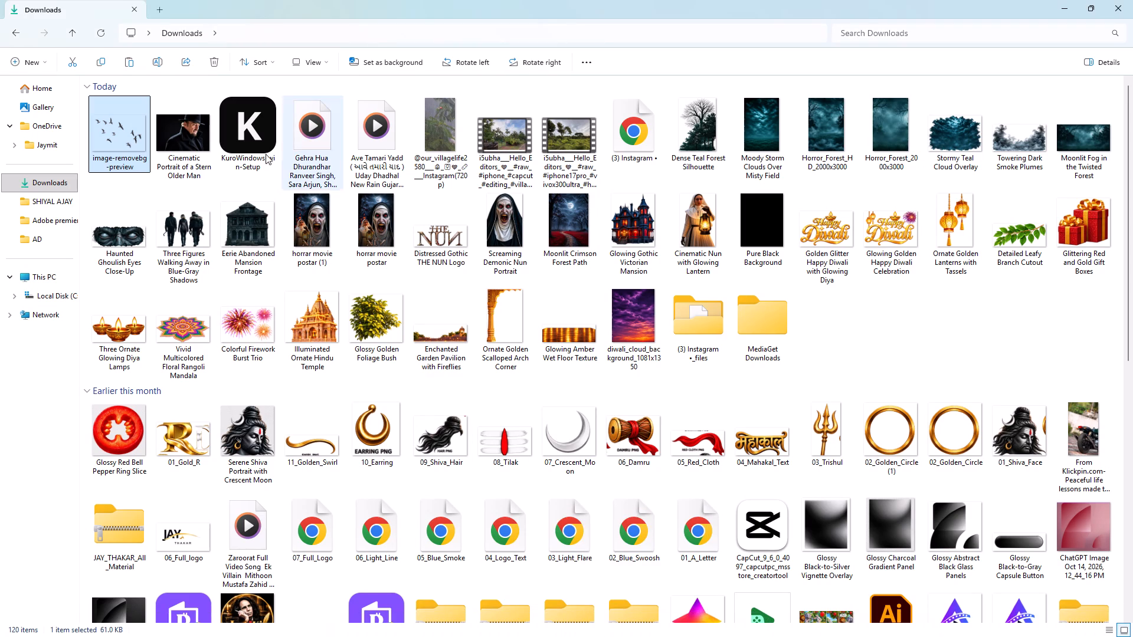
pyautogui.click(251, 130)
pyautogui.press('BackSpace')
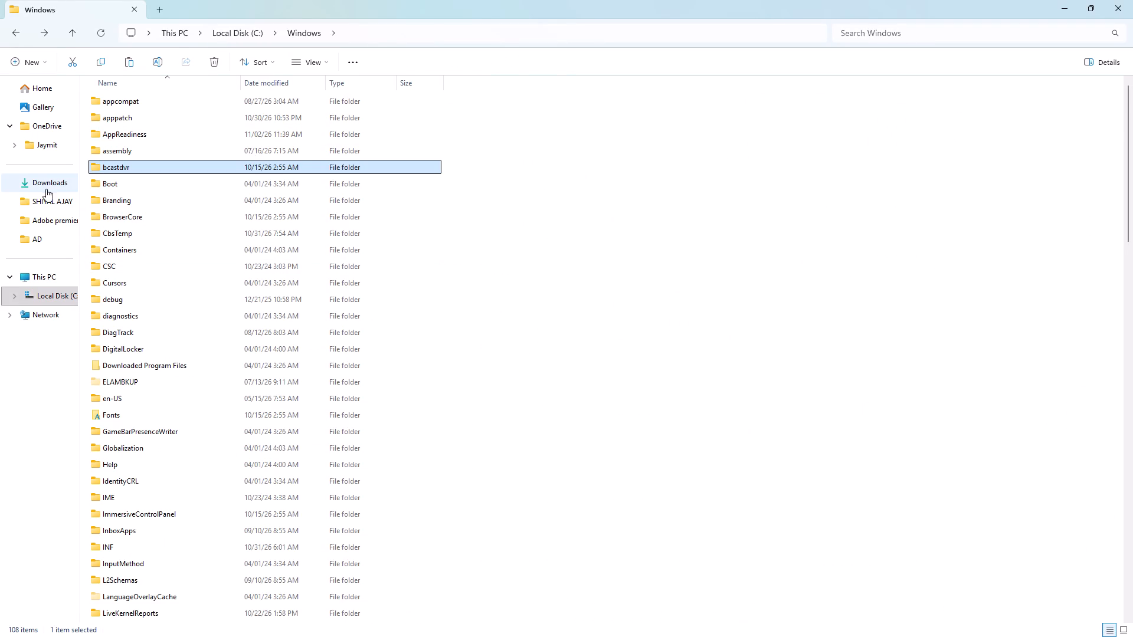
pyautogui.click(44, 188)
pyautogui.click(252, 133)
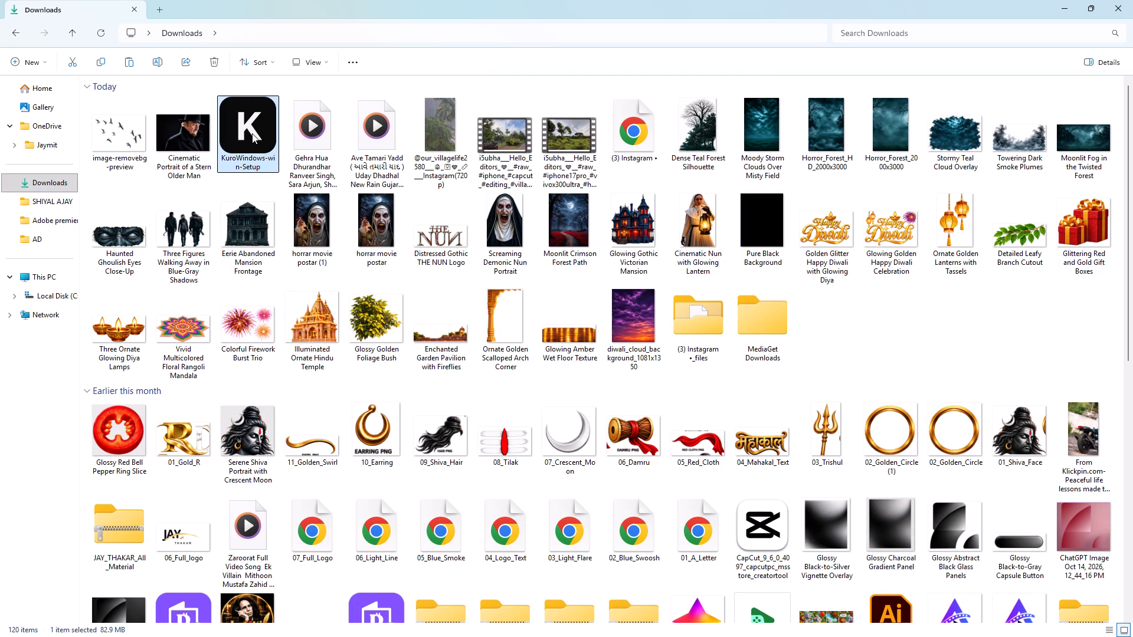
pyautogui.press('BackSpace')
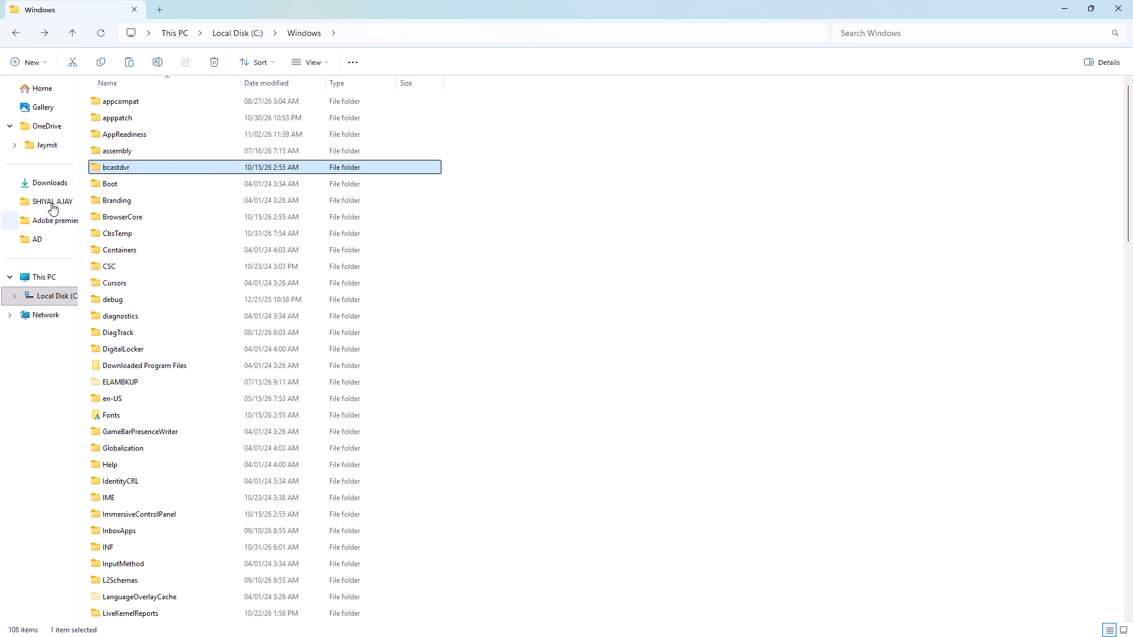
# Delete the Kuro shortcut from the AD folder.
pyautogui.click(51, 203)
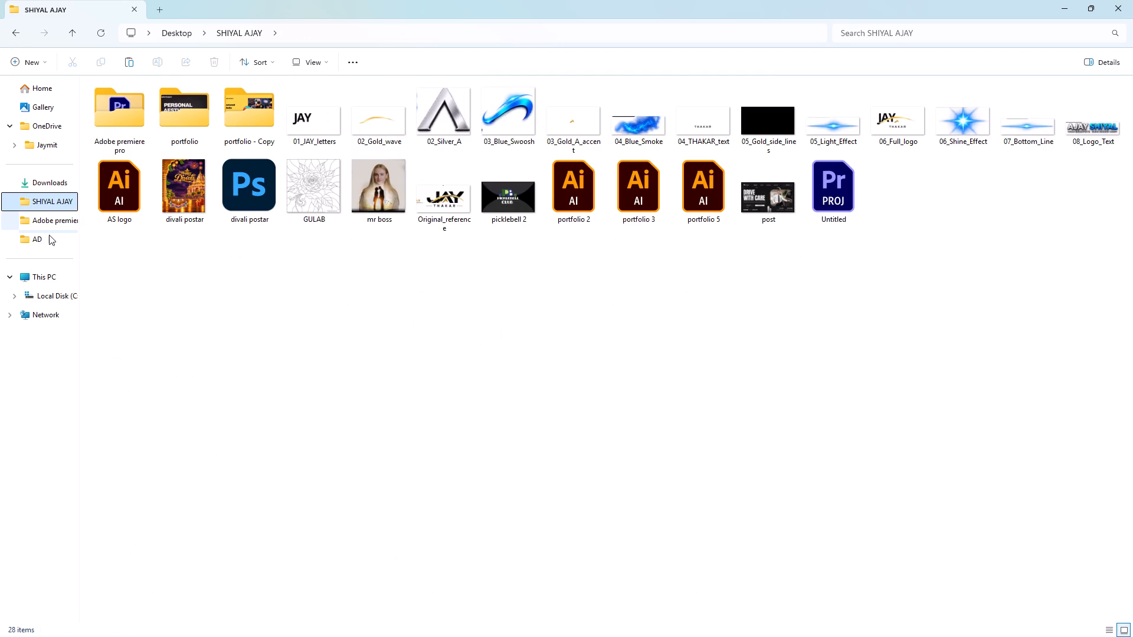
pyautogui.click(48, 233)
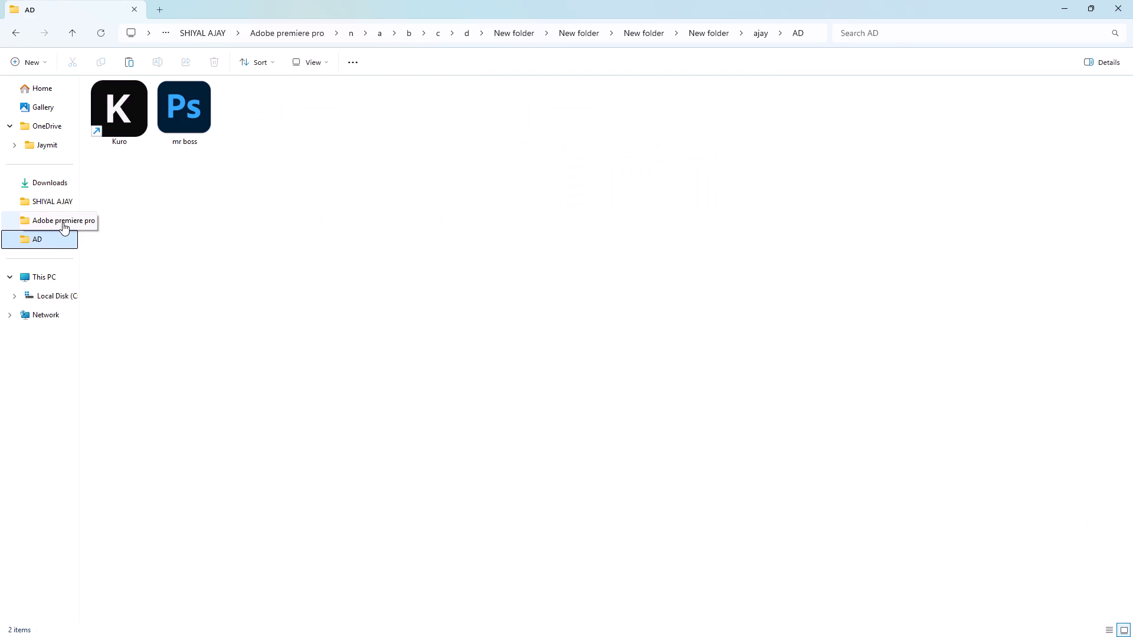
pyautogui.click(116, 134)
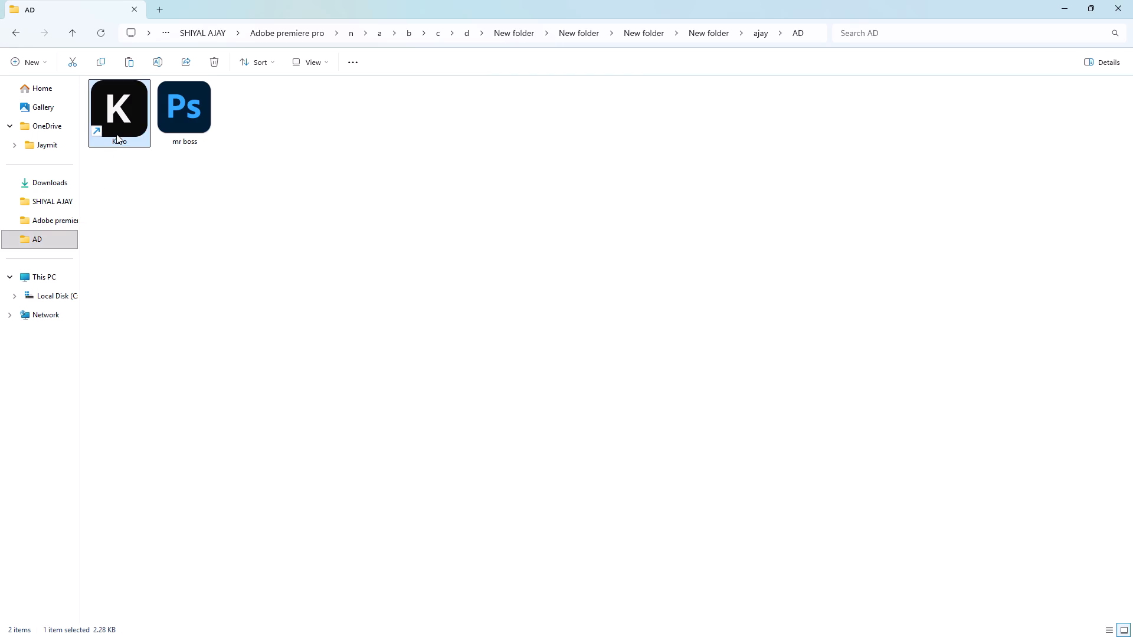
pyautogui.press('Delete')
pyautogui.click(127, 342)
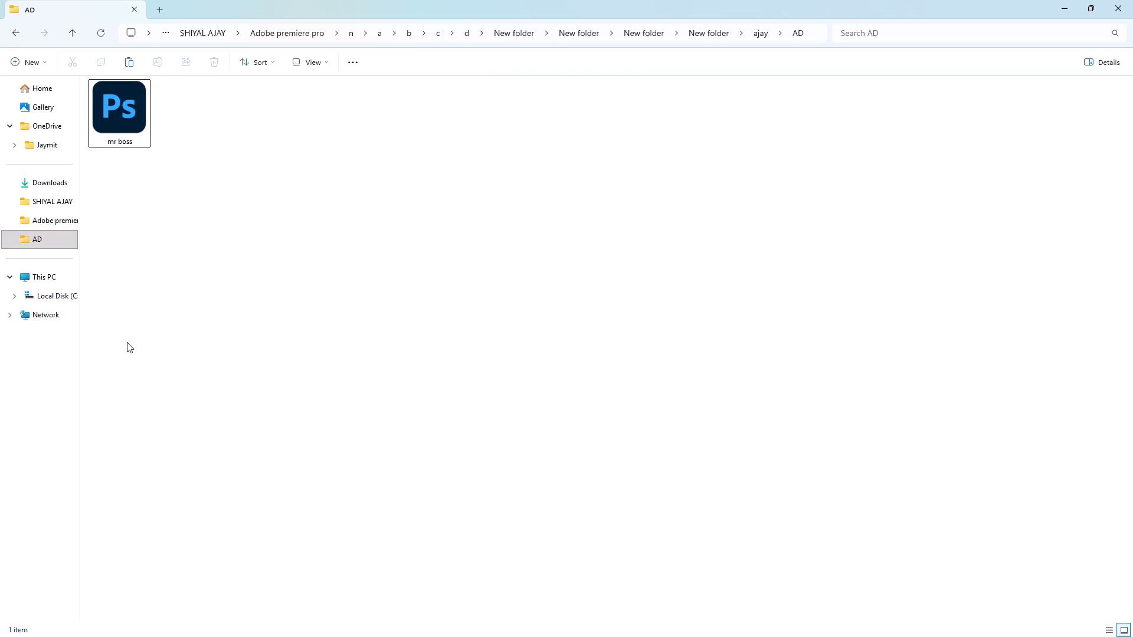
# View the exported mr boss PNG in Photos from the personal Desktop folder, then close the viewer and File Explorer.
pyautogui.click(63, 201)
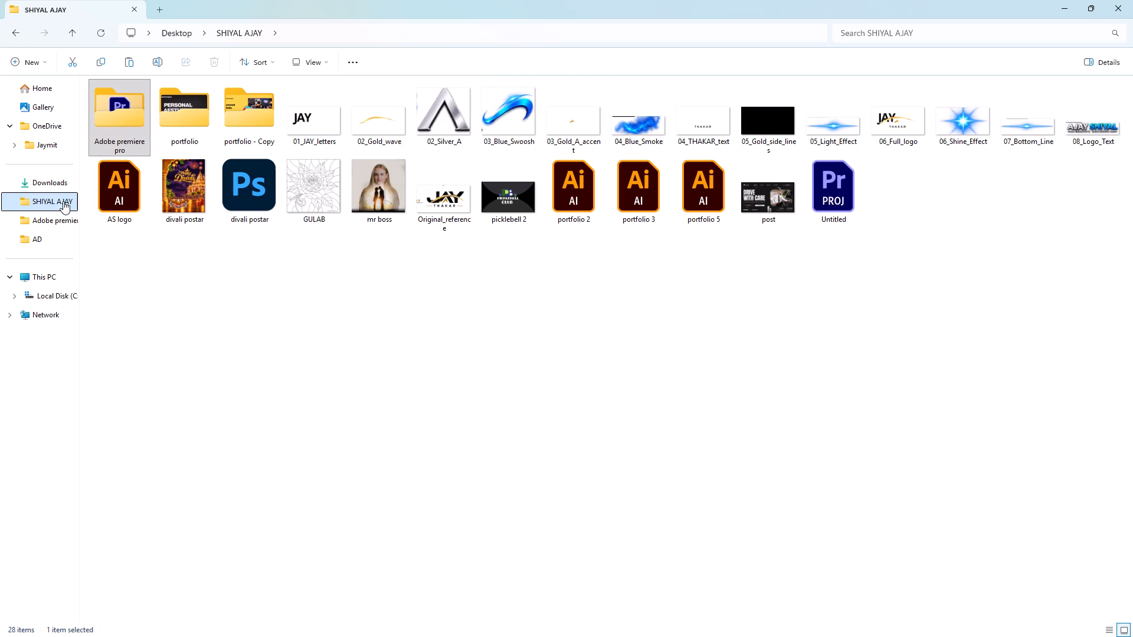
pyautogui.click(345, 368)
pyautogui.doubleClick(382, 212)
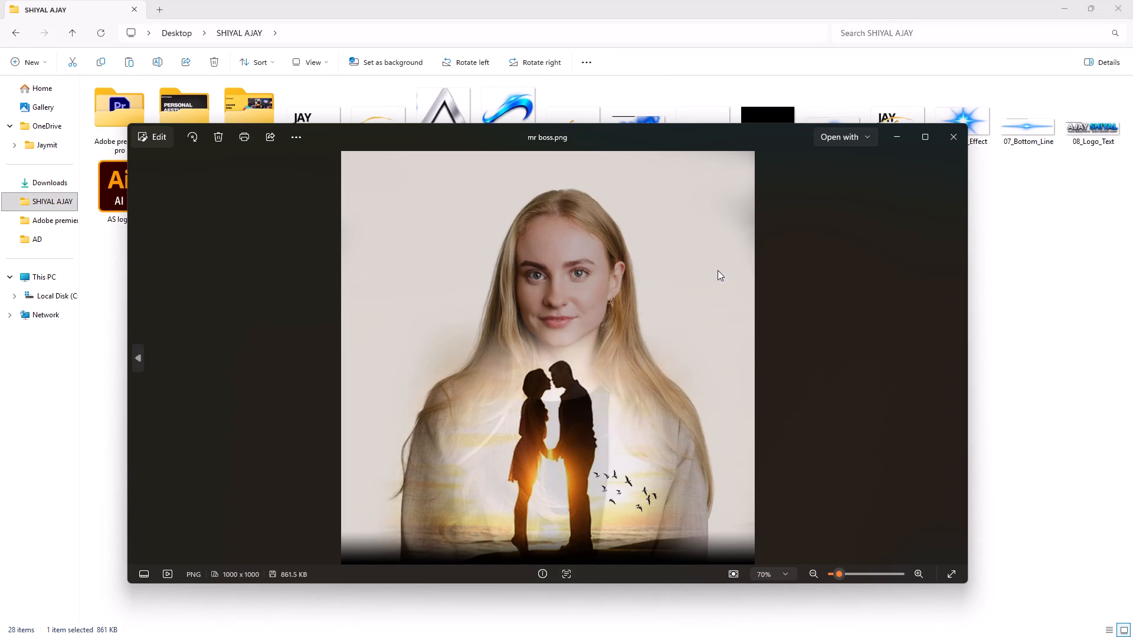
pyautogui.click(960, 132)
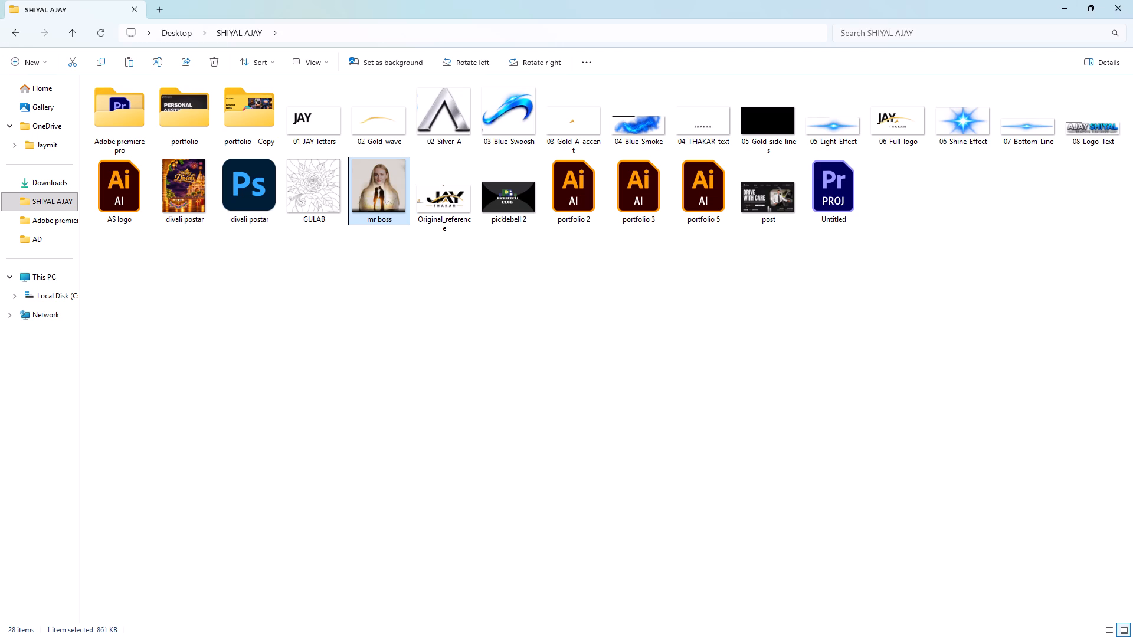
pyautogui.click(1113, 9)
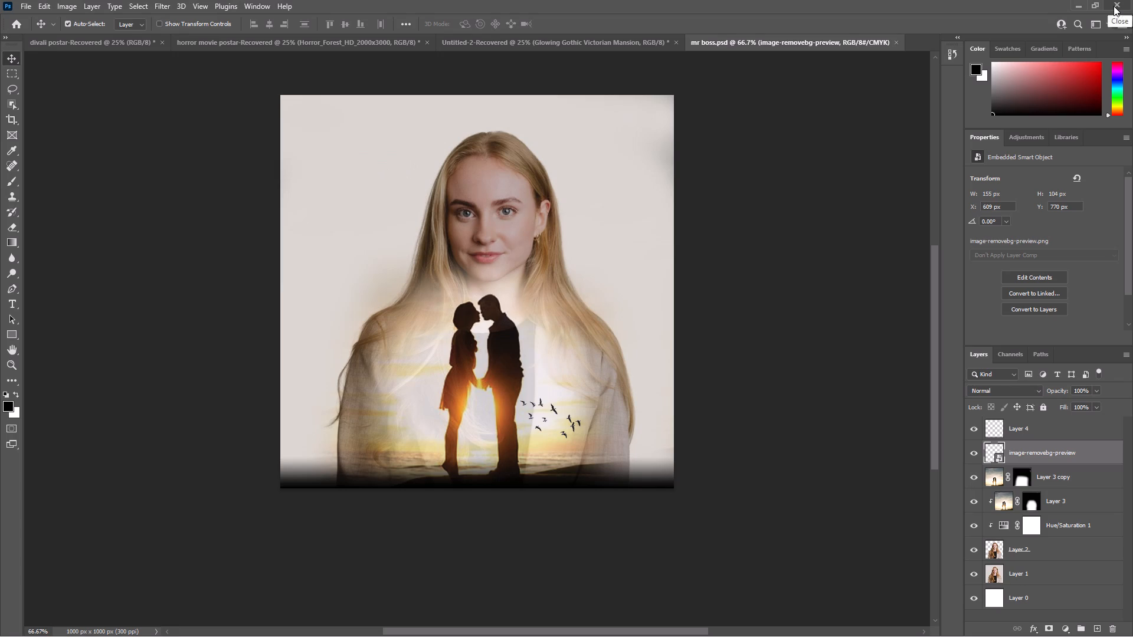
# Quit Photoshop without saving Untitled-2-Recovered, horror movie postar-Recovered and divali postar-Recovered.
pyautogui.click(1114, 6)
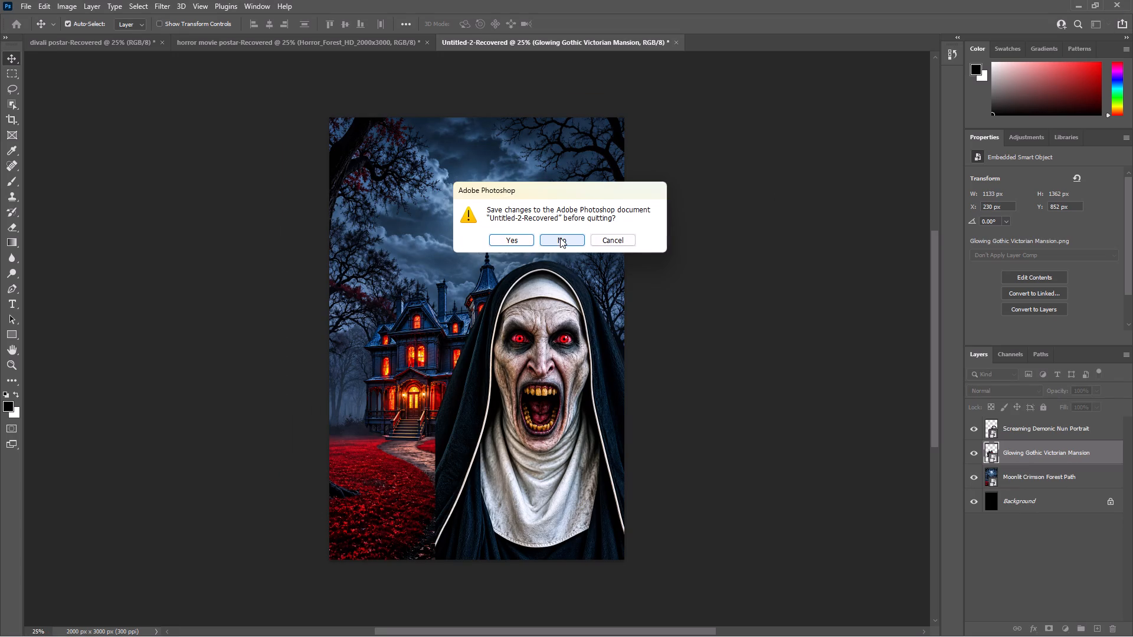
pyautogui.click(560, 238)
pyautogui.click(560, 238)
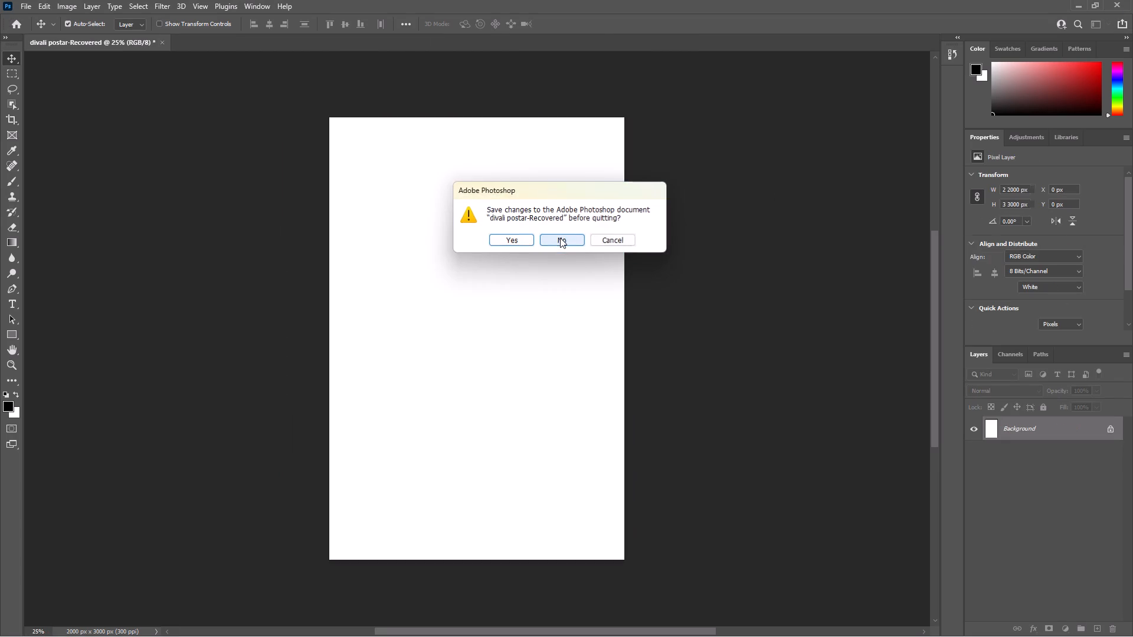
pyautogui.click(560, 238)
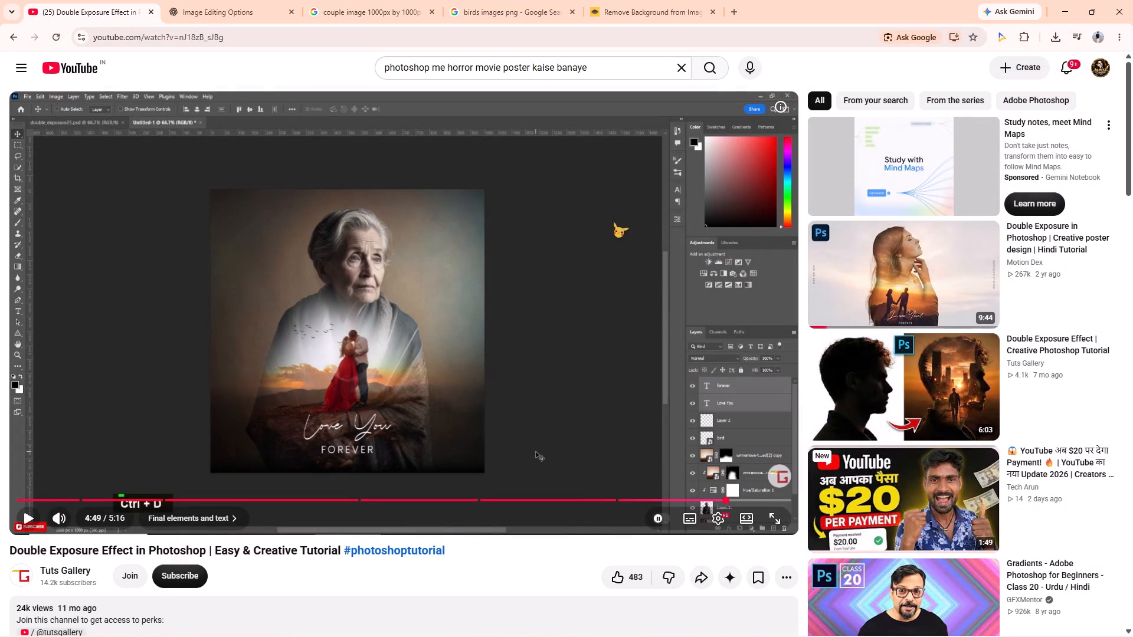